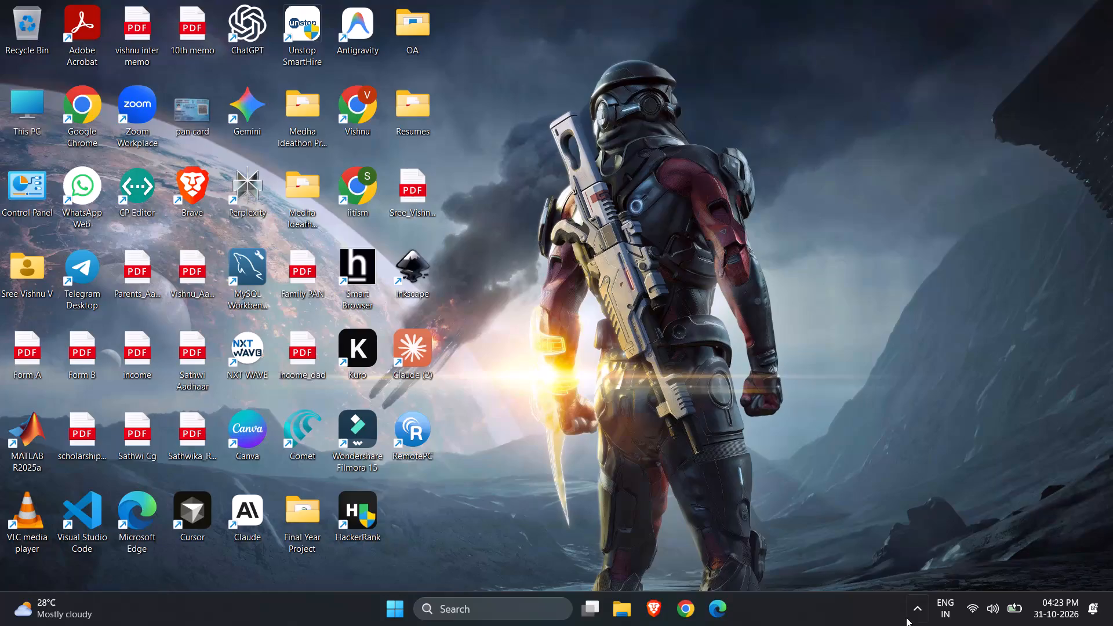
Open Wondershare Filmora and create a new 16:9 project.
left_click(911, 617)
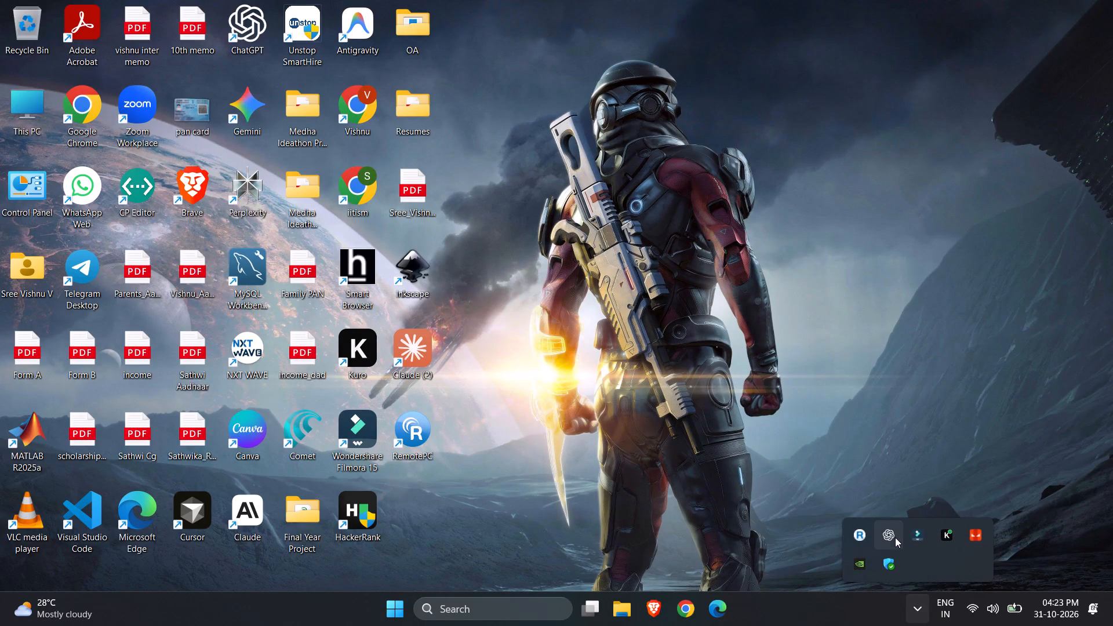
double_click(922, 539)
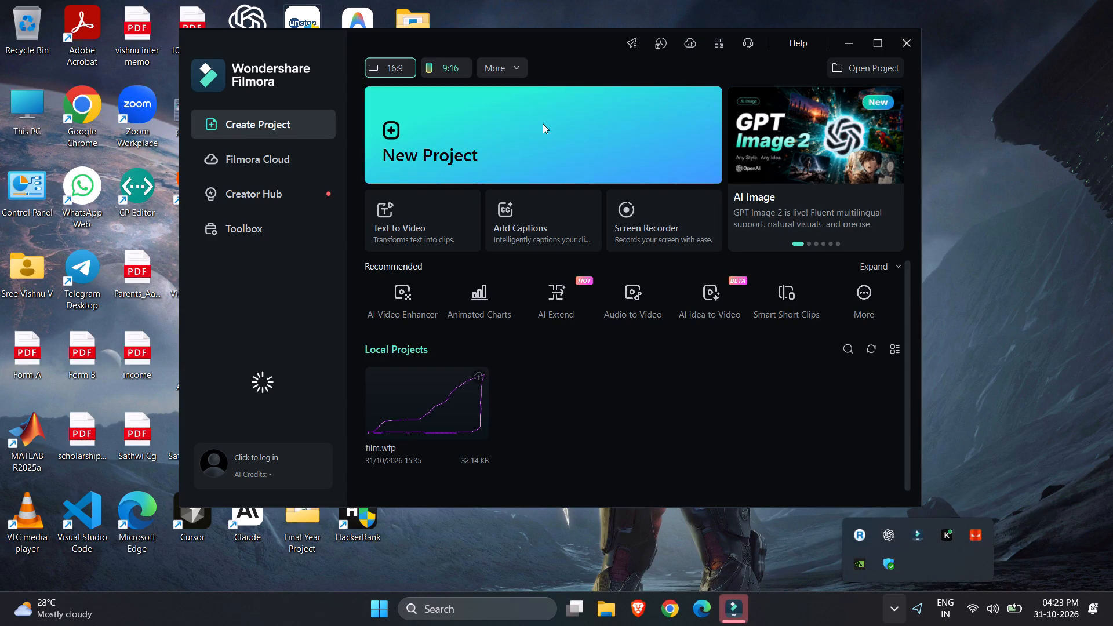
left_click(543, 123)
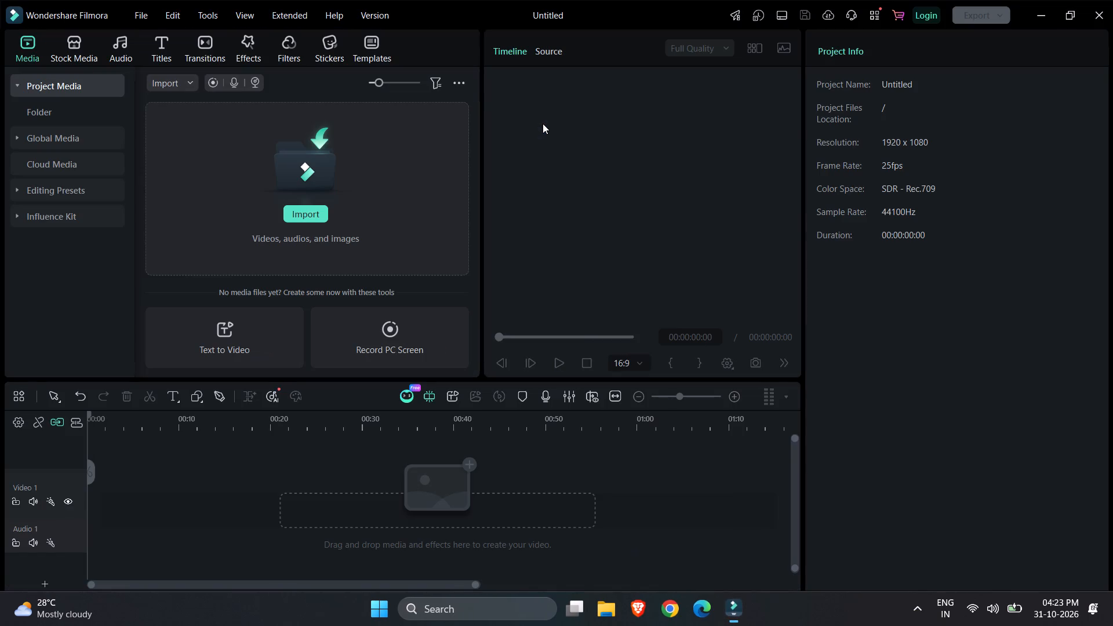
With the Pen tool, start a path near the preview frame's upper-left corner, rising in small steps rightward to just above the top edge.
left_click(221, 402)
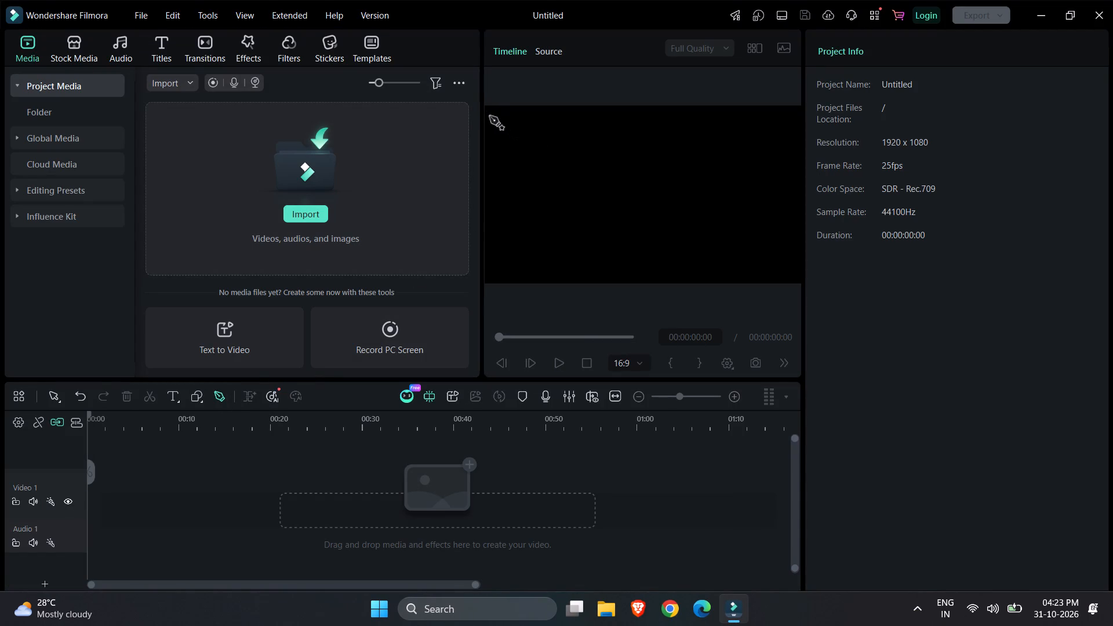
left_click(490, 117)
left_click(500, 117)
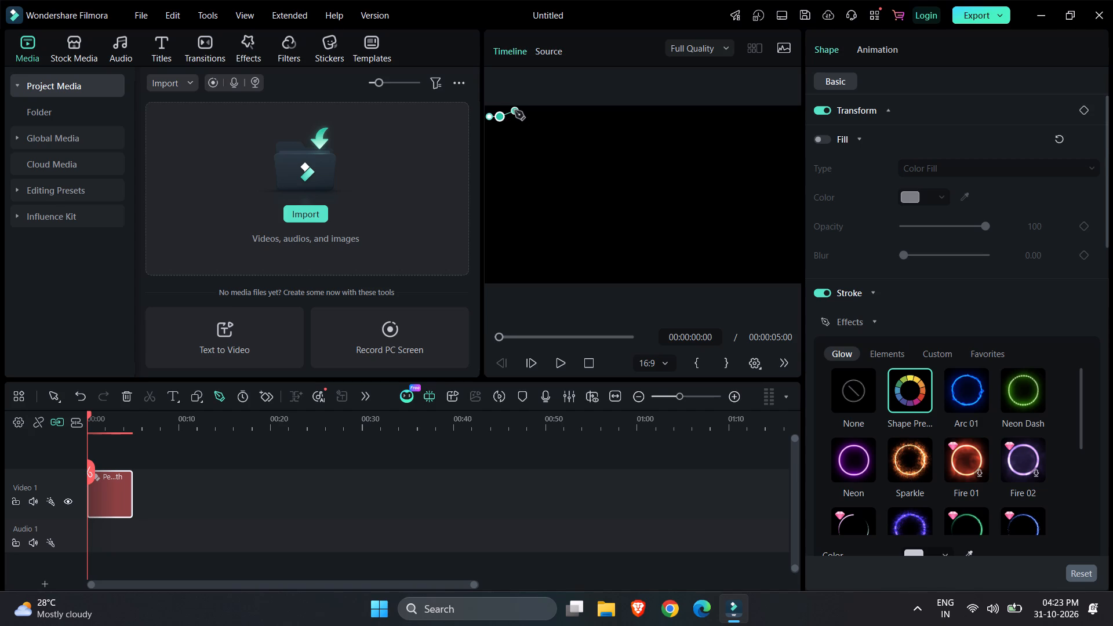
left_click(515, 111)
left_click(529, 109)
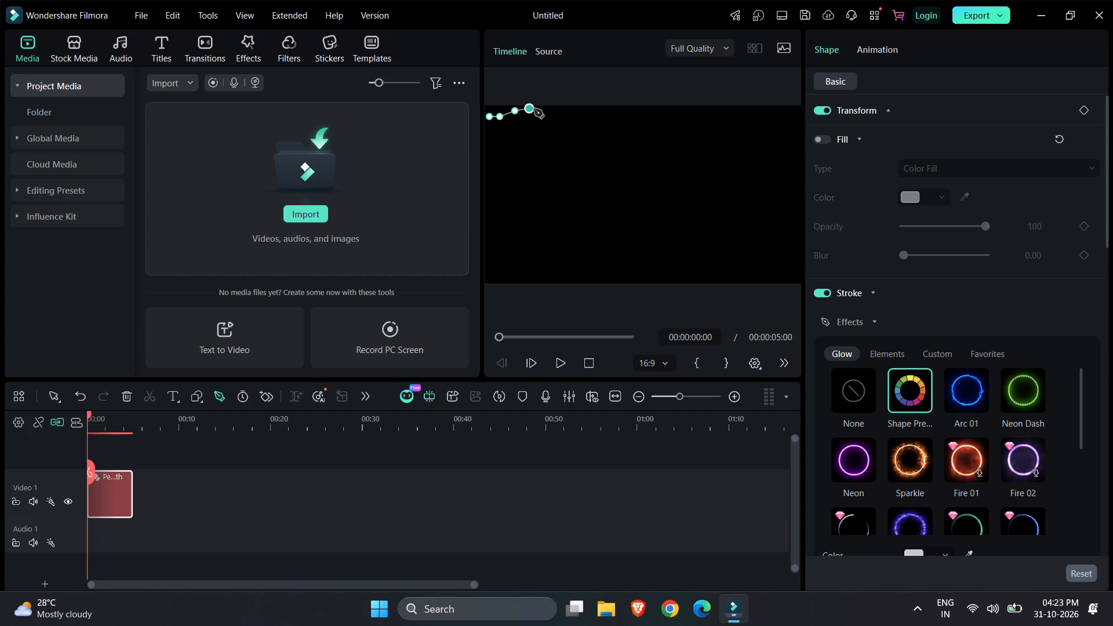
left_click(539, 109)
left_click(547, 101)
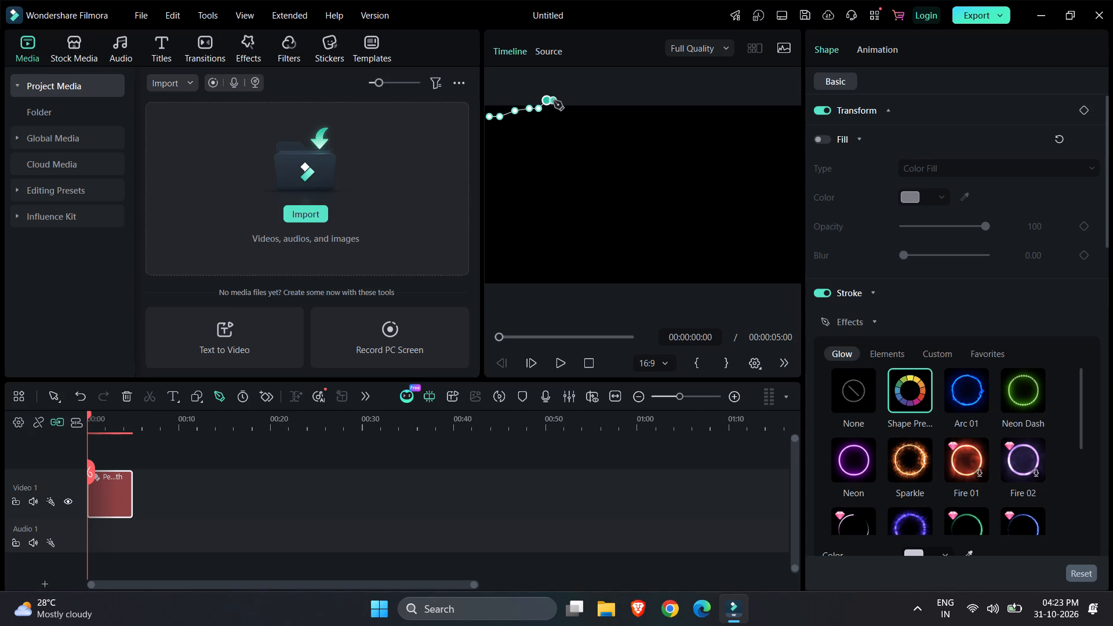
left_click(557, 101)
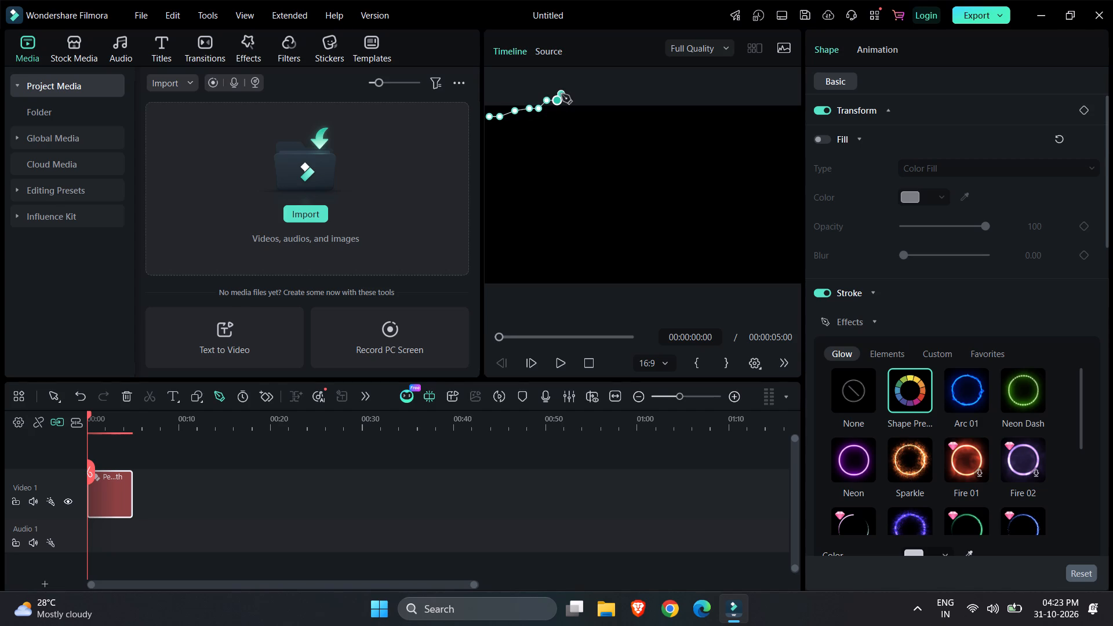
left_click(562, 94)
left_click(568, 94)
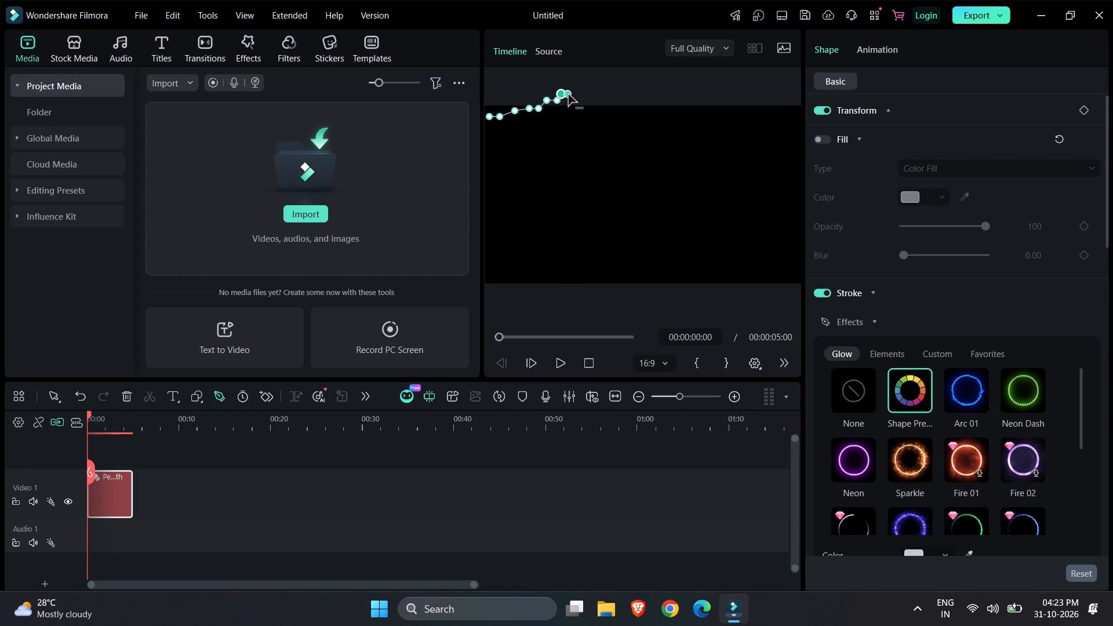
left_click(567, 91)
Extend the path straight down into the frame, then rightward in a shallow shelf that dips just before the frame's centre.
left_click(567, 120)
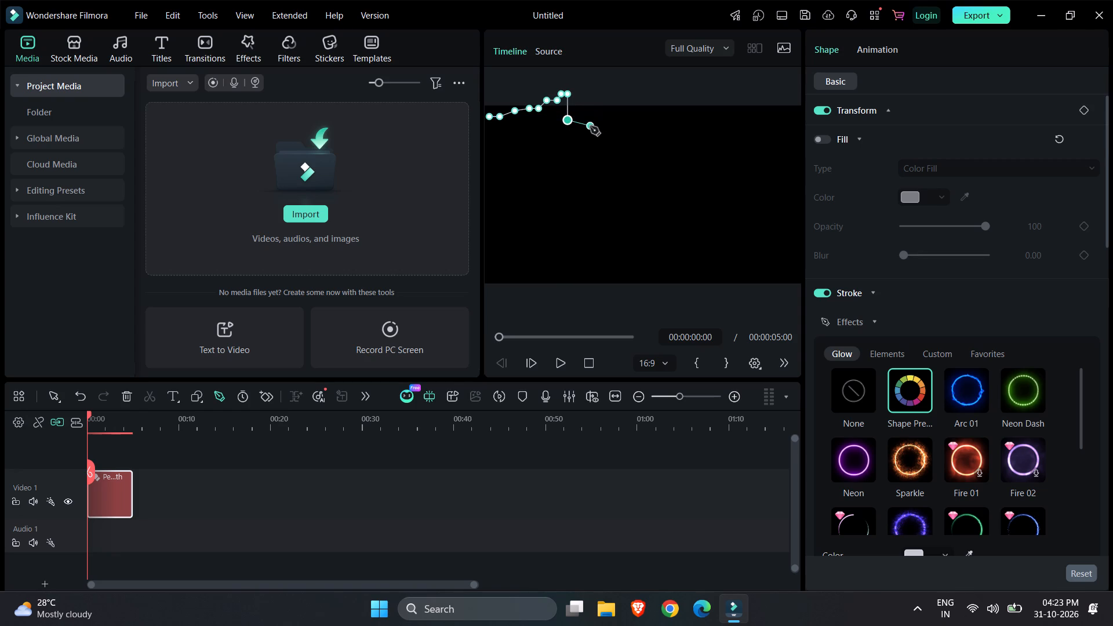
left_click(582, 126)
left_click(596, 126)
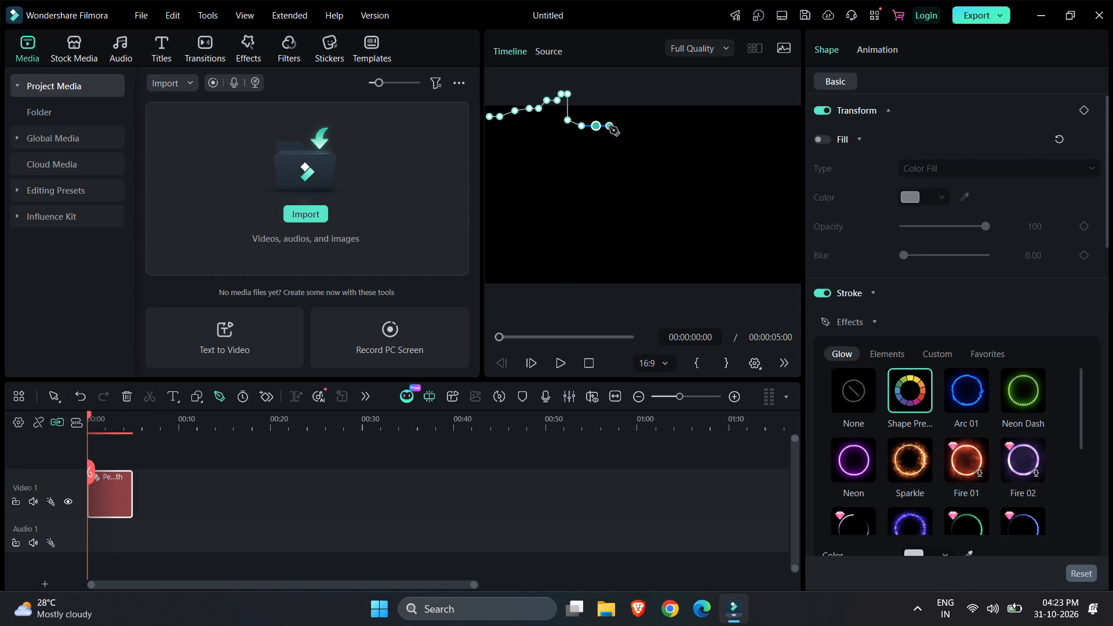
left_click(609, 126)
left_click(624, 123)
left_click(638, 136)
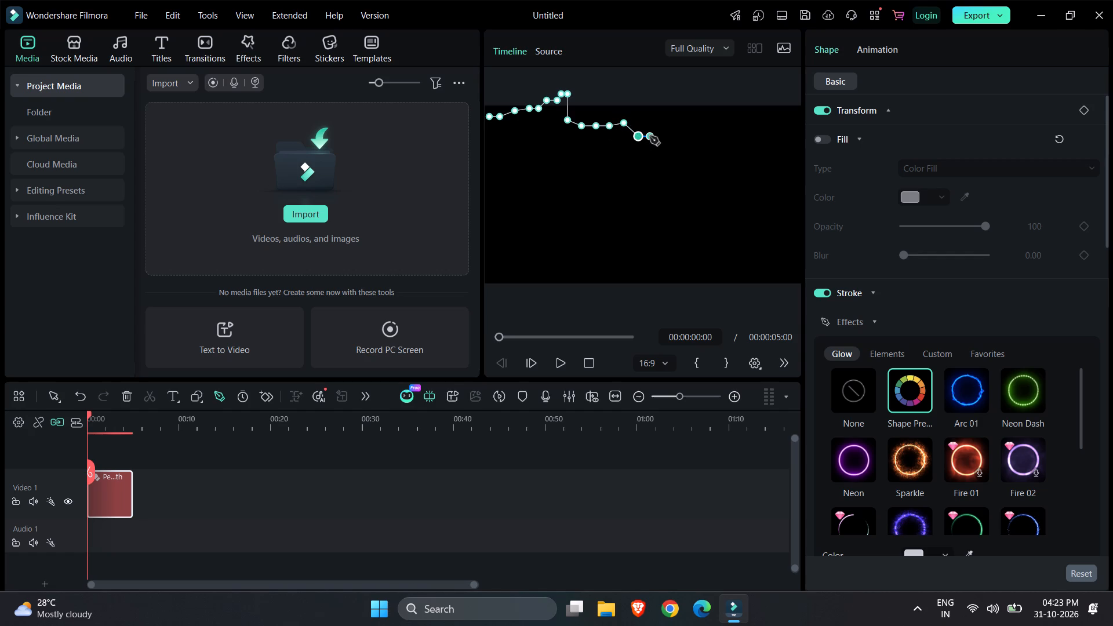
Continue the path as a nearly level row of closely spaced points from the frame's centre toward its right side.
left_click(650, 136)
left_click(660, 138)
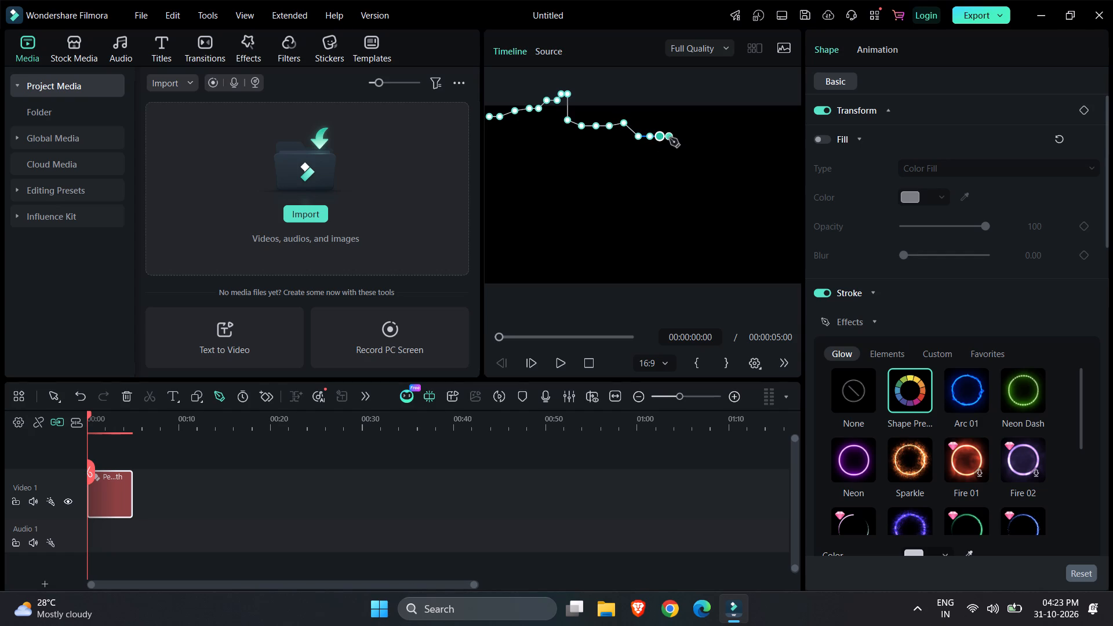
left_click(670, 138)
left_click(670, 137)
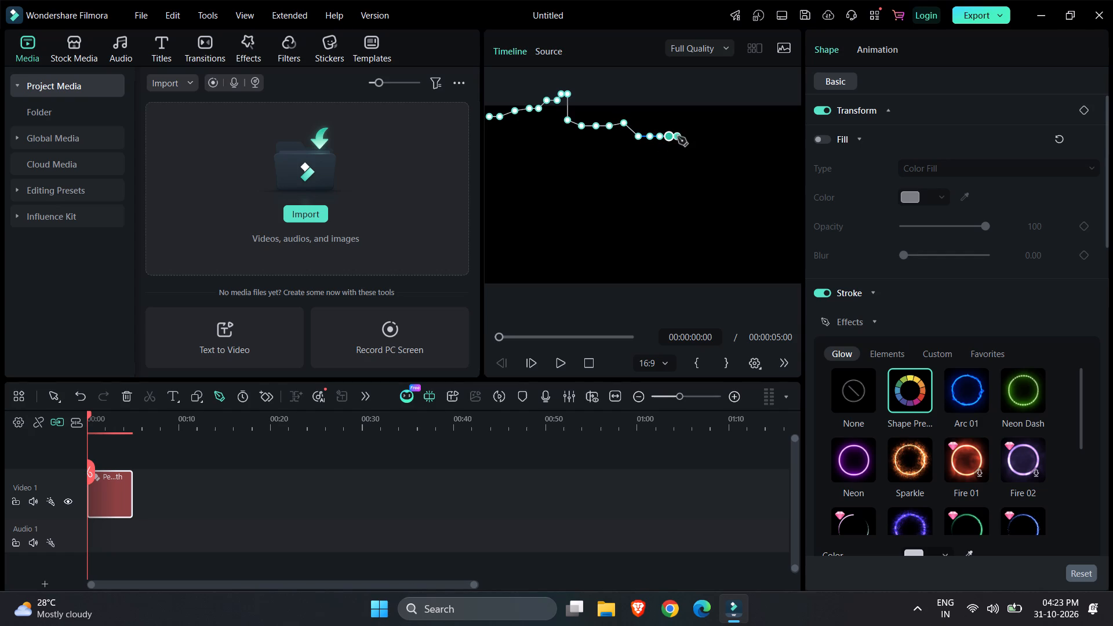
left_click(678, 137)
left_click(682, 137)
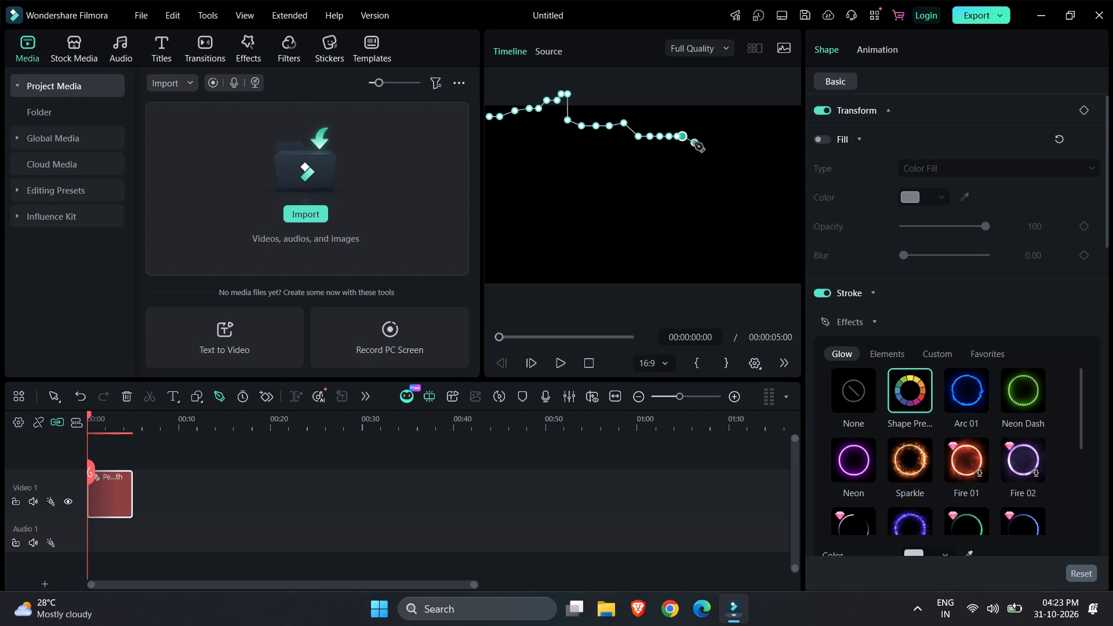
left_click(699, 137)
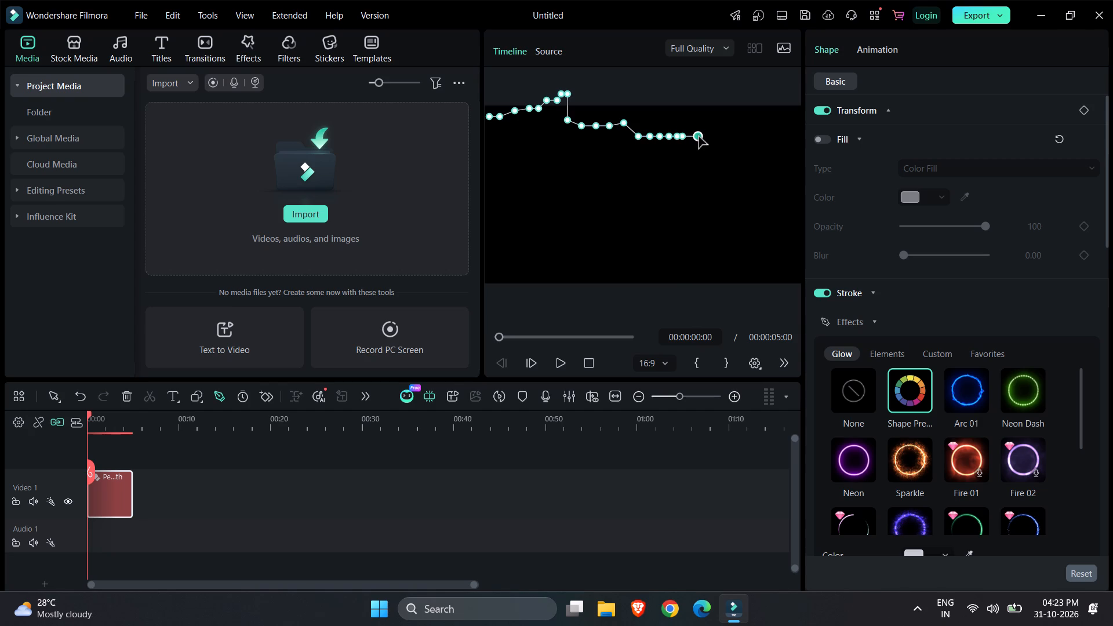
left_click(709, 136)
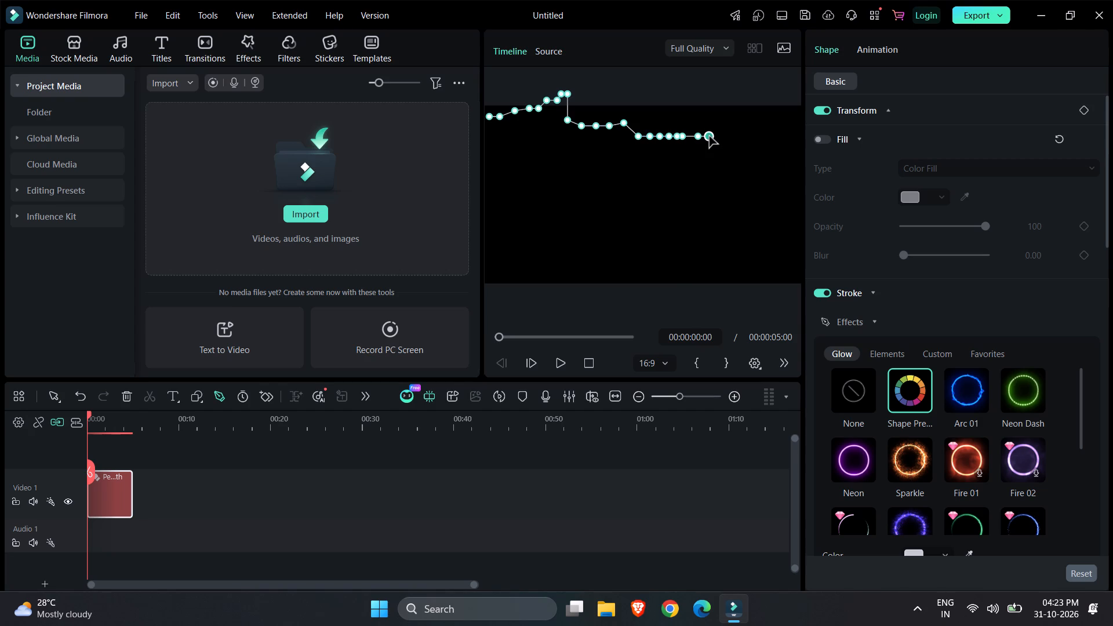
left_click(715, 138)
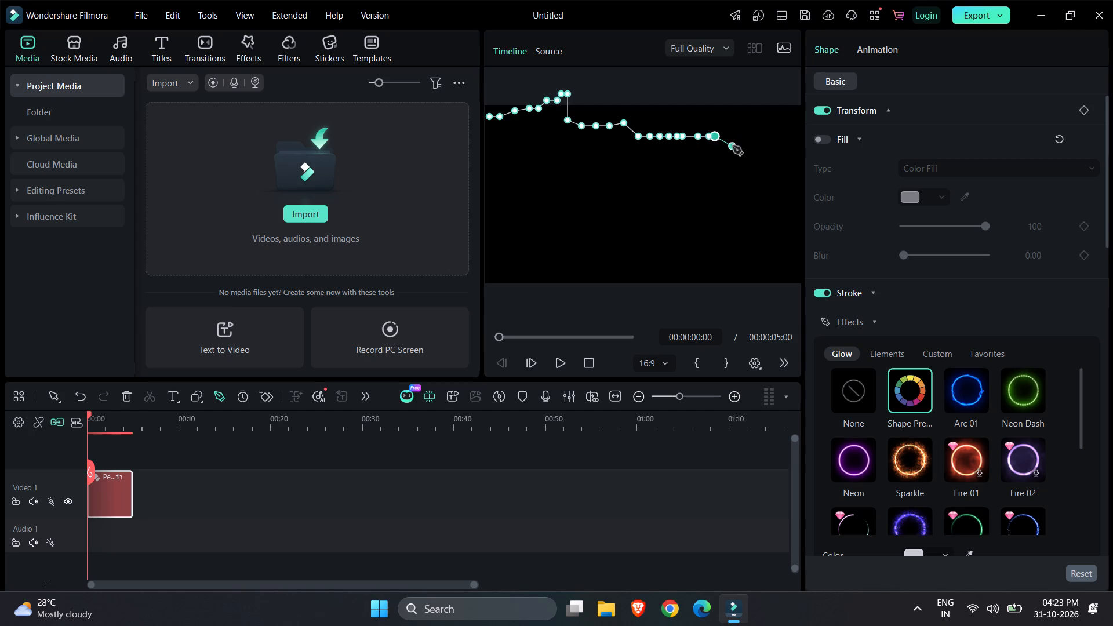
left_click(729, 138)
left_click(748, 139)
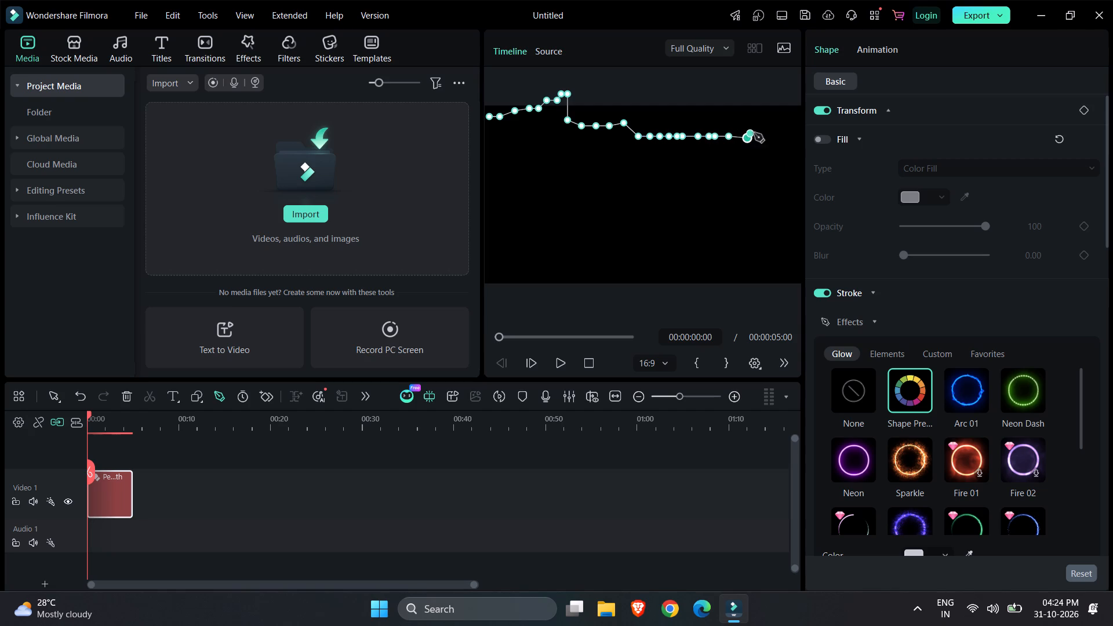
Raise the path near the frame's upper-right corner, run it to the right edge, and bring it down about a quarter of the frame's height.
left_click(762, 133)
left_click(767, 112)
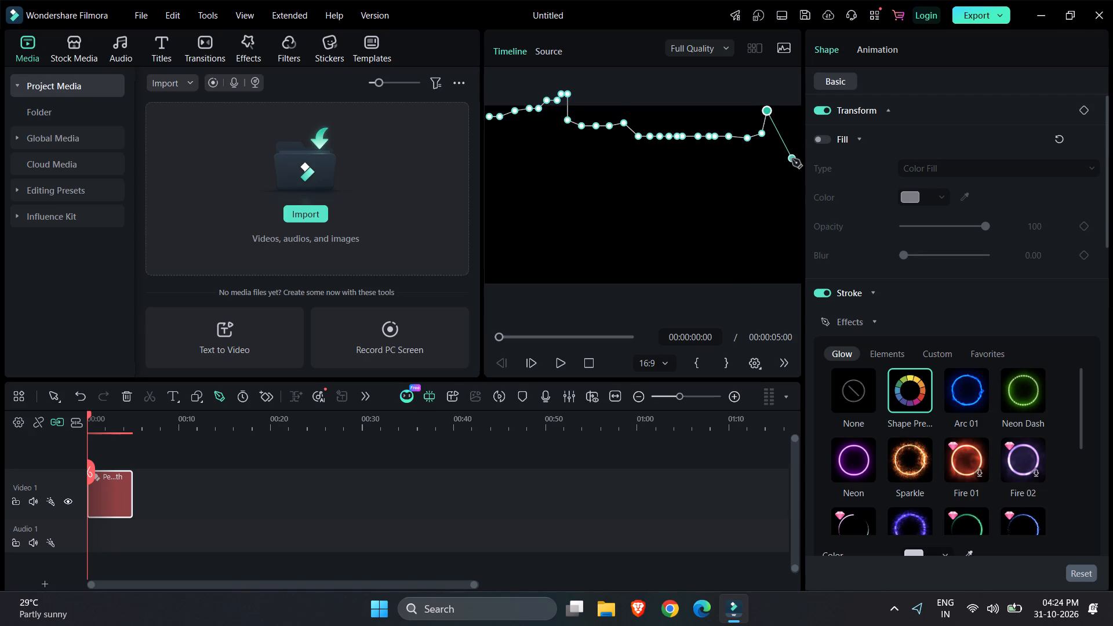
left_click(777, 114)
left_click(787, 111)
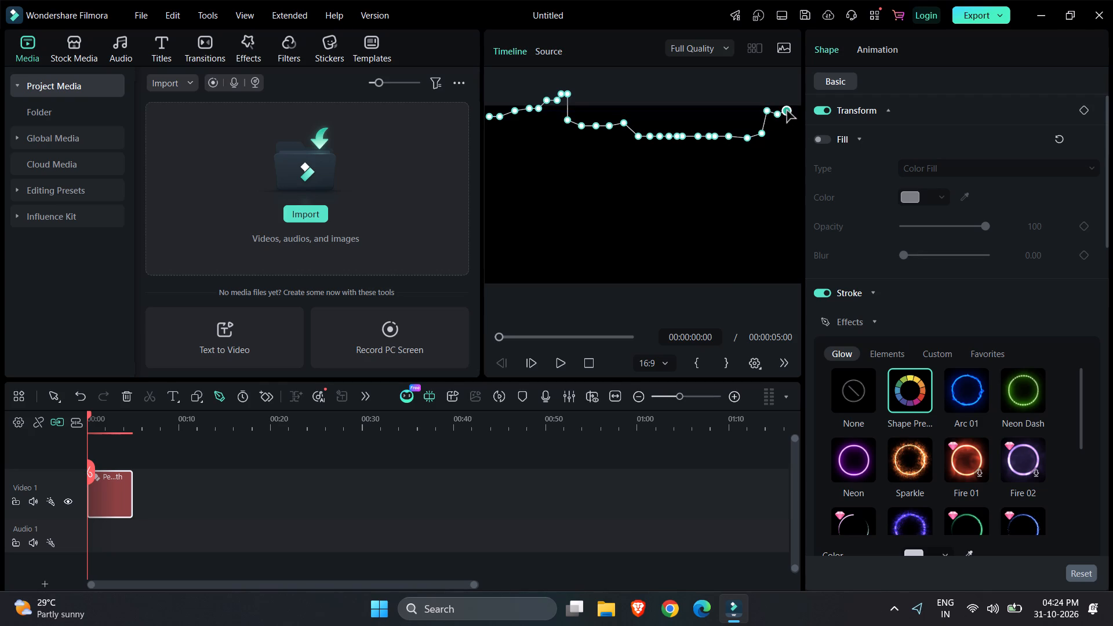
left_click(796, 114)
left_click(795, 143)
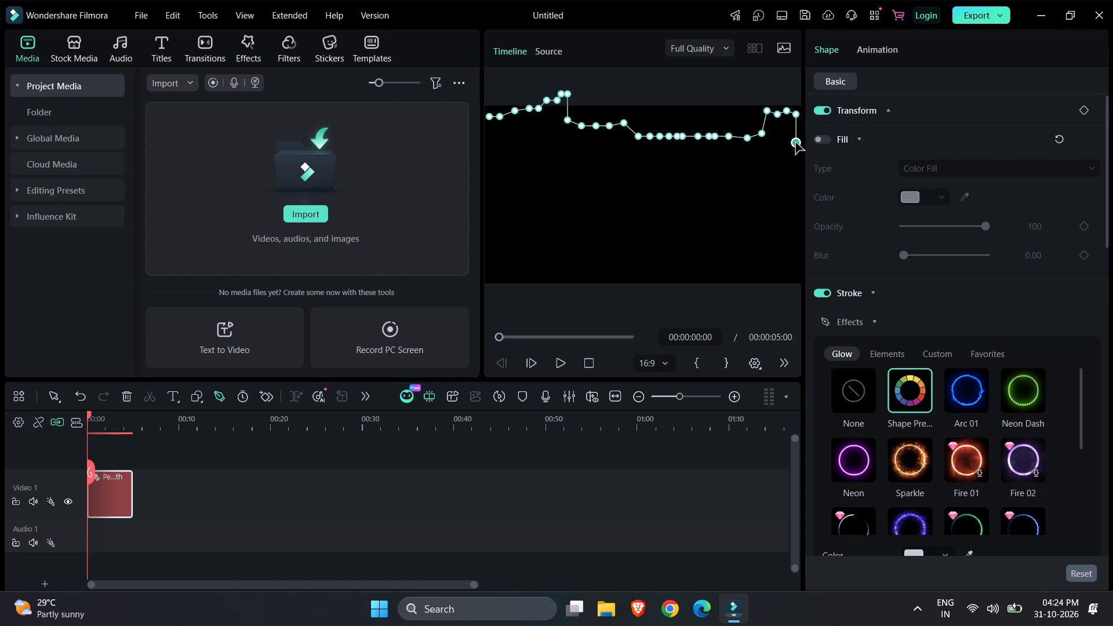
left_click(796, 154)
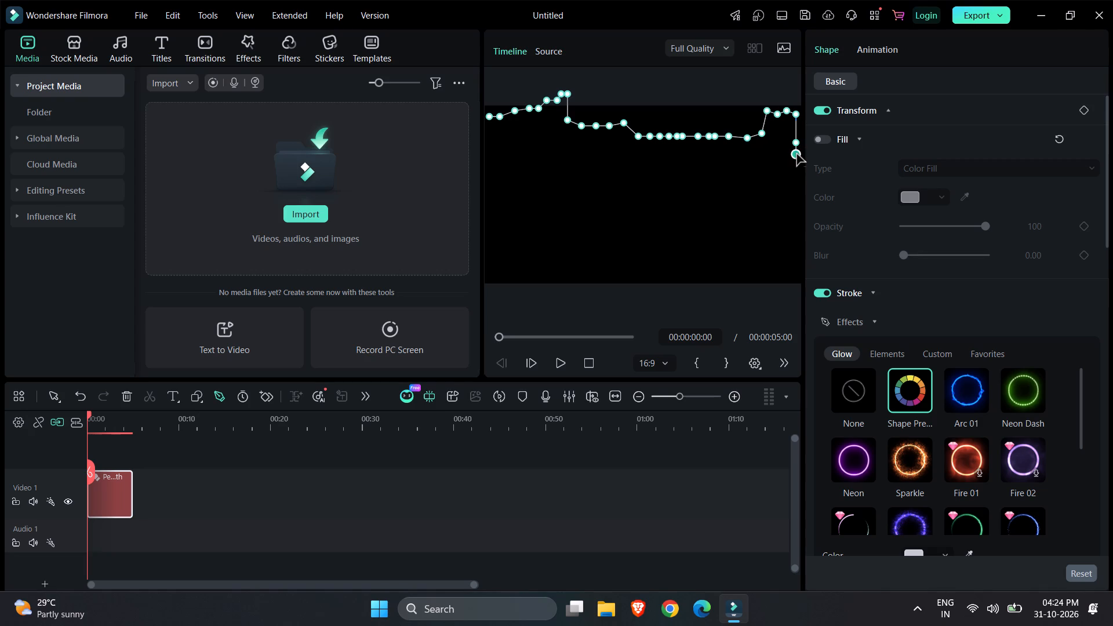
Run the path back leftward below the upper line in a nearly level row of points, from the right edge to near the frame's centre.
left_click(783, 154)
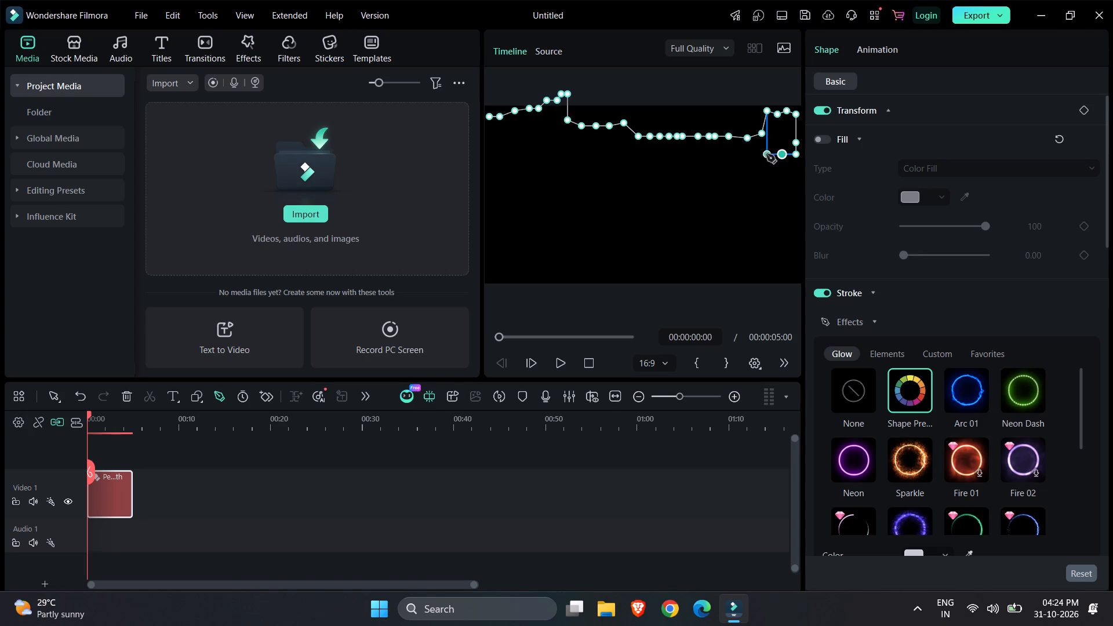
left_click(766, 154)
left_click(751, 154)
left_click(743, 153)
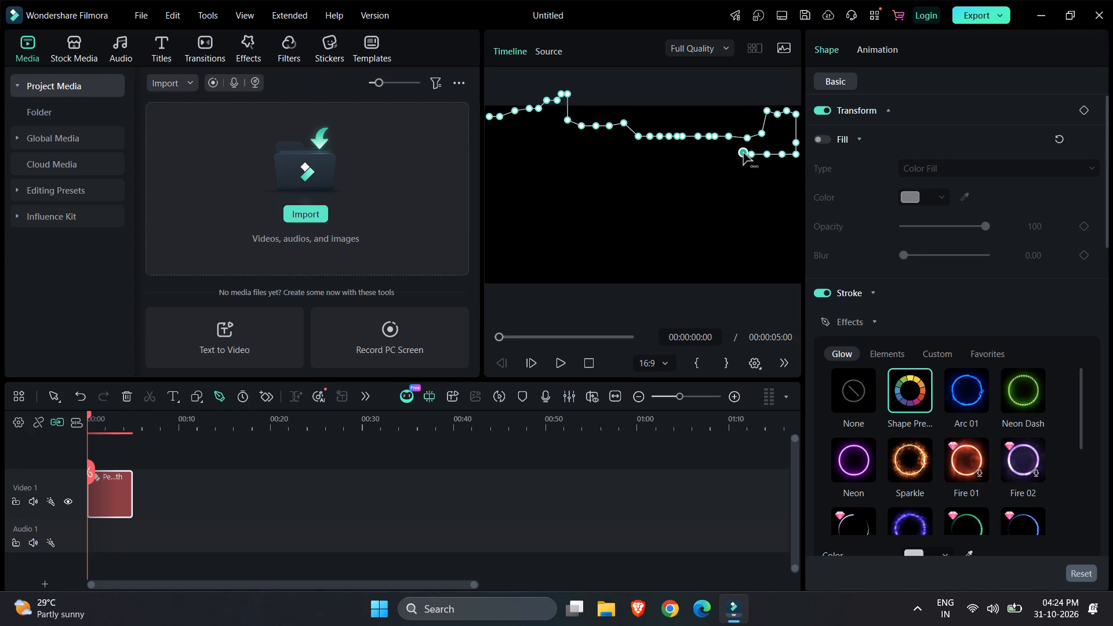
left_click(733, 153)
left_click(719, 154)
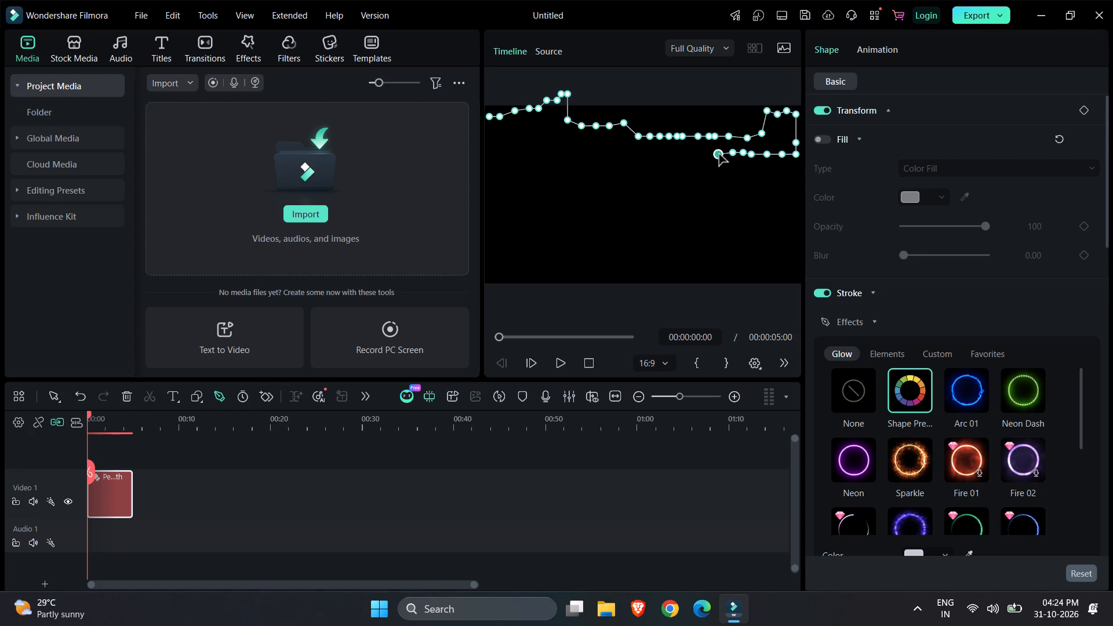
left_click(709, 154)
left_click(694, 154)
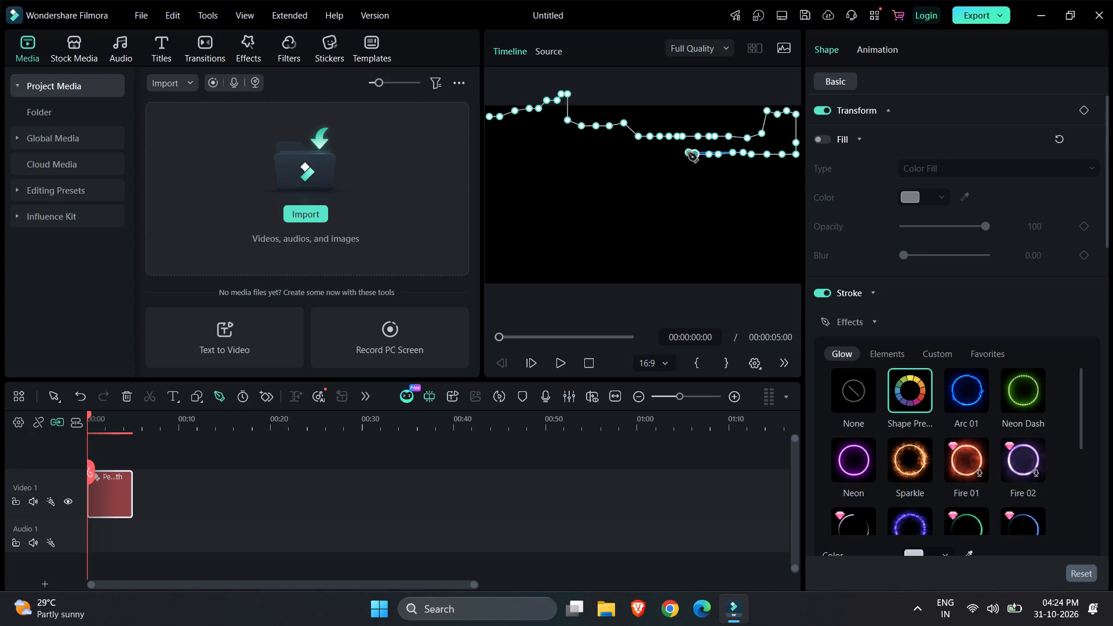
left_click(688, 153)
left_click(678, 153)
left_click(665, 153)
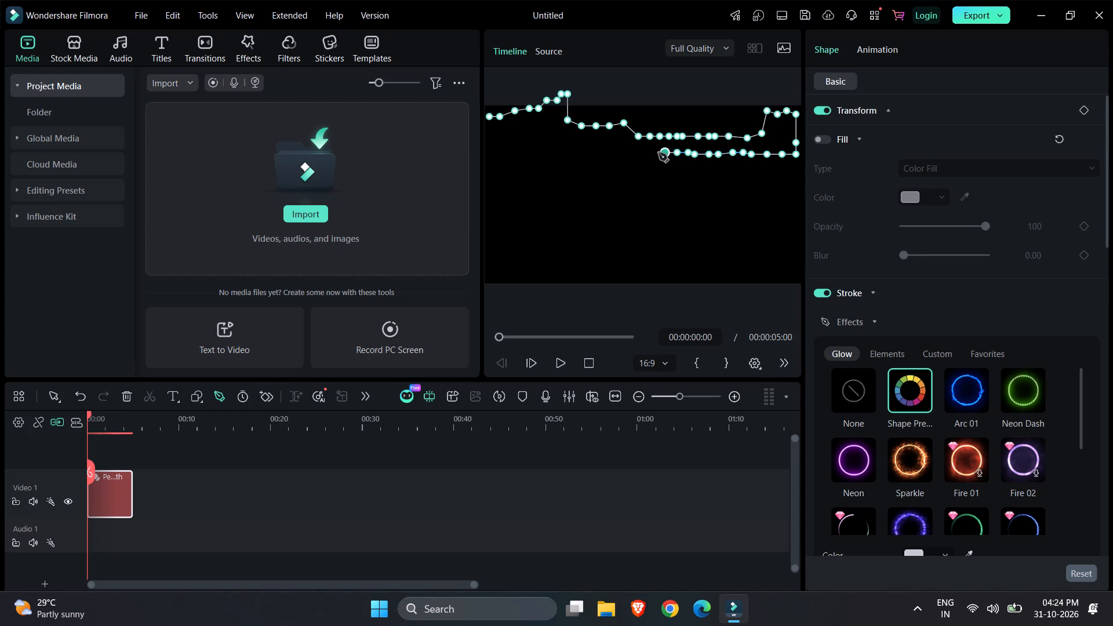
Continue the lower row of path points leftward from near the frame's centre to just below the upper line's vertical drop.
left_click(654, 153)
left_click(641, 153)
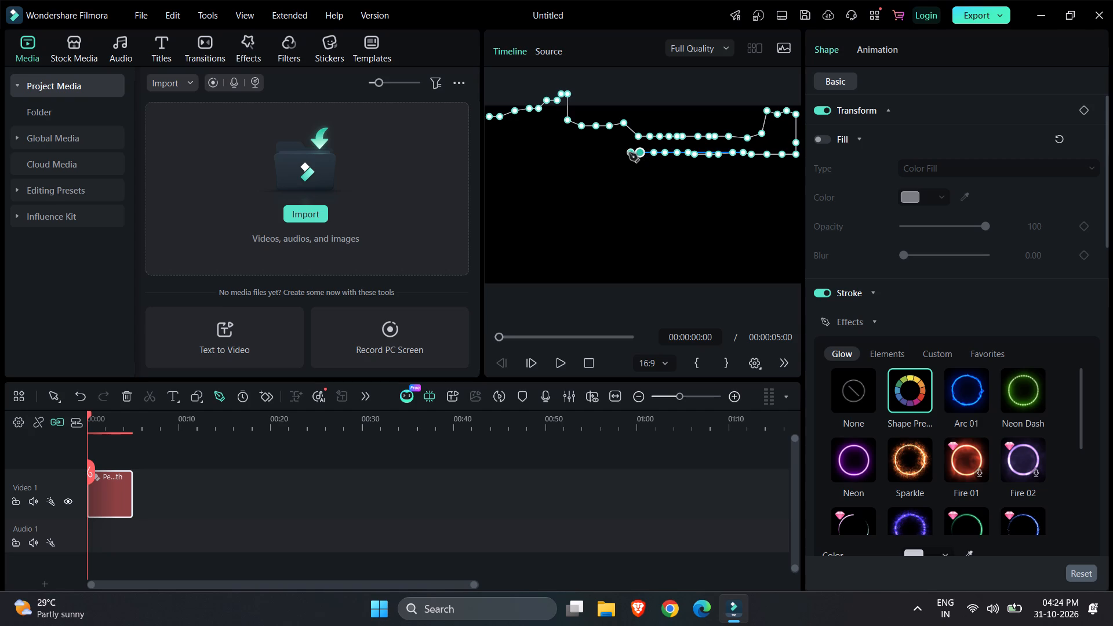
left_click(629, 153)
left_click(616, 153)
left_click(610, 153)
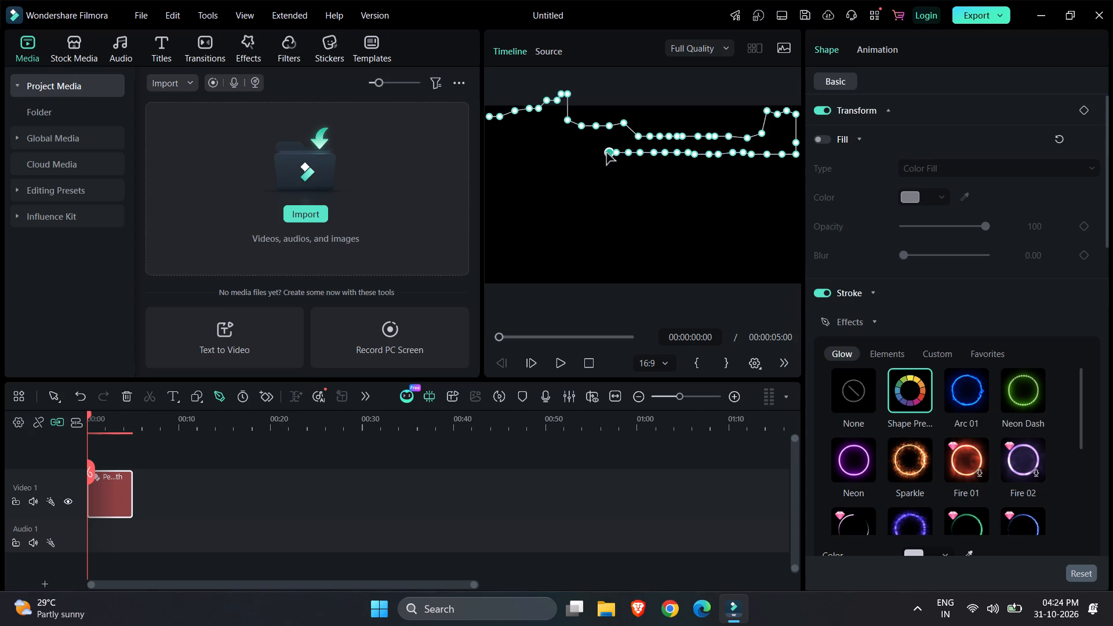
left_click(595, 154)
left_click(582, 154)
left_click(572, 150)
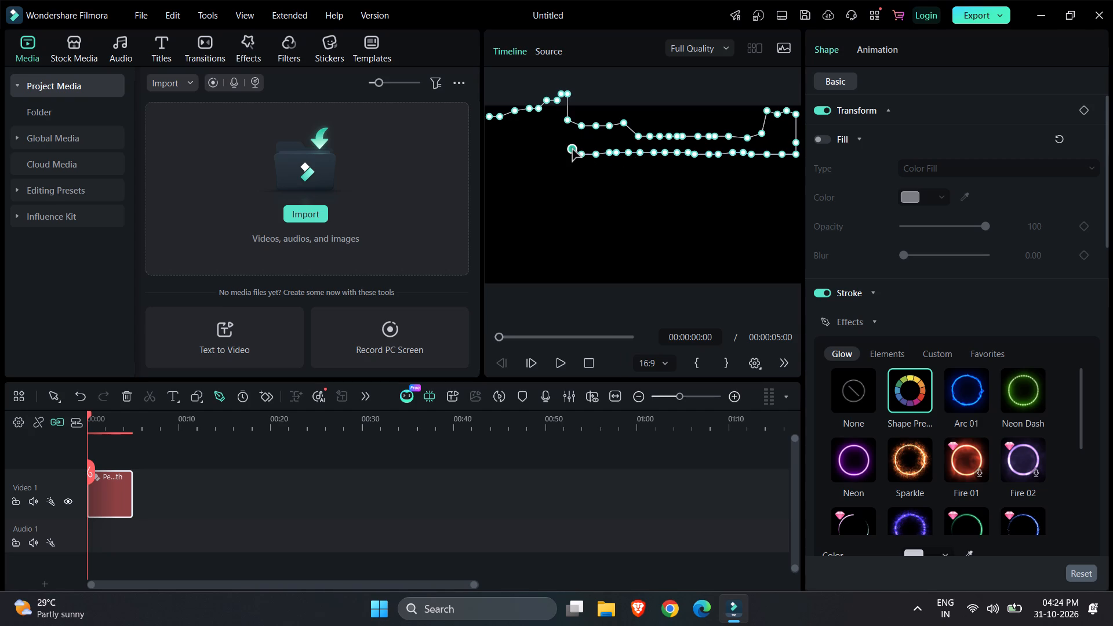
Carry the lower row on leftward with closely spaced, nearly level points to near the frame's left edge.
left_click(558, 150)
left_click(552, 150)
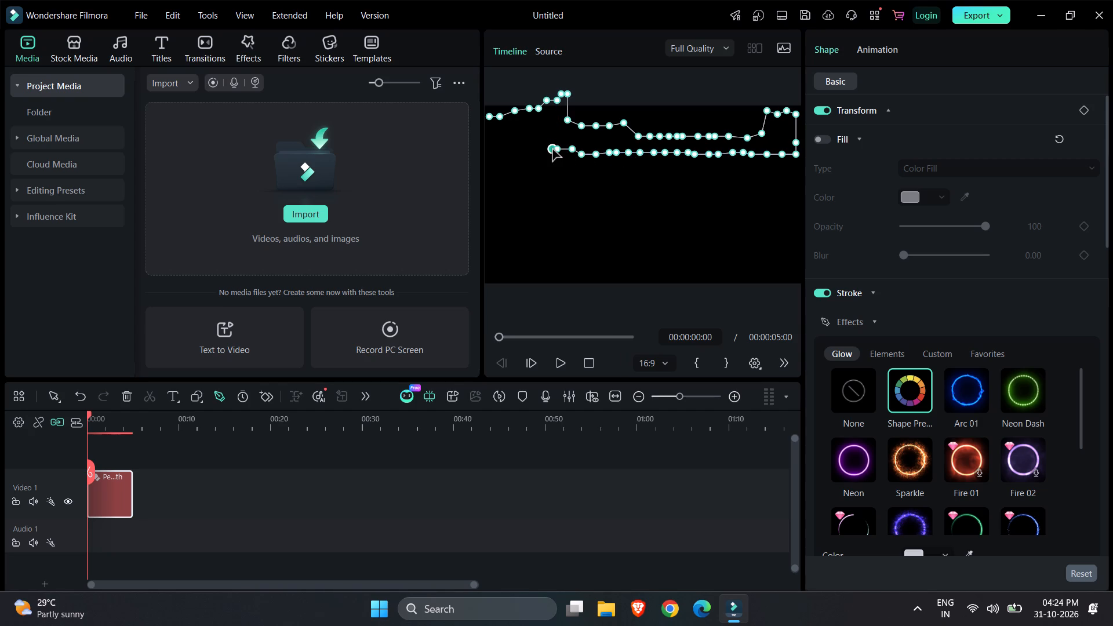
left_click(543, 152)
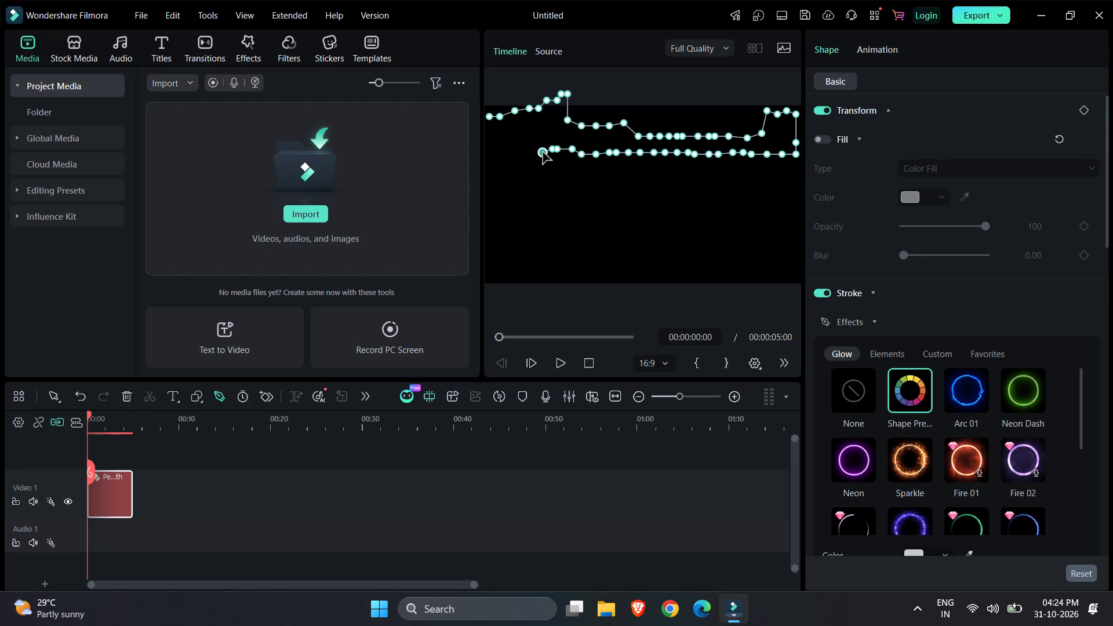
left_click(538, 152)
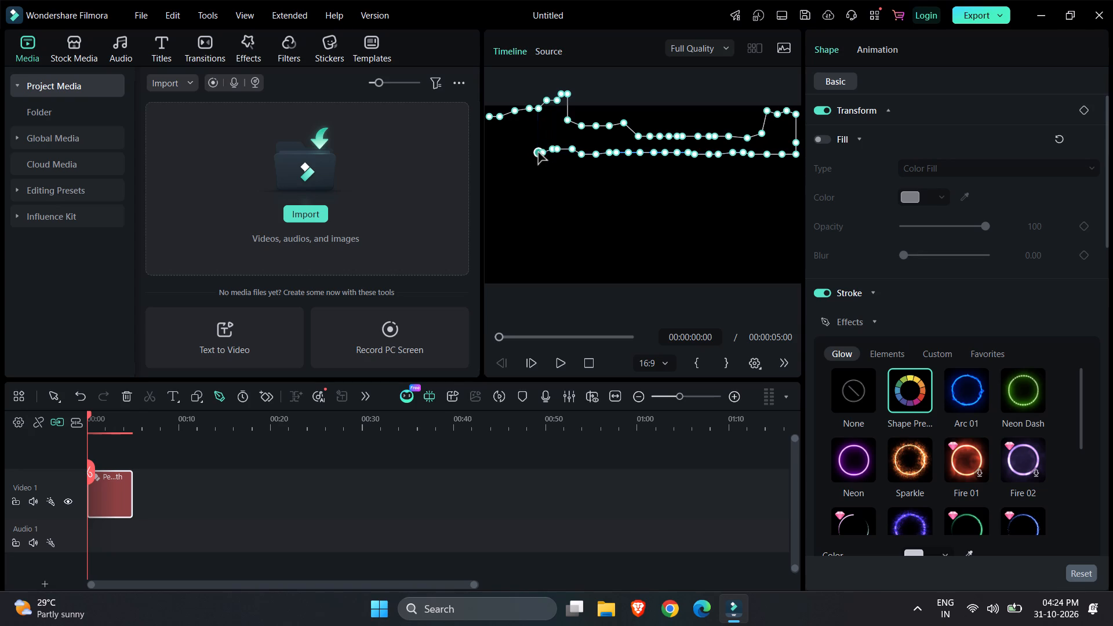
left_click(532, 152)
left_click(522, 154)
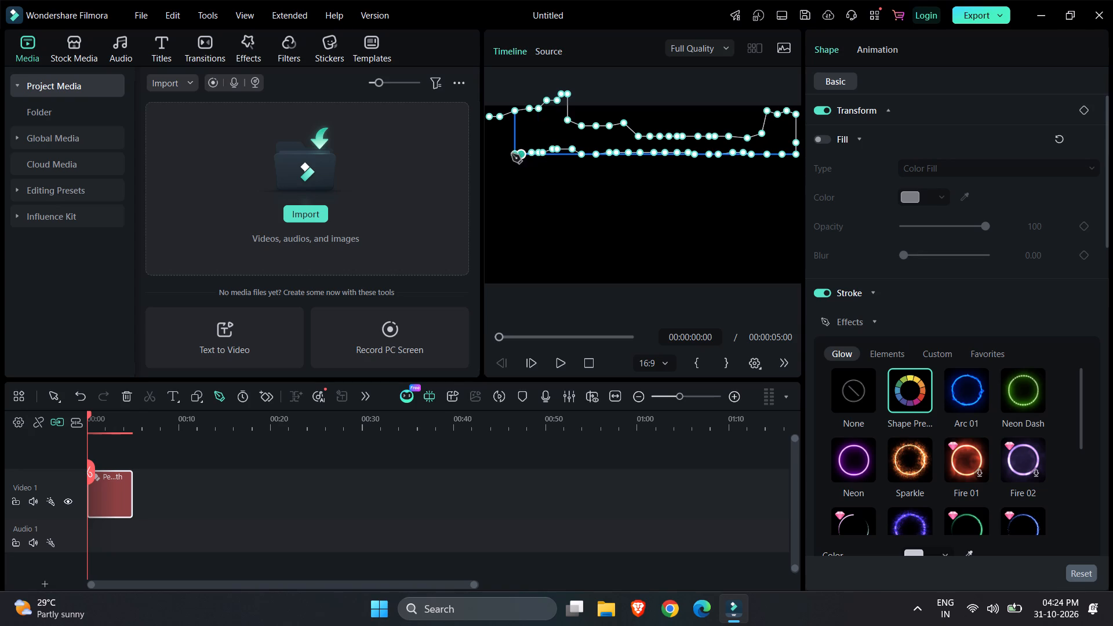
left_click(512, 154)
left_click(507, 153)
left_click(497, 153)
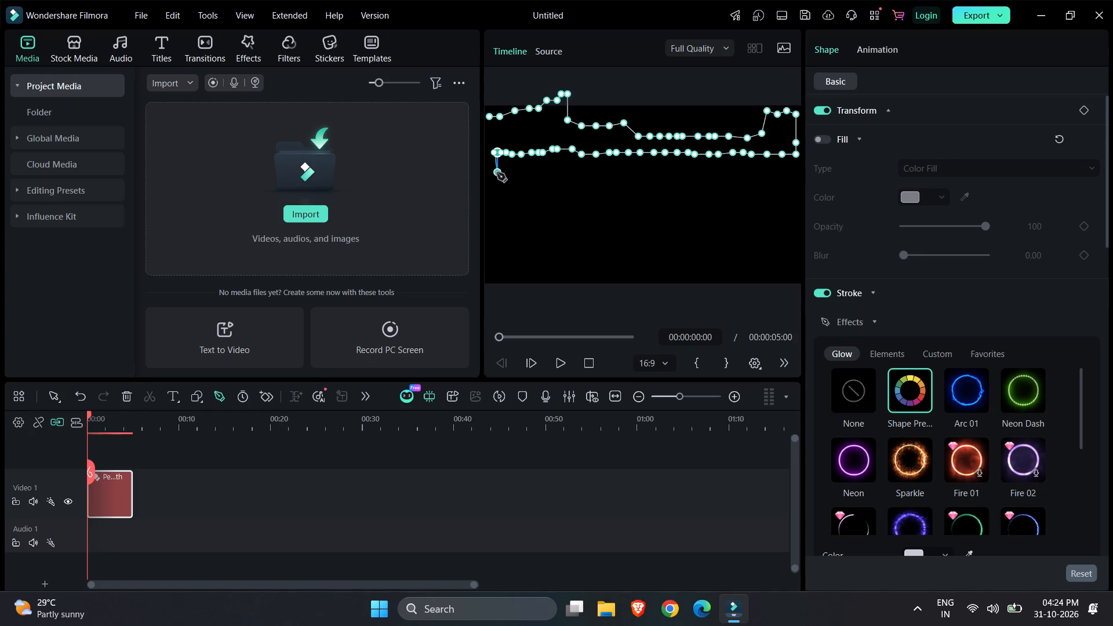
Drop the path a short way at the frame's left edge and run a third row of closely spaced points rightward toward the centre.
left_click(497, 173)
left_click(510, 173)
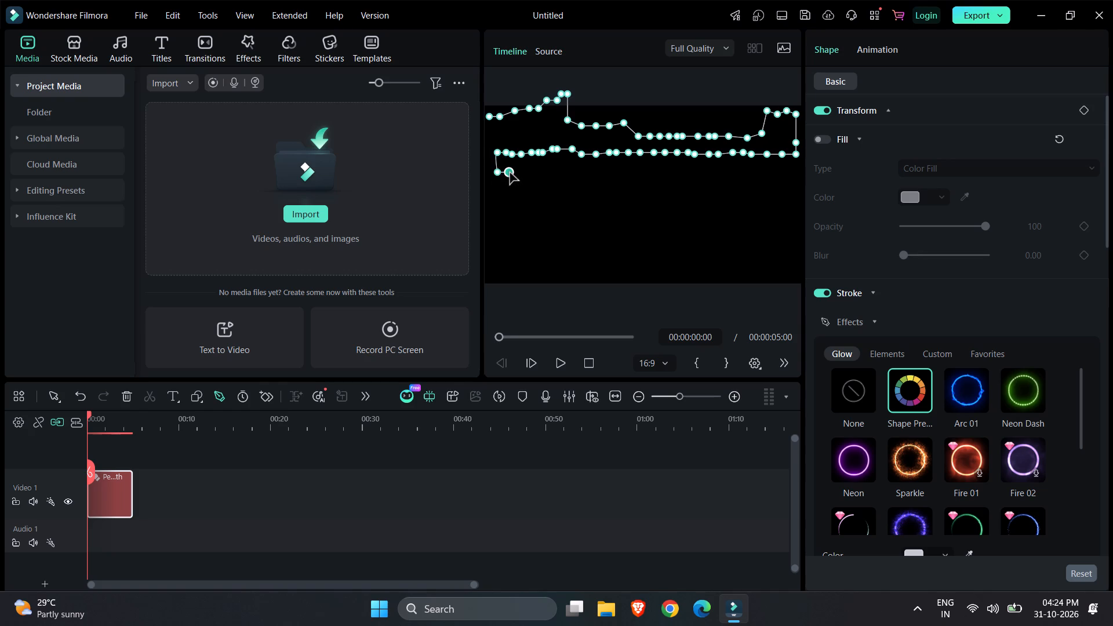
left_click(515, 173)
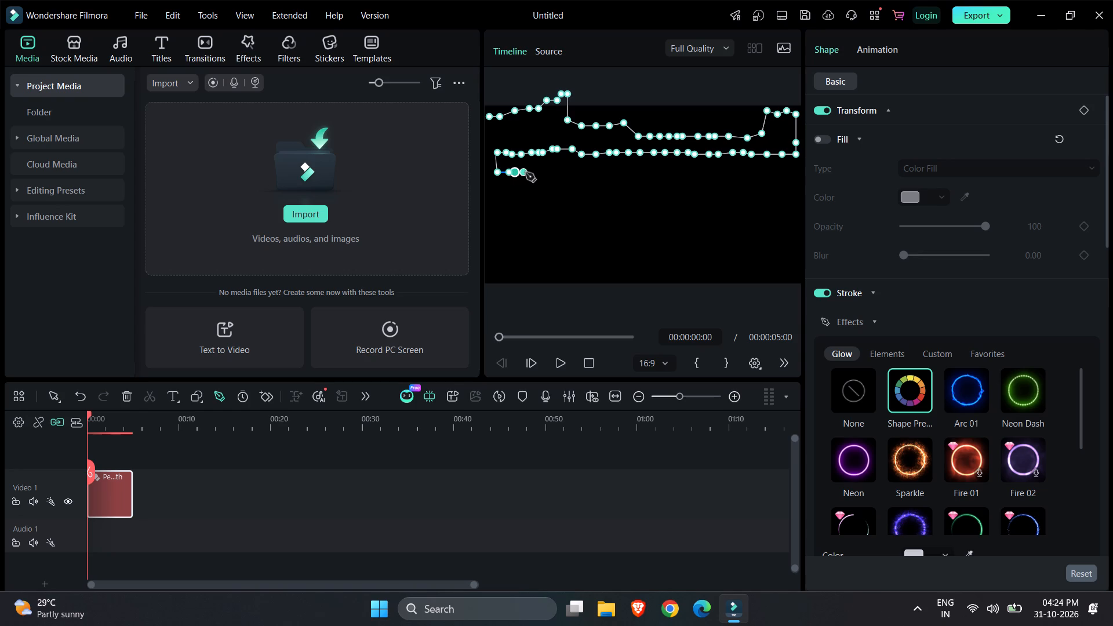
left_click(526, 173)
left_click(531, 174)
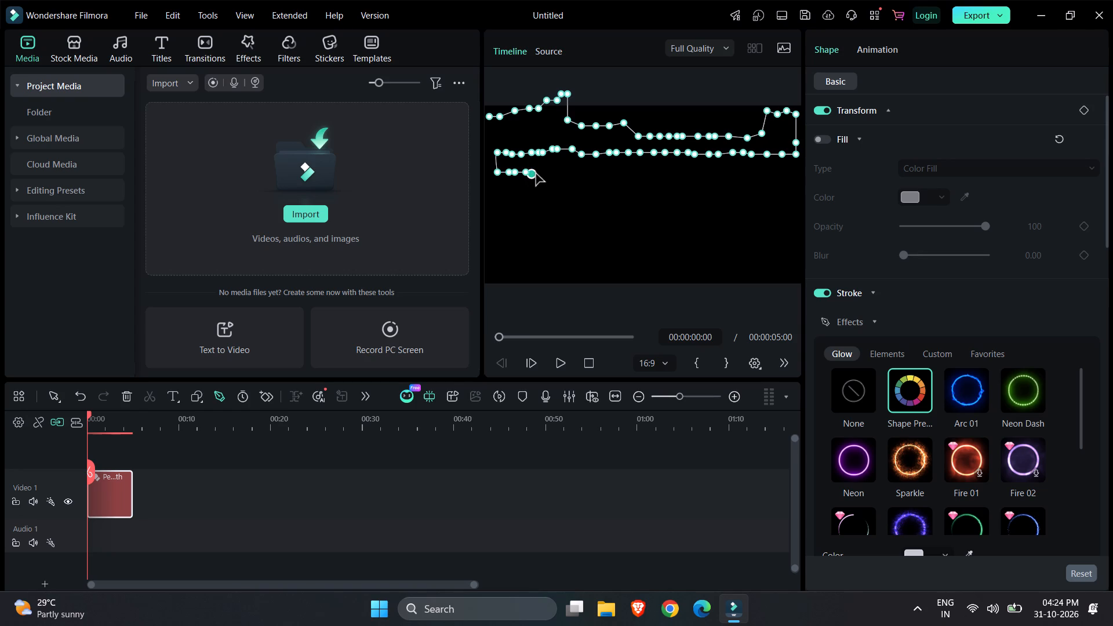
left_click(536, 174)
left_click(544, 174)
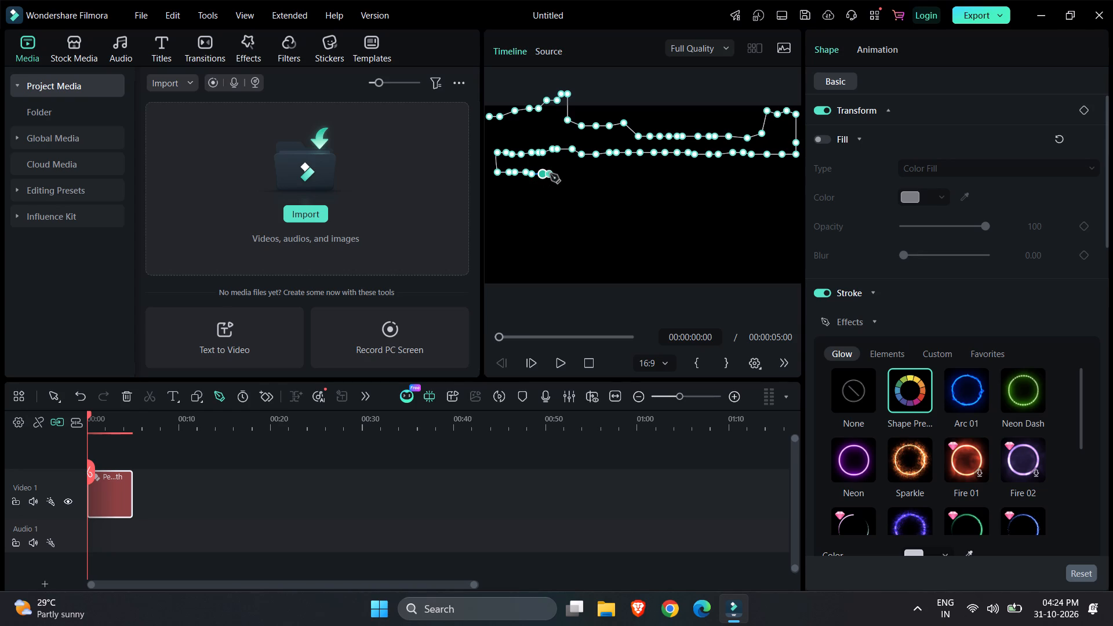
left_click(550, 174)
left_click(558, 177)
left_click(565, 177)
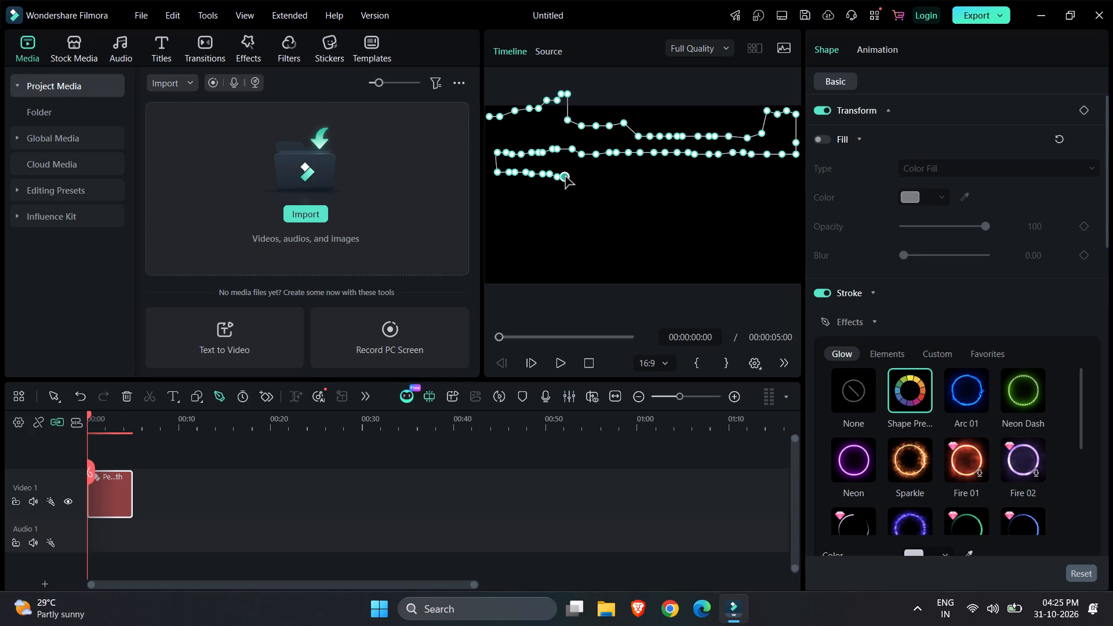
left_click(575, 177)
left_click(588, 177)
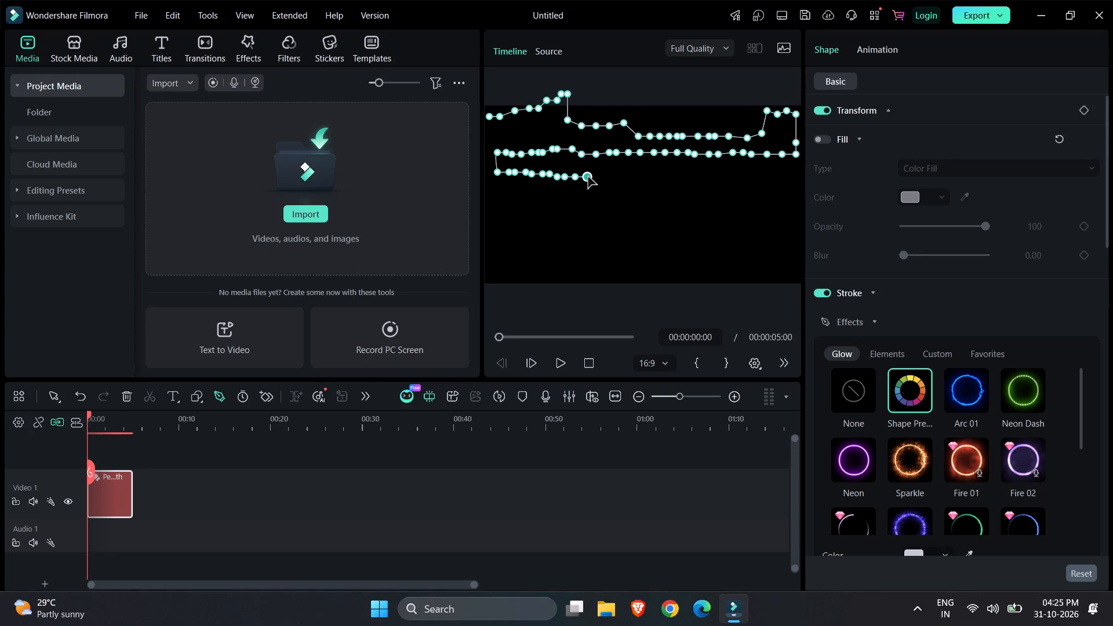
left_click(598, 174)
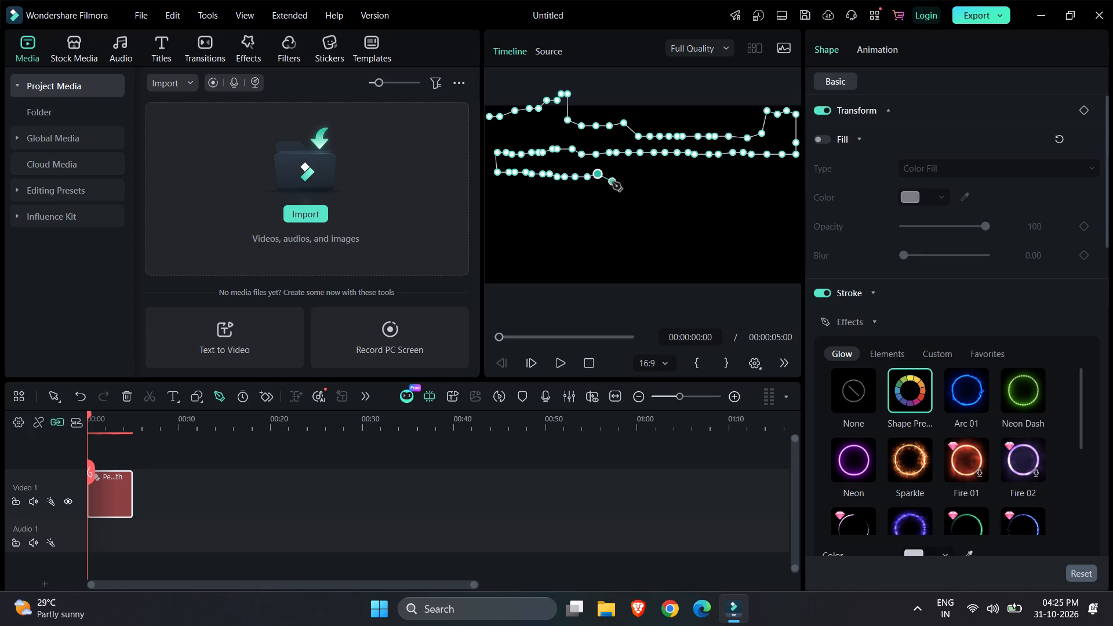
End the third row with a small hook that slopes down and doubles back just short of the frame's centre.
left_click(612, 182)
left_click(612, 182)
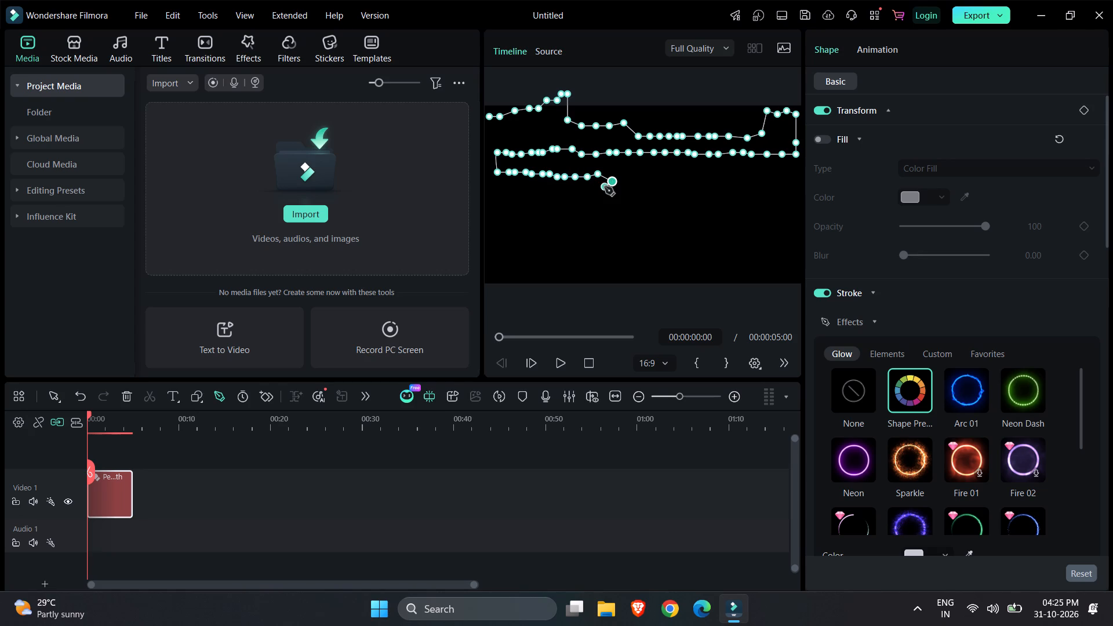
left_click(605, 187)
left_click(609, 184)
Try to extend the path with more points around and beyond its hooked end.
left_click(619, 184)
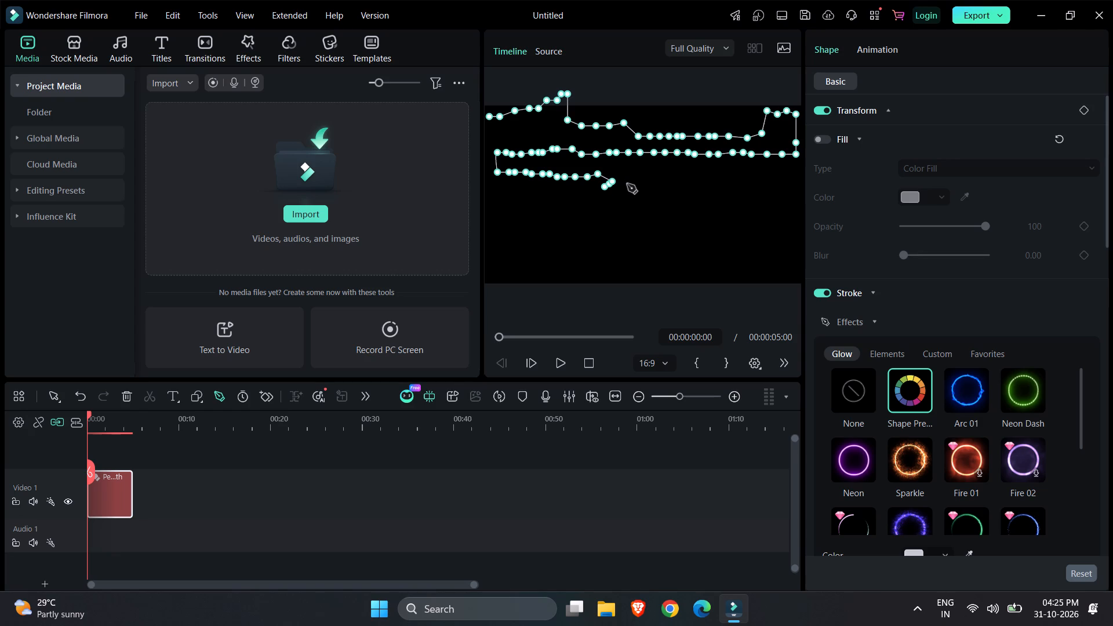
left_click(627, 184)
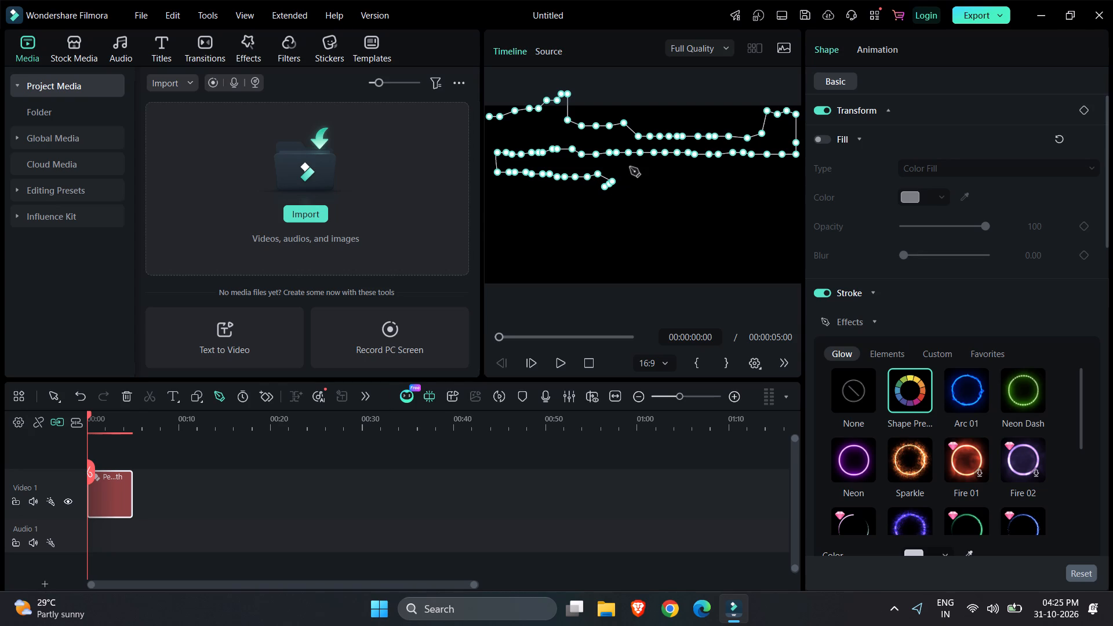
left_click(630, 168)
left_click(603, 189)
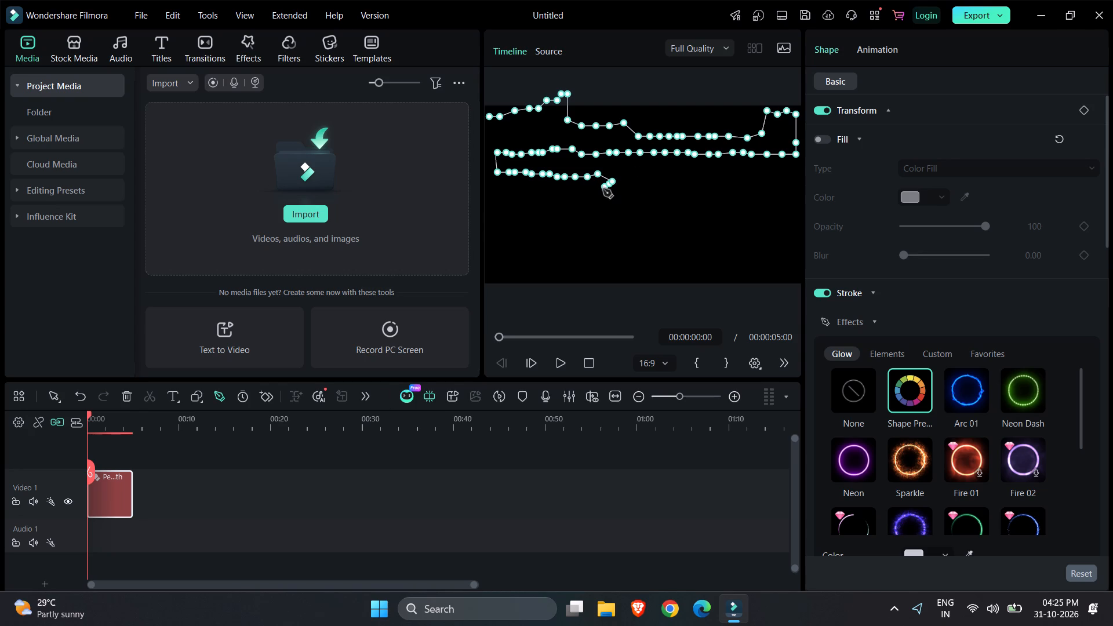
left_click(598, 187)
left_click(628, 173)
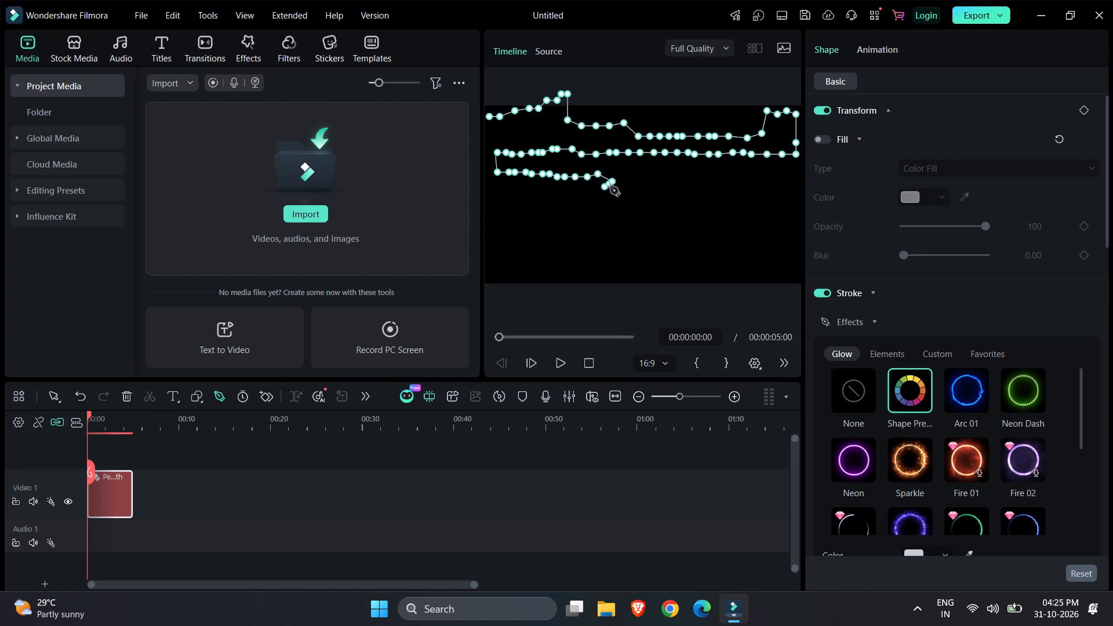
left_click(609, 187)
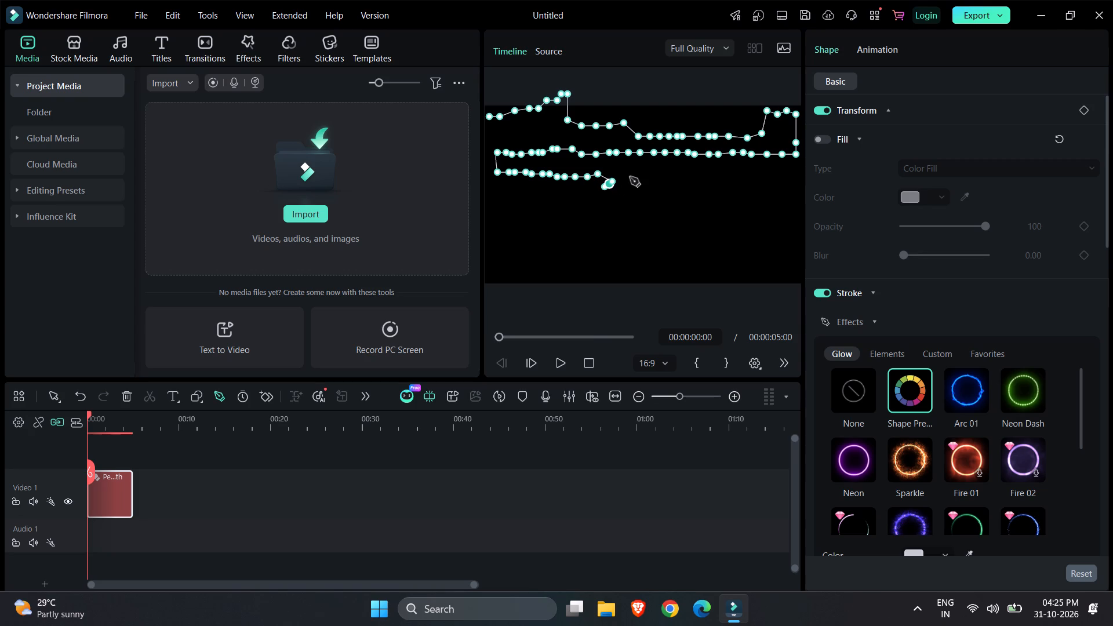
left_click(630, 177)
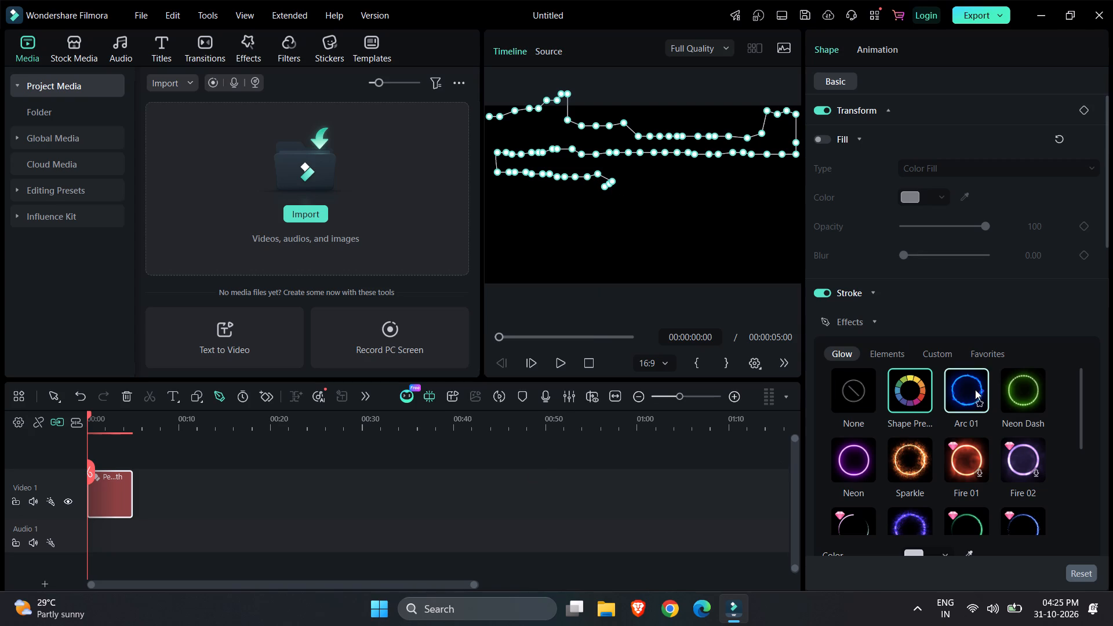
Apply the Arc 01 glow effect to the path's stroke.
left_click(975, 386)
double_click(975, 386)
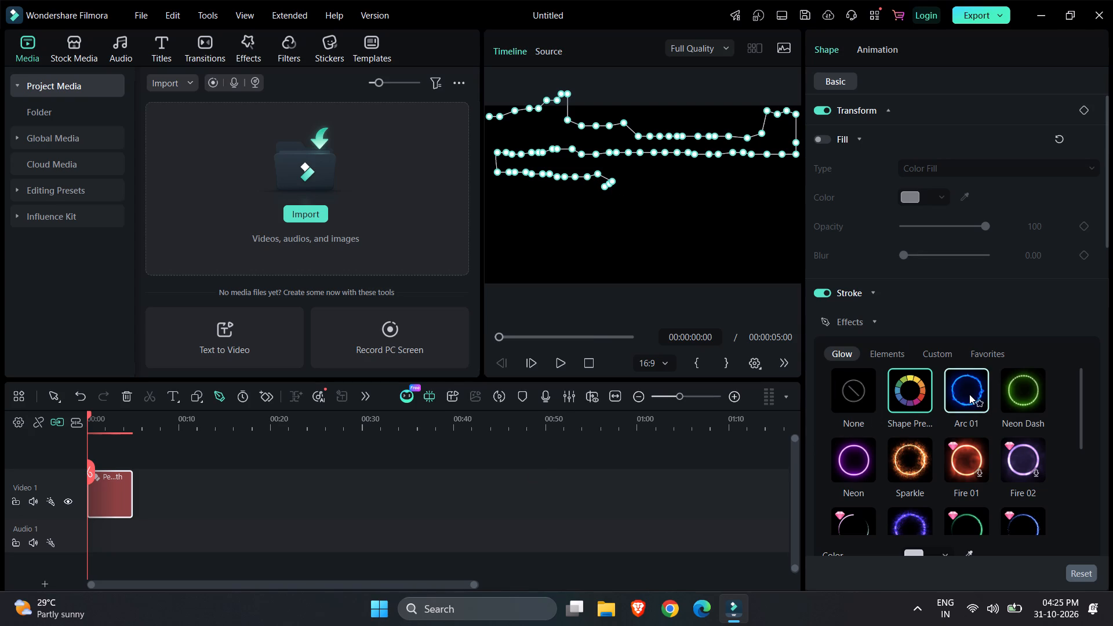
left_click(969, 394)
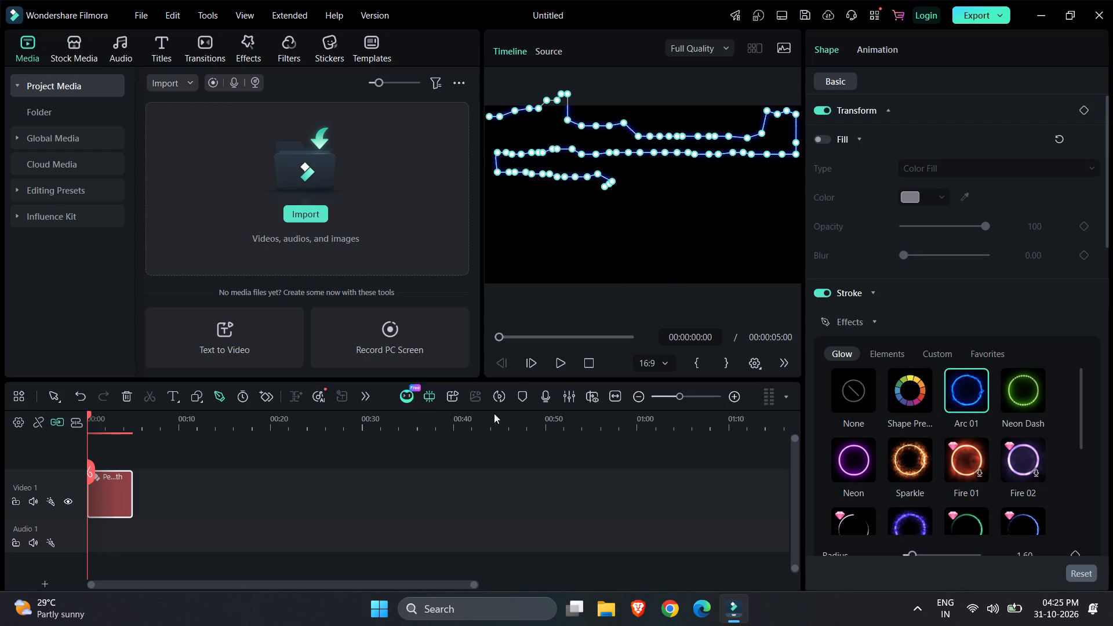
Leave path editing and move the whole outline down so it fits fully inside the preview frame, keeping it horizontally centred.
left_click(488, 505)
left_click_drag(598, 150, 602, 154)
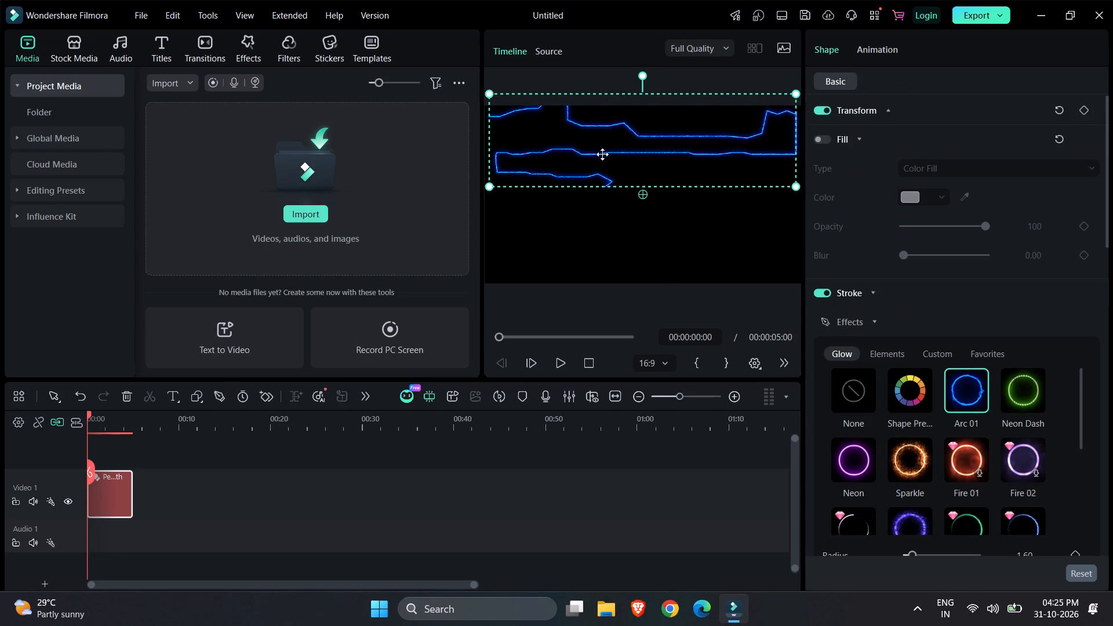
left_click_drag(602, 154, 593, 174)
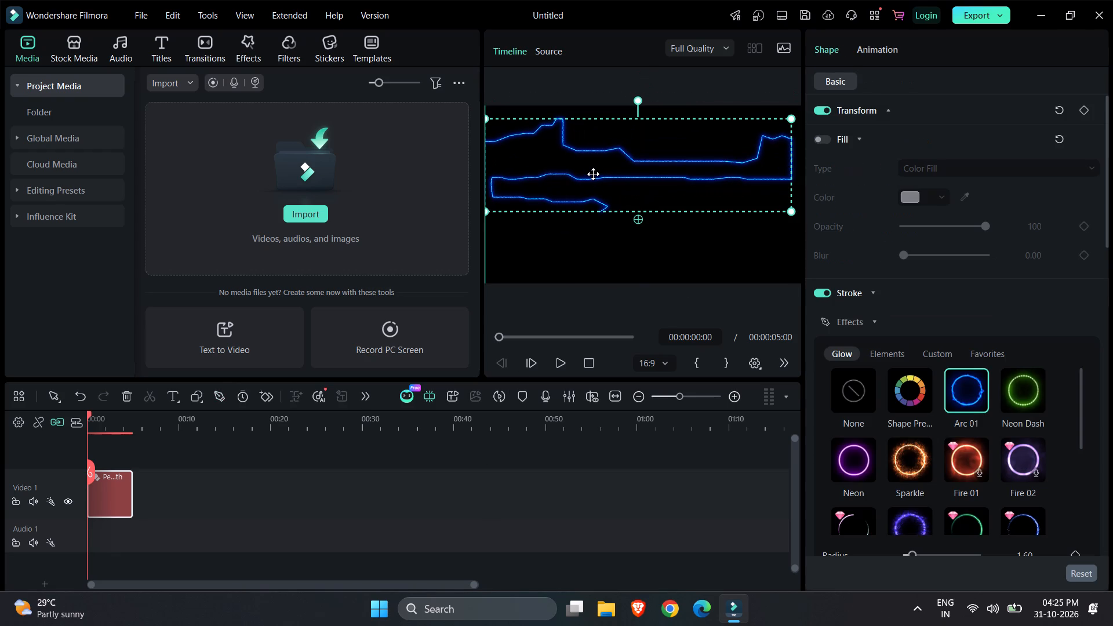
left_click_drag(593, 174, 608, 174)
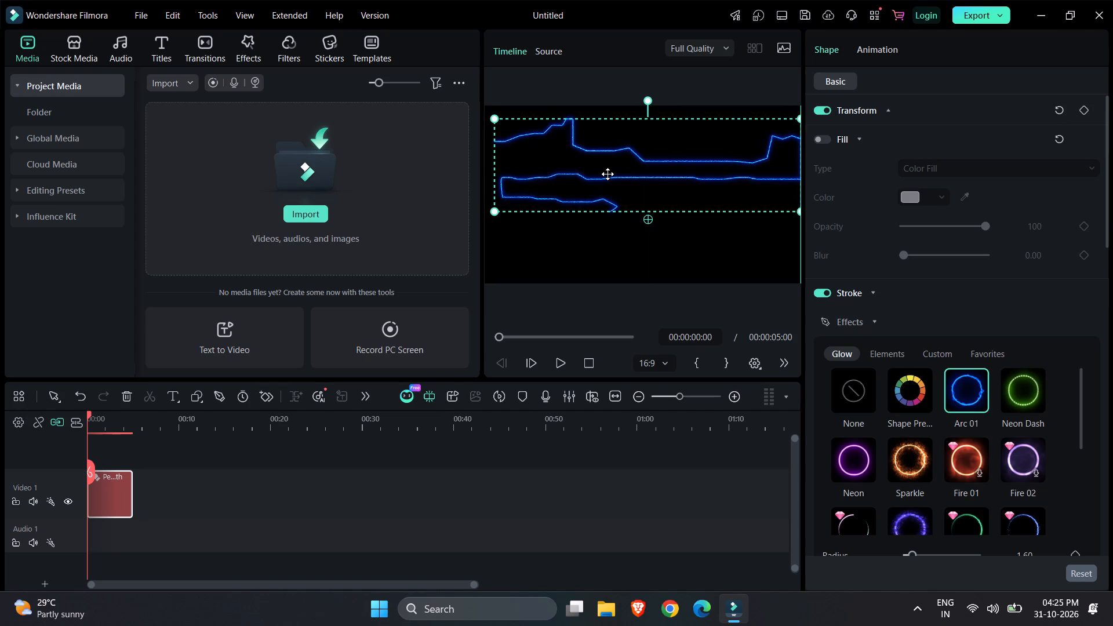
left_click_drag(608, 174, 596, 179)
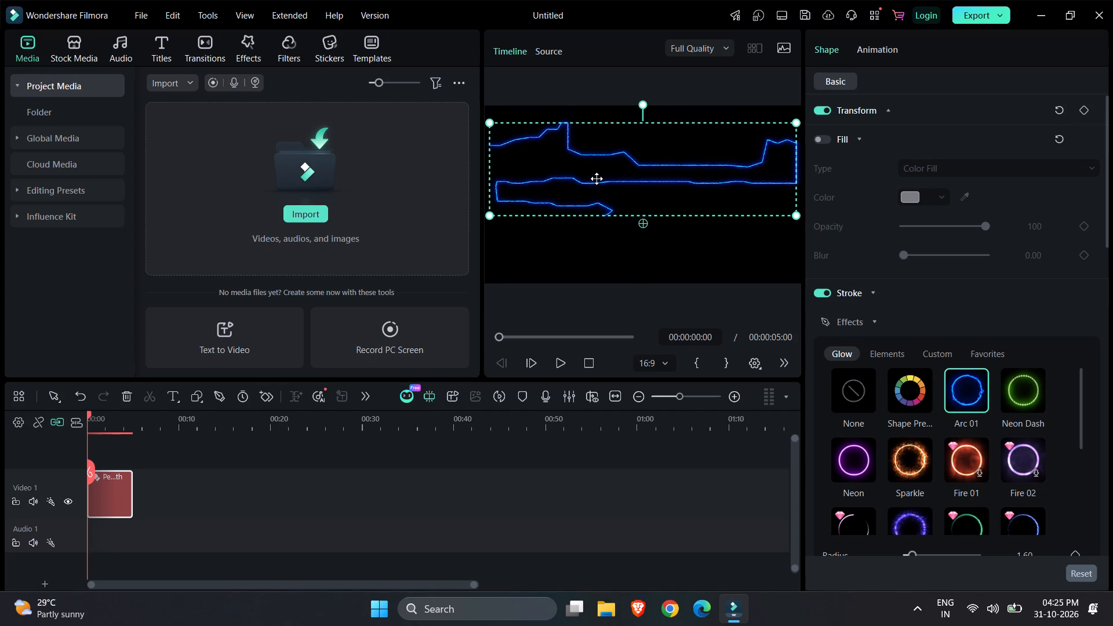
left_click(592, 241)
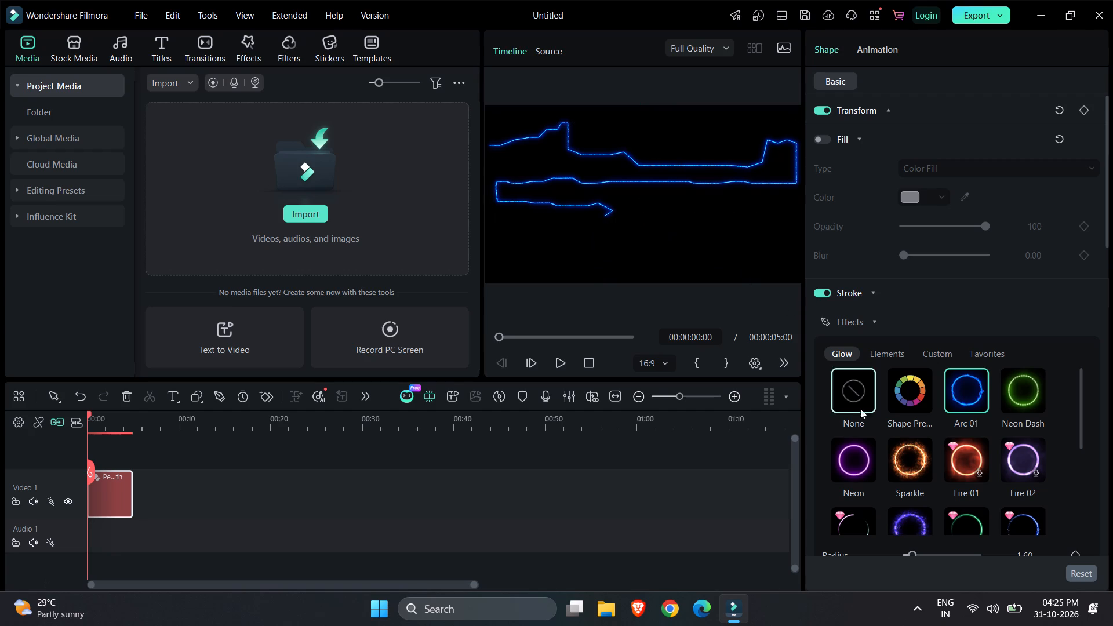
Apply the Sparkle glow effect to the path's stroke.
left_click(910, 464)
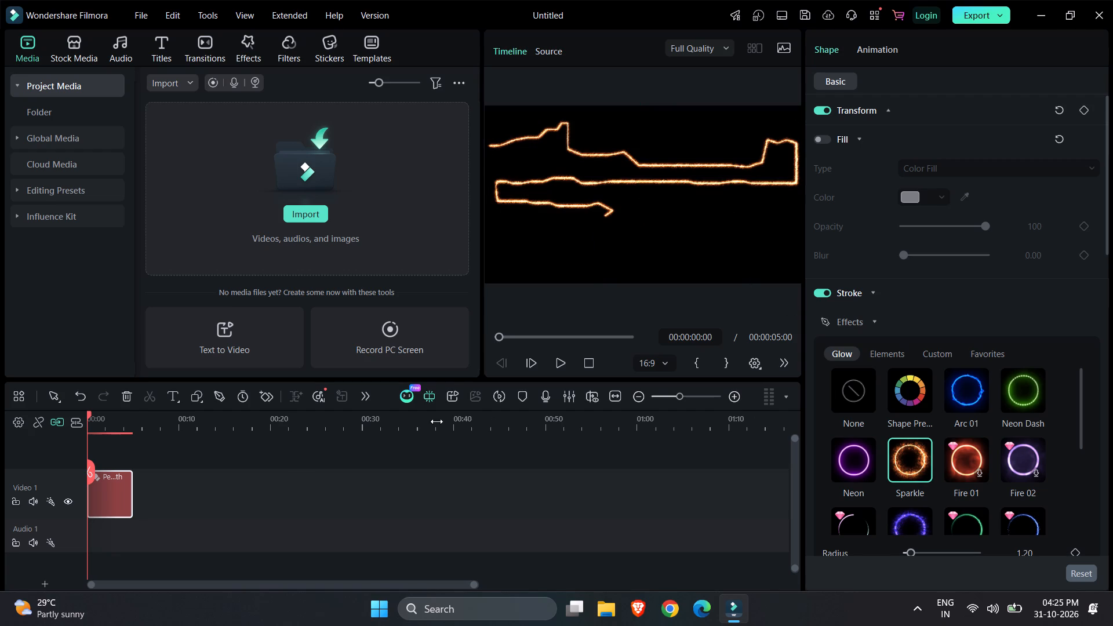
Extend the Pen Path clip on the Video 1 track to a duration of 10 seconds.
left_click(103, 515)
left_click(120, 484)
left_click_drag(130, 484, 161, 485)
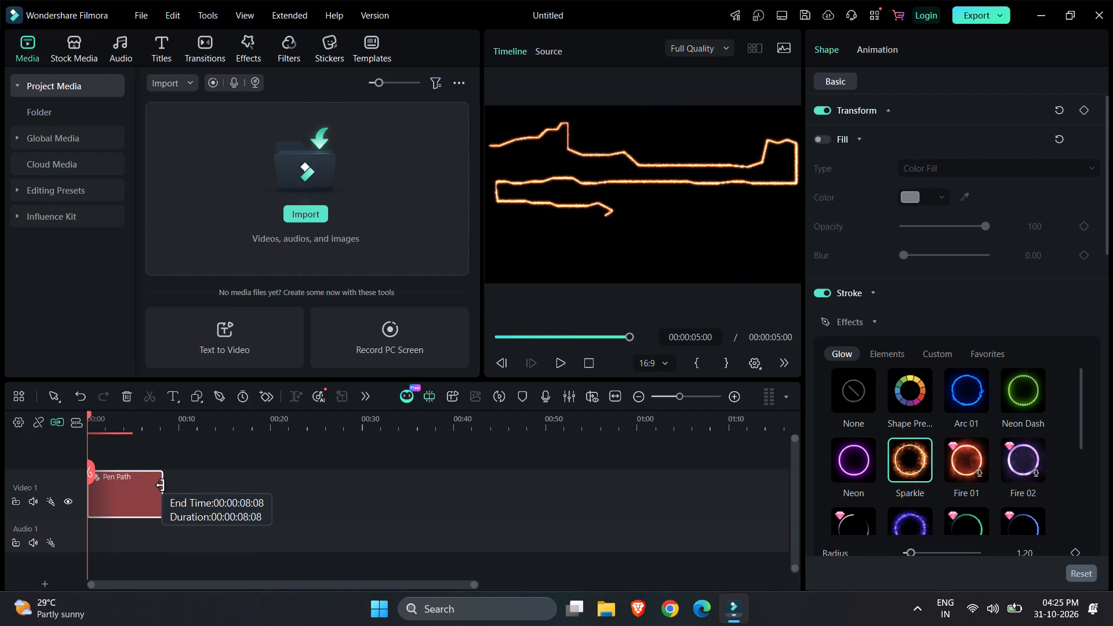
left_click_drag(161, 485, 166, 485)
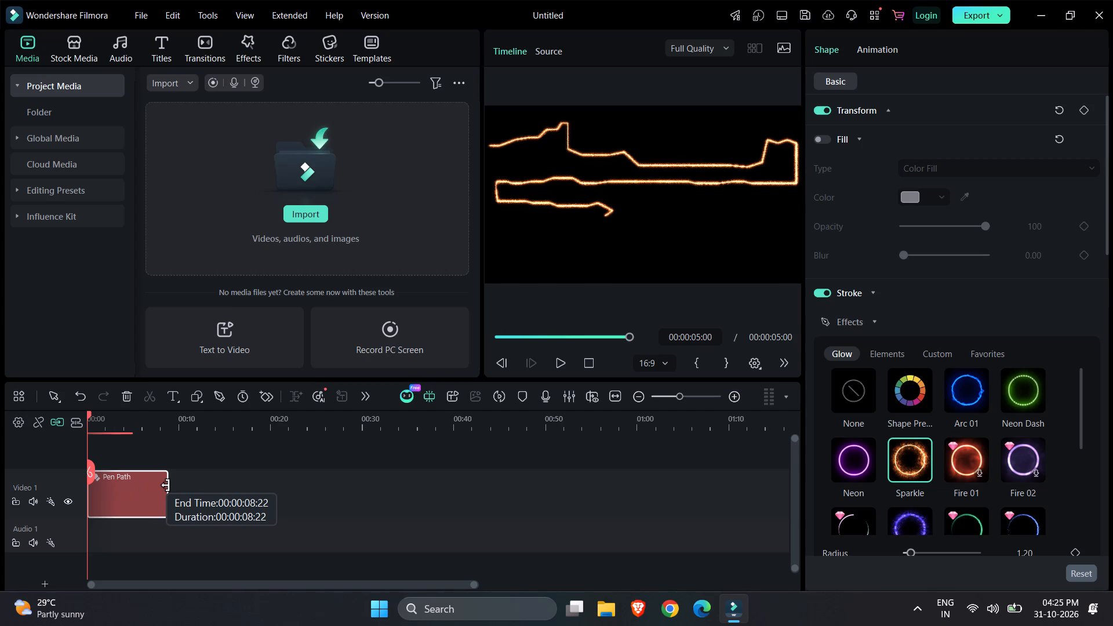
left_click_drag(166, 485, 169, 485)
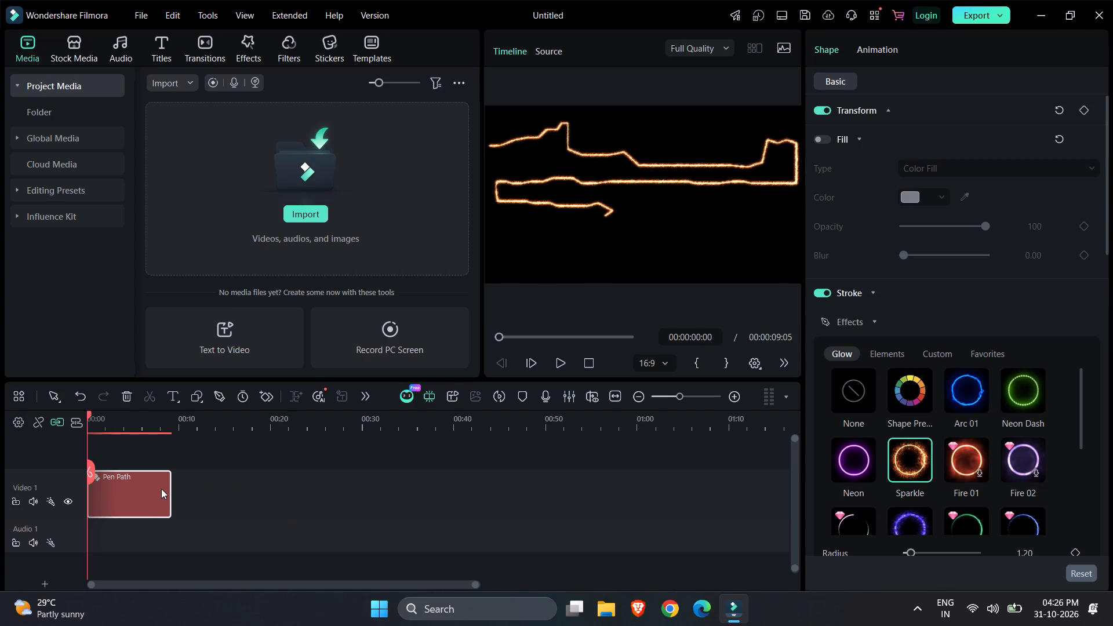
left_click_drag(169, 489, 176, 489)
left_click_drag(176, 489, 179, 486)
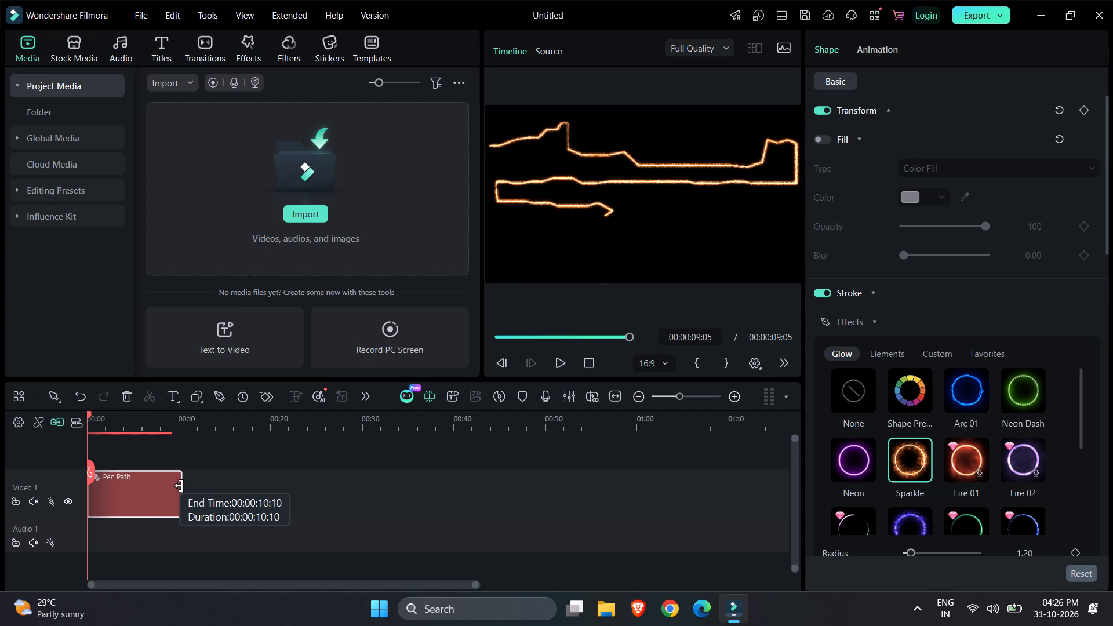
left_click_drag(179, 486, 176, 486)
Start a new Pen tool path at 00:00:10:00, placing closely spaced points in a straight row from the frame's lower-left corner to its bottom middle.
left_click_drag(89, 475, 184, 443)
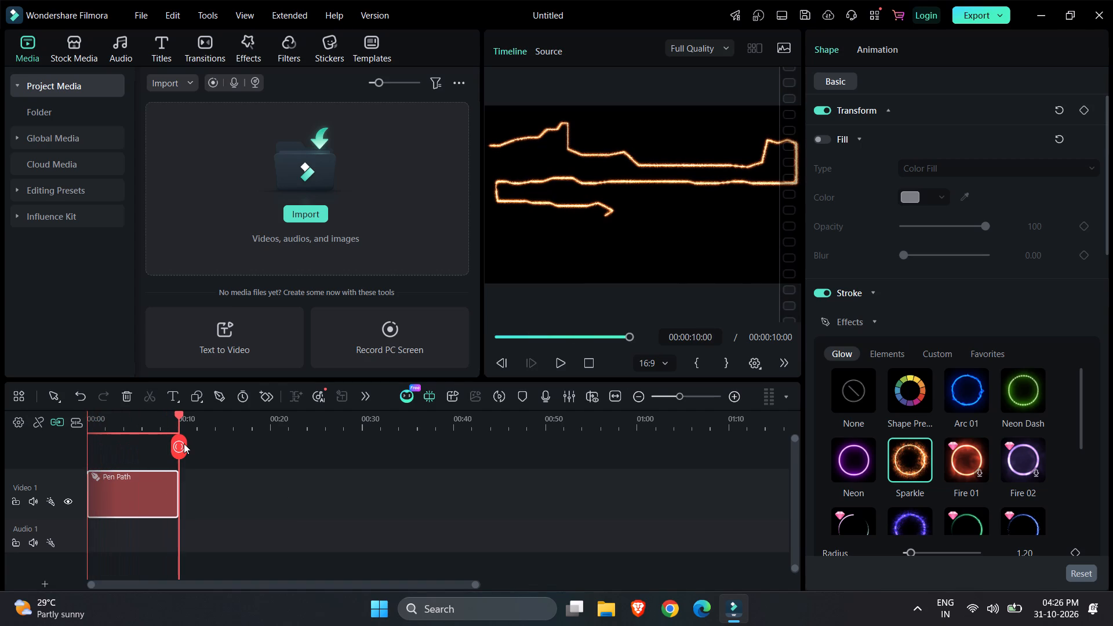
left_click_drag(184, 443, 184, 453)
left_click(215, 394)
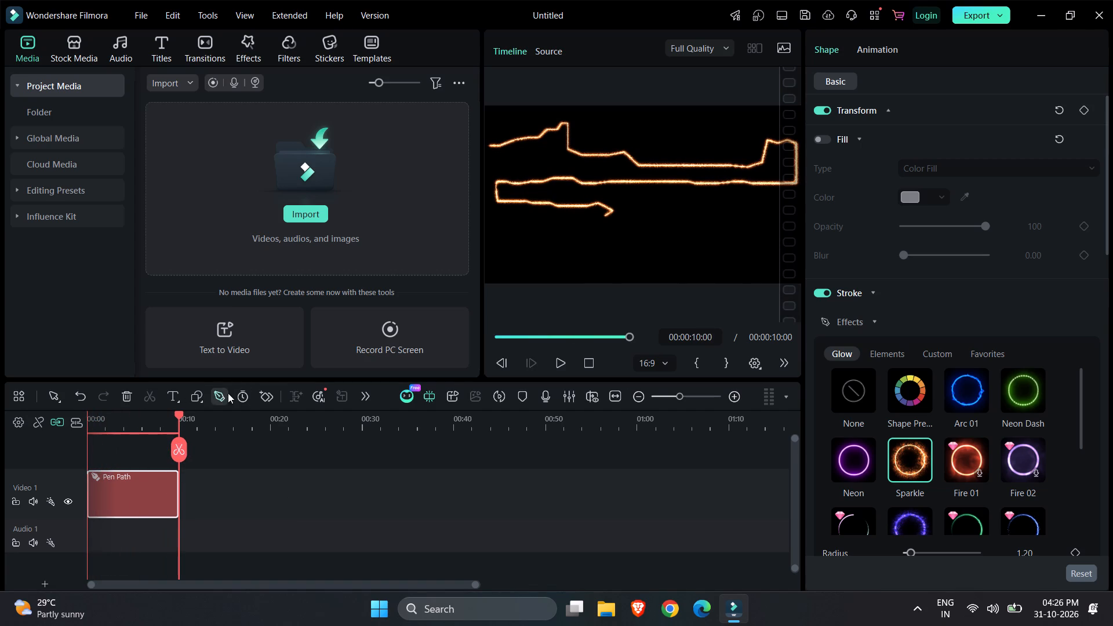
left_click(492, 275)
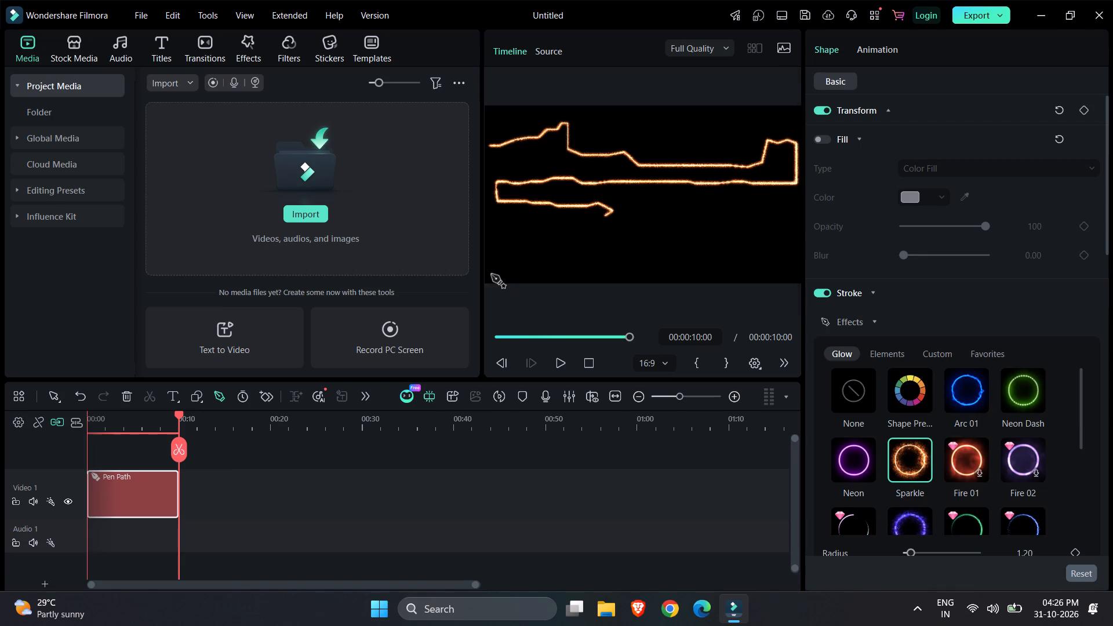
left_click(506, 275)
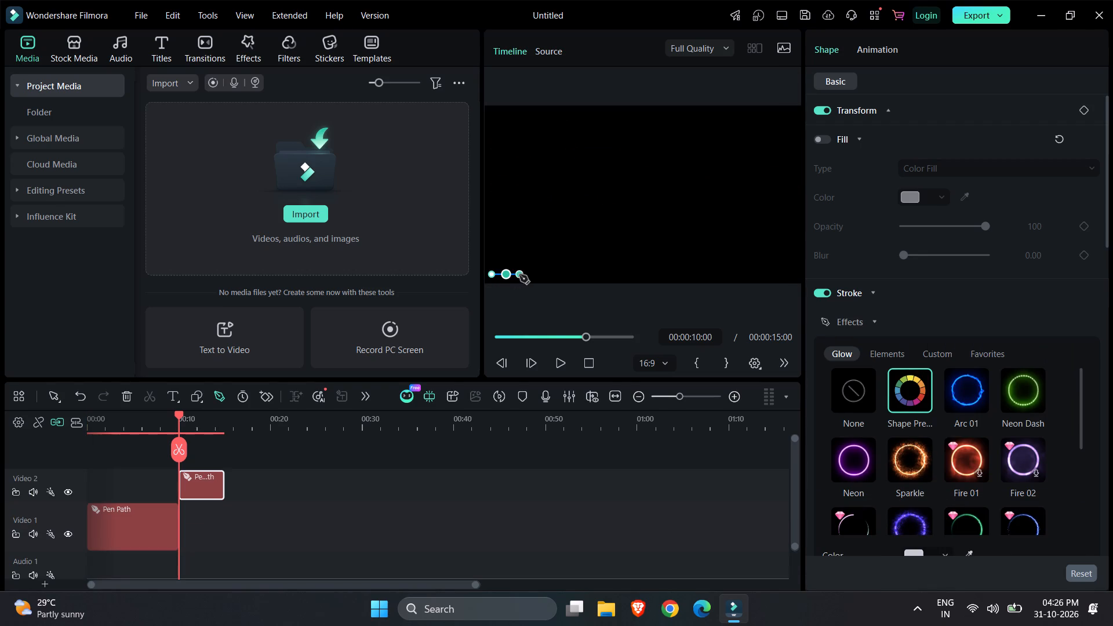
left_click(521, 275)
left_click(534, 275)
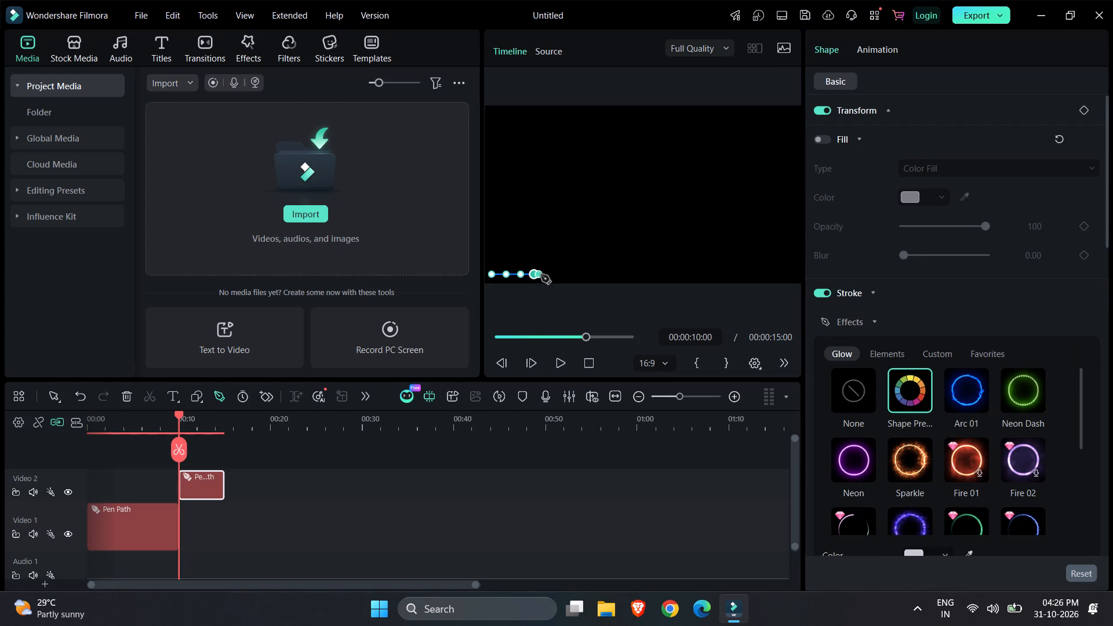
left_click(549, 275)
left_click(560, 275)
left_click(575, 275)
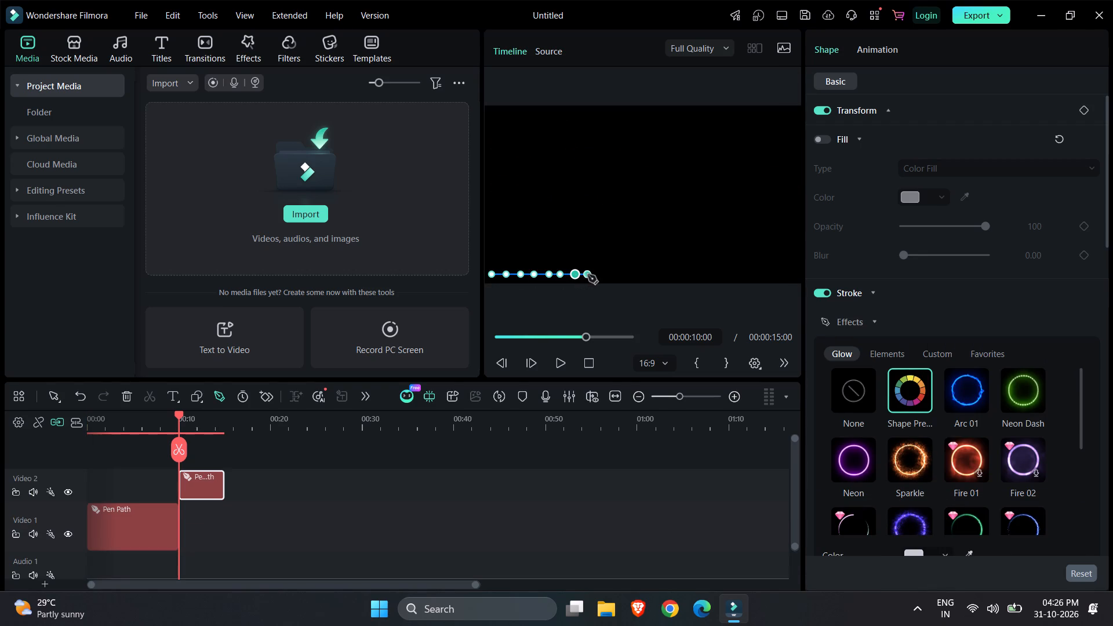
left_click(588, 275)
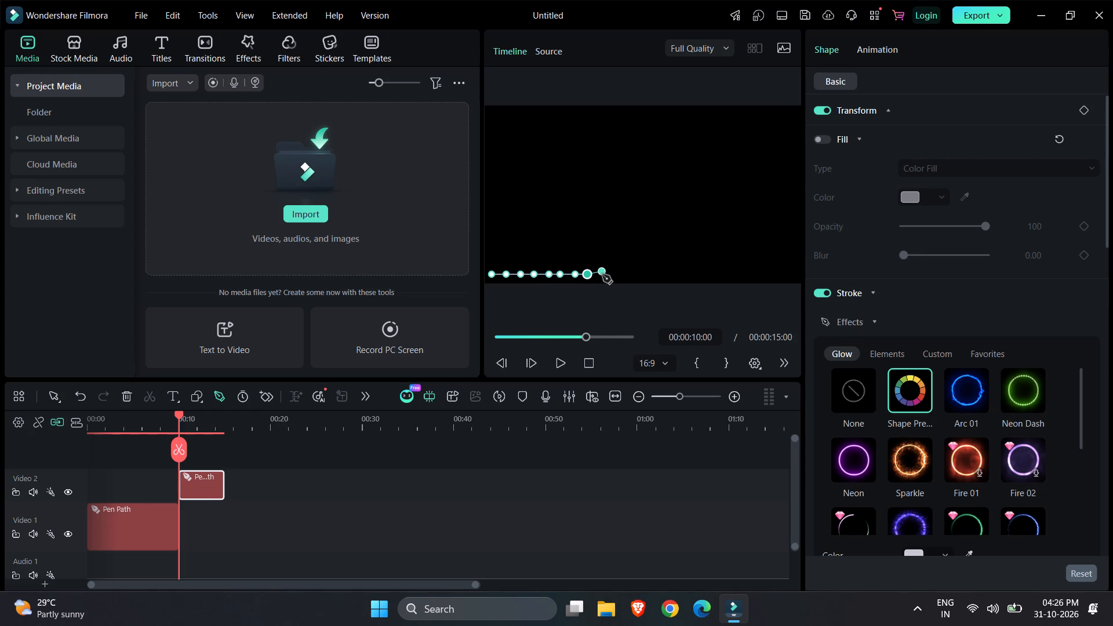
left_click(602, 275)
left_click(619, 275)
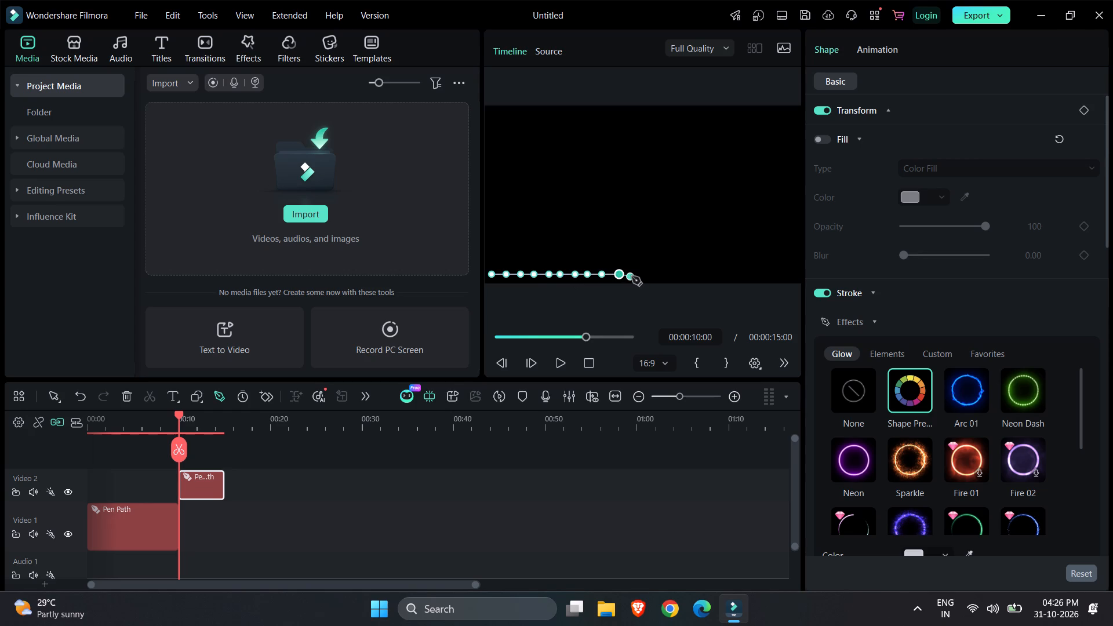
left_click(640, 275)
Continue the straight row of path points along the frame's bottom edge to its lower-right corner.
left_click(654, 275)
left_click(671, 275)
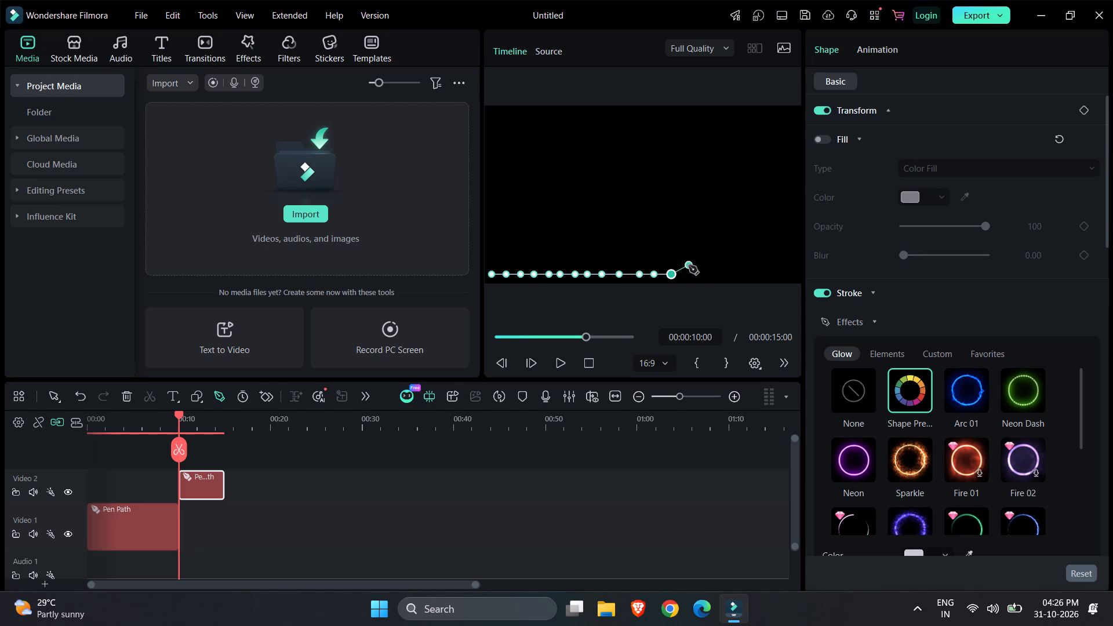
left_click(685, 275)
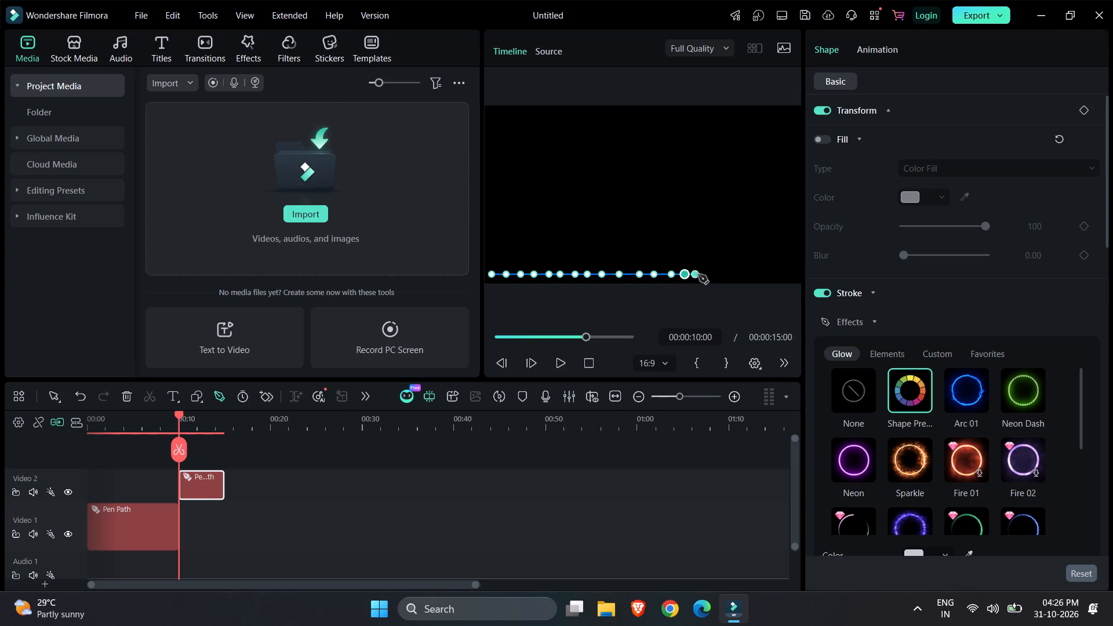
left_click(699, 275)
left_click(708, 275)
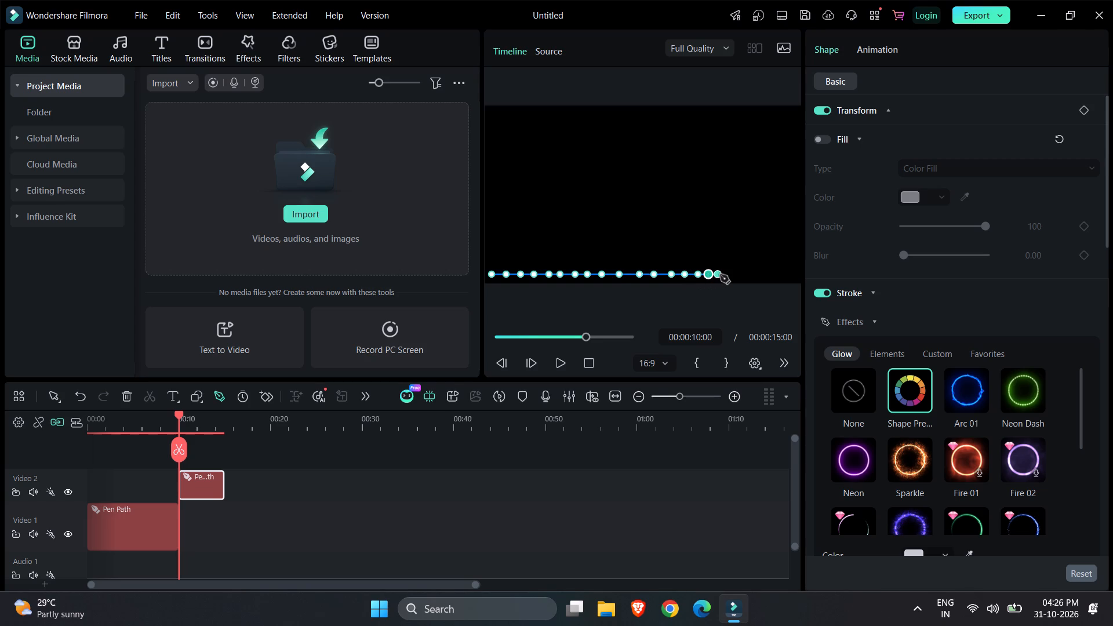
left_click(720, 275)
left_click(734, 275)
left_click(748, 275)
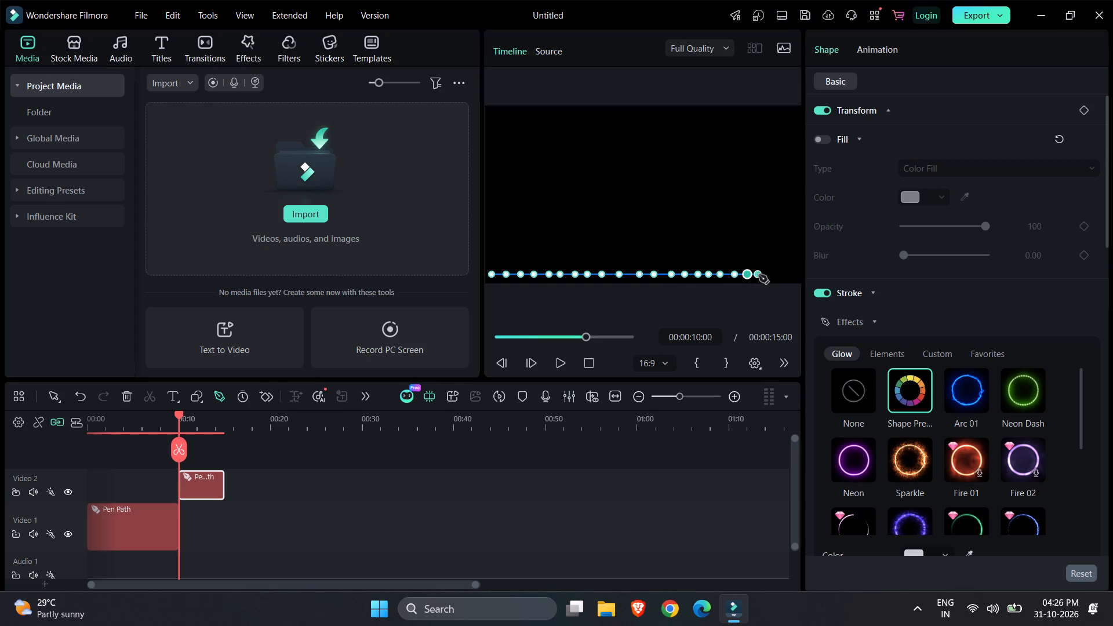
left_click(759, 275)
left_click(774, 275)
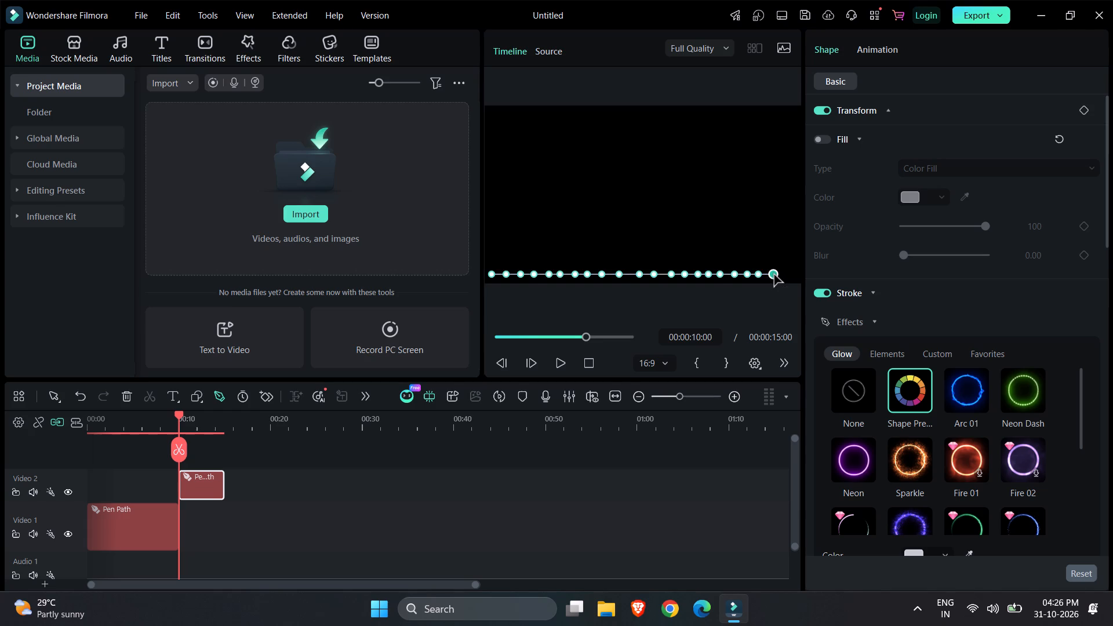
left_click(792, 276)
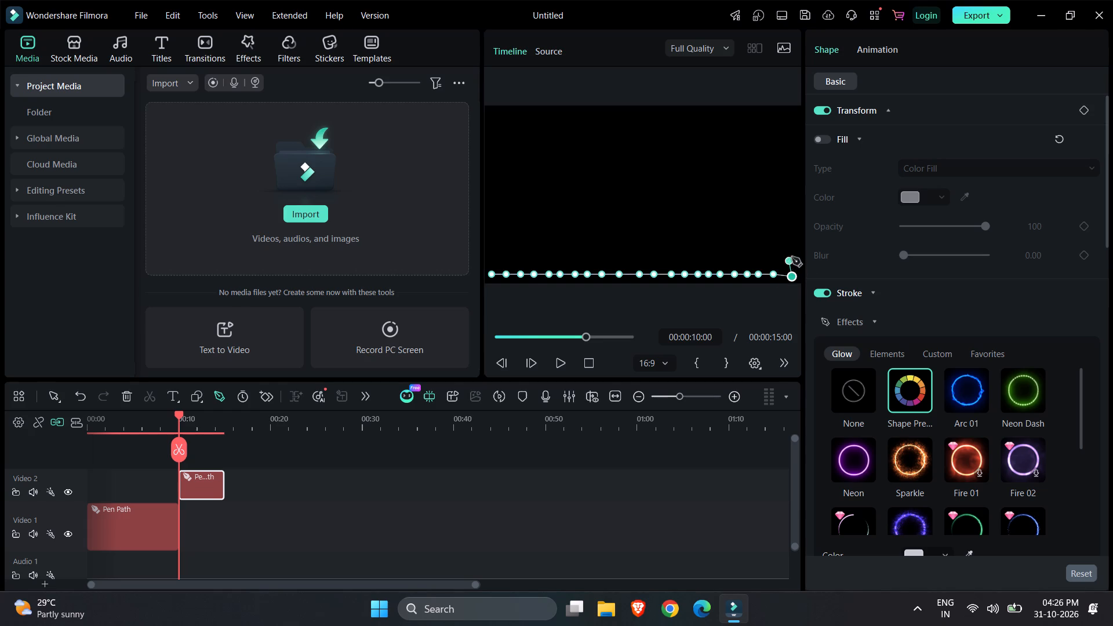
Turn the path upward at the frame's lower-right corner and place a second row of closely spaced points leftward to the frame's middle.
left_click(792, 257)
left_click(783, 257)
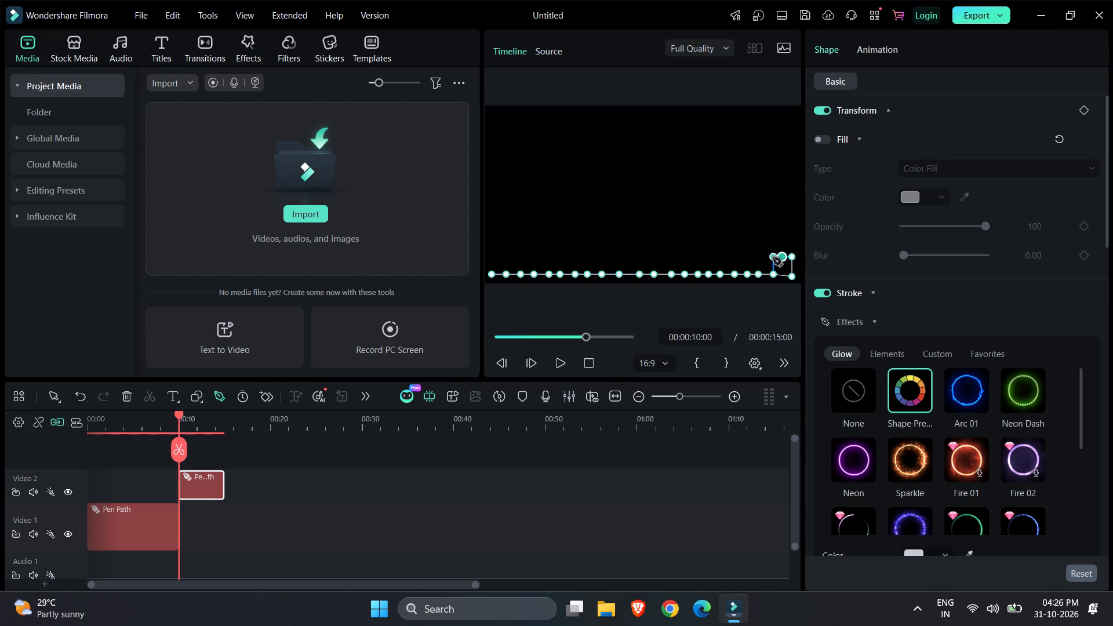
left_click(773, 257)
left_click(763, 257)
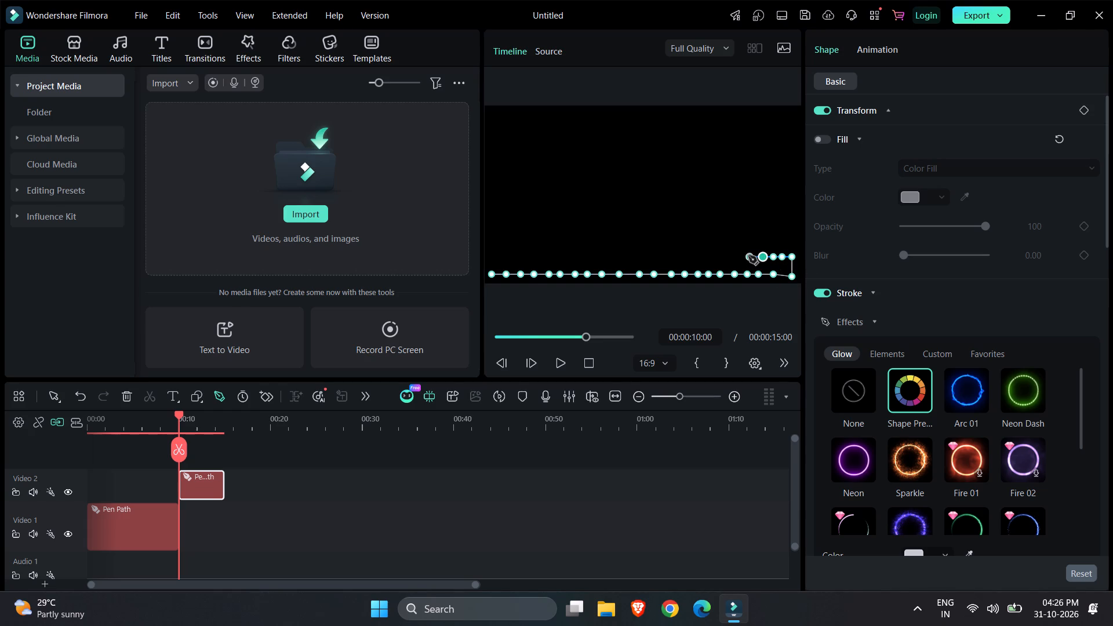
left_click(748, 256)
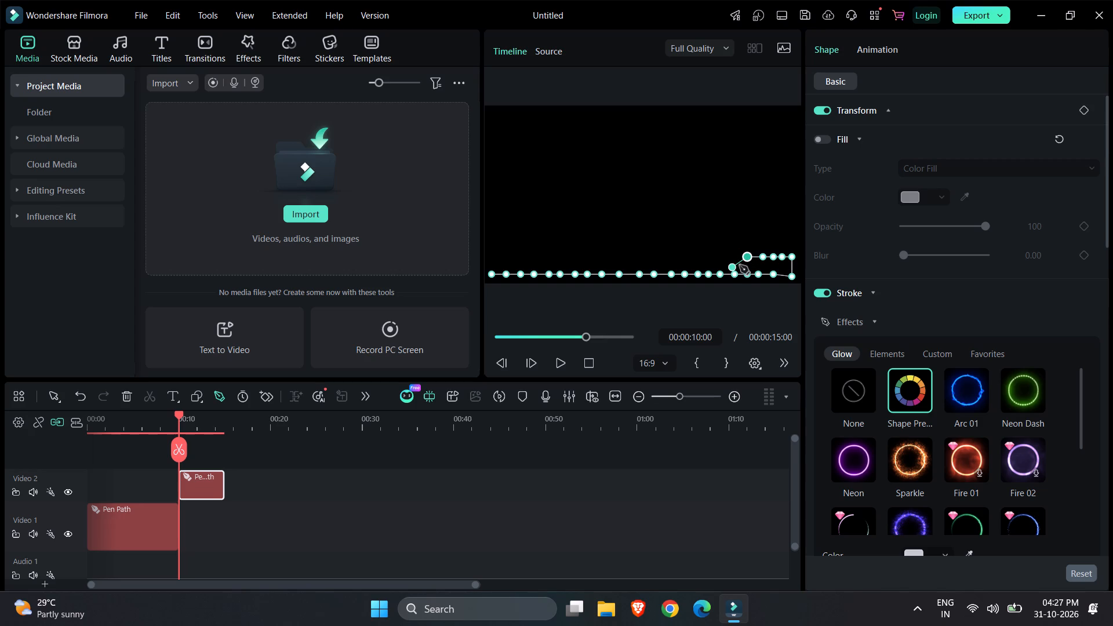
left_click(735, 257)
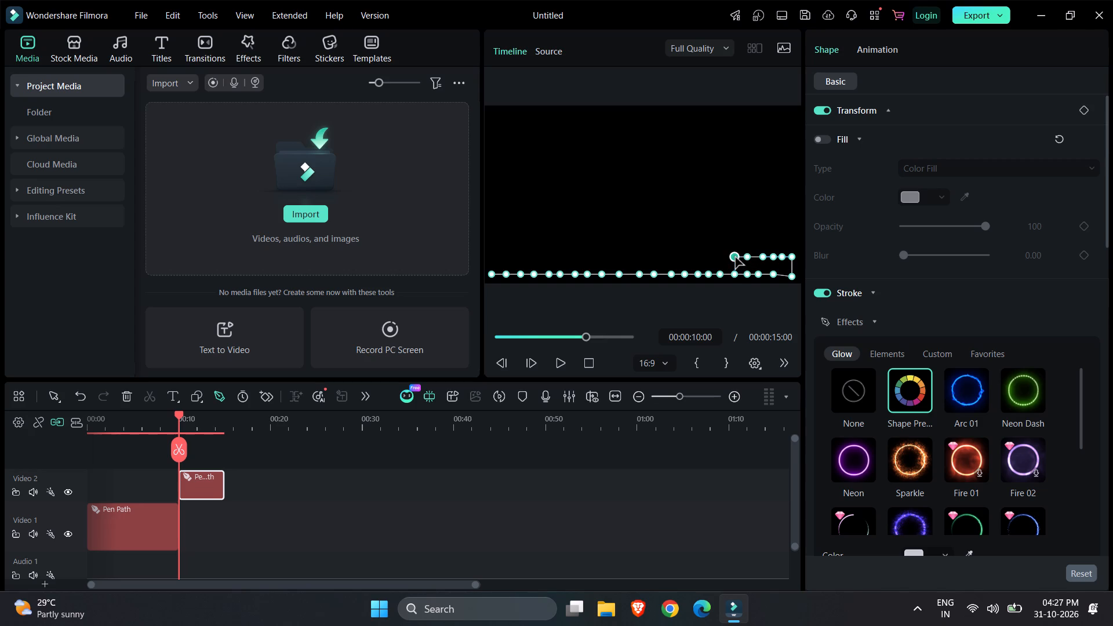
left_click(725, 257)
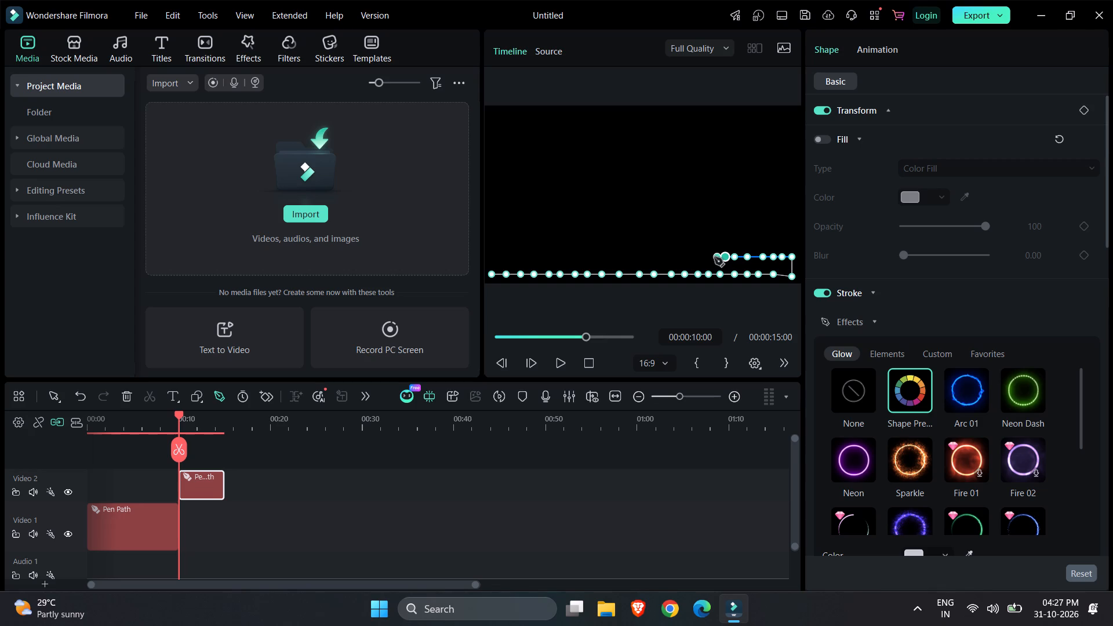
left_click(712, 257)
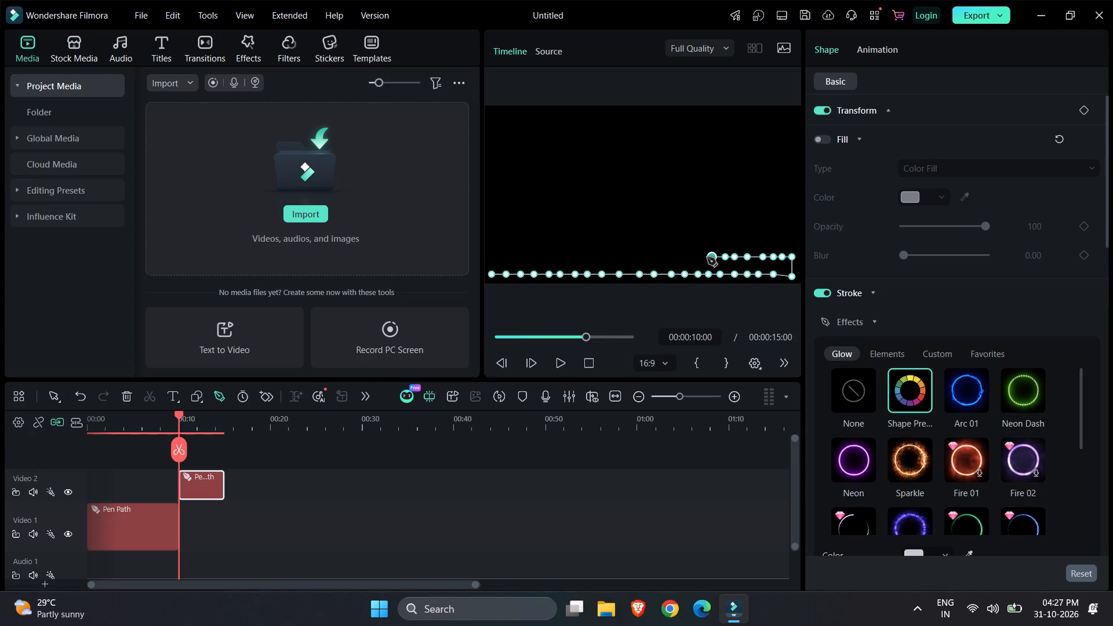
left_click(707, 257)
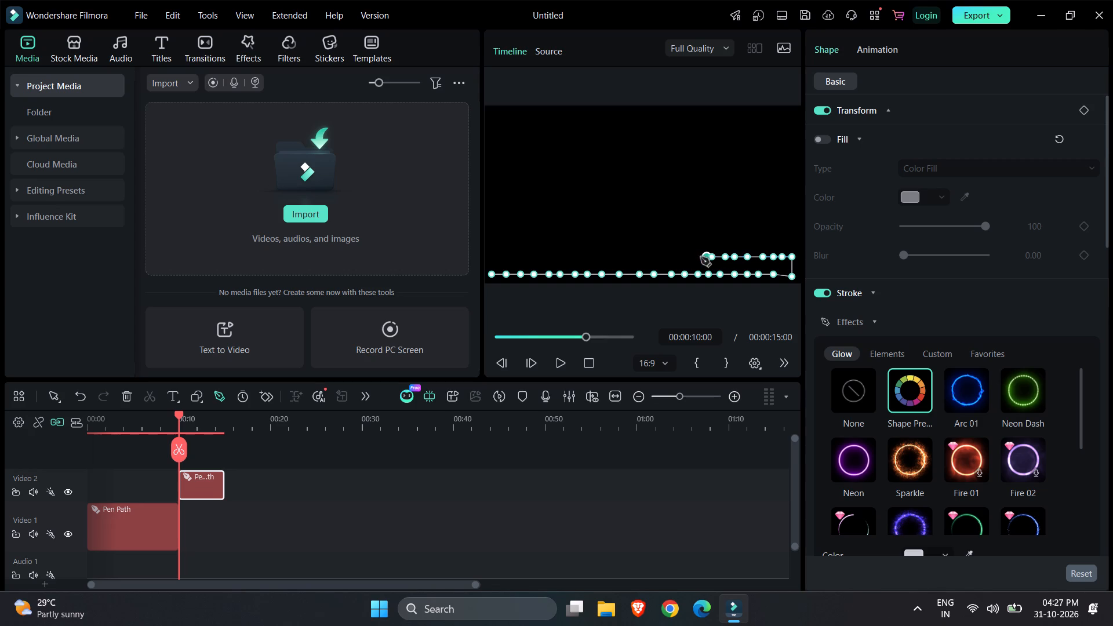
left_click(696, 256)
left_click(688, 256)
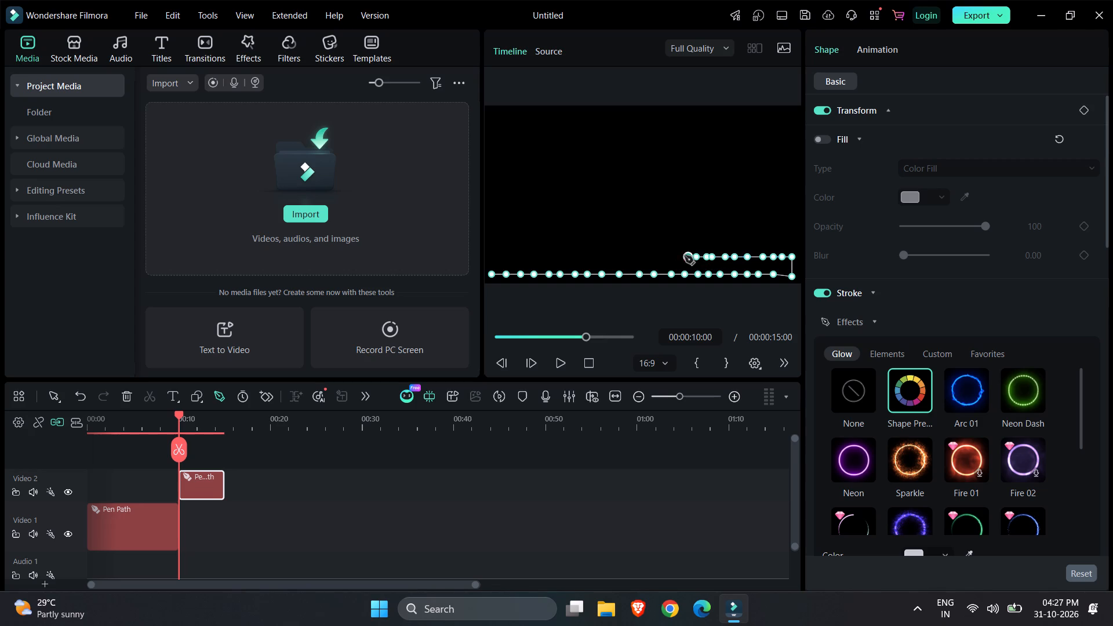
left_click(673, 256)
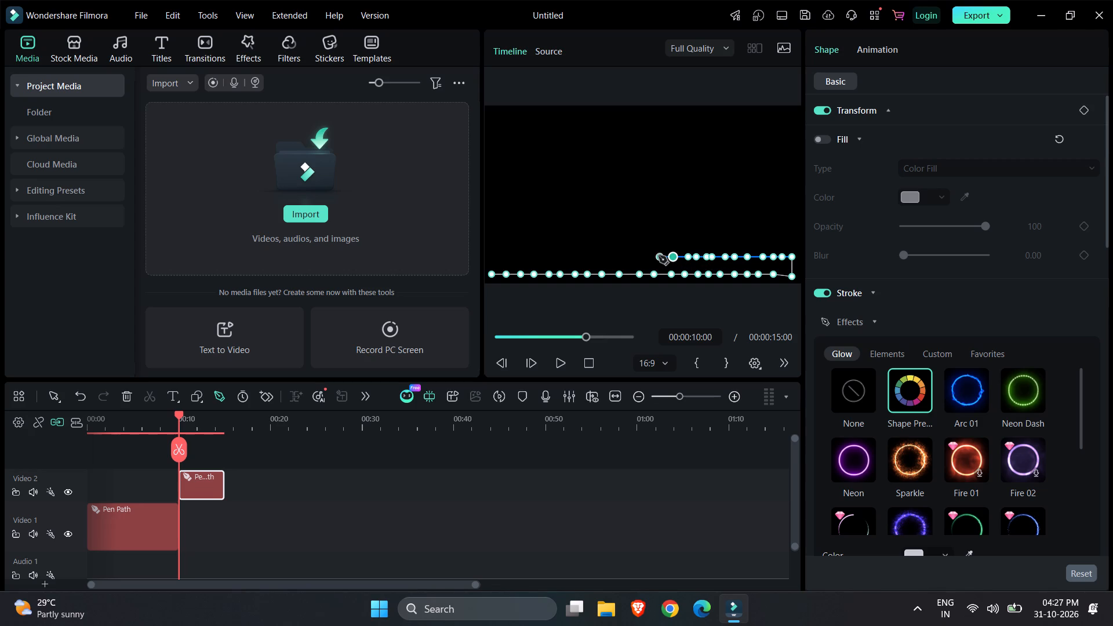
left_click(659, 256)
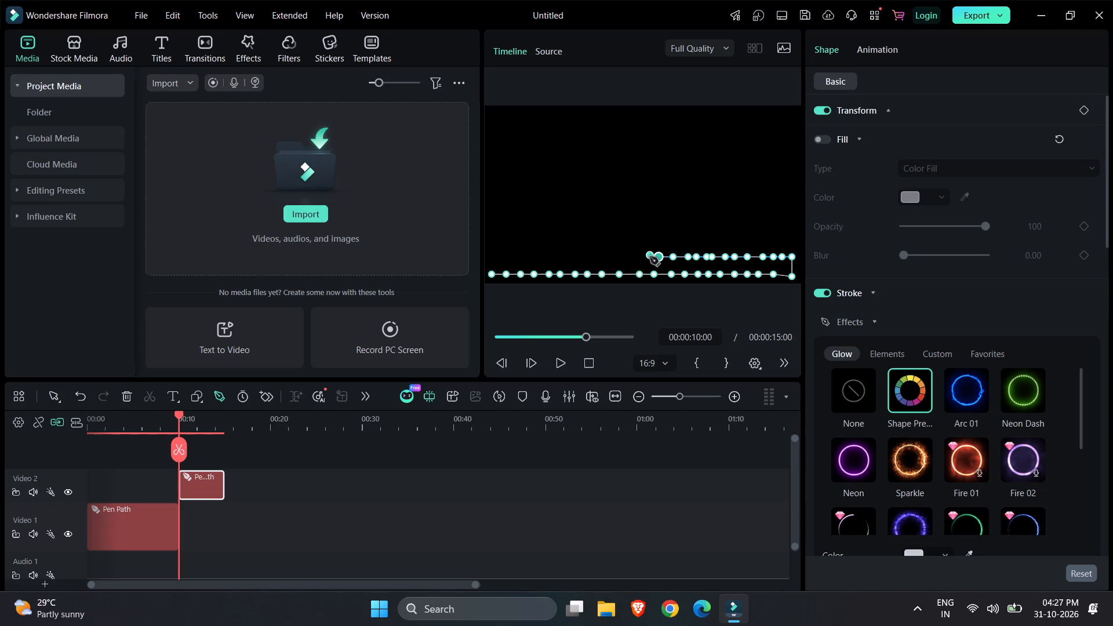
left_click(645, 257)
Continue the second row of path points leftward from the frame's middle to its left edge, just above the first row.
left_click(631, 256)
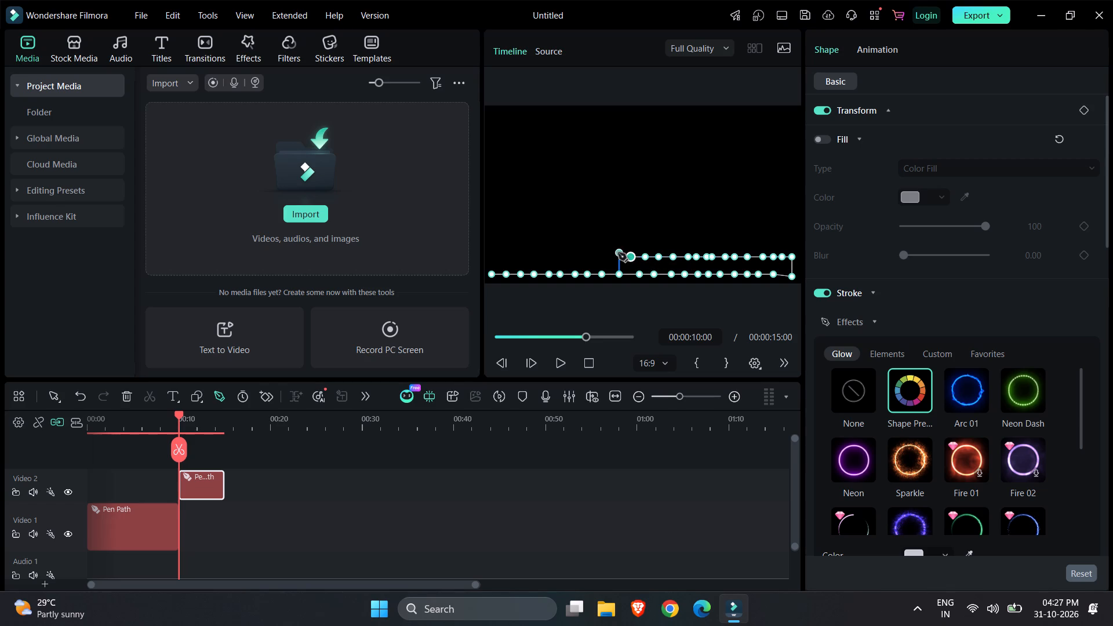
left_click(620, 256)
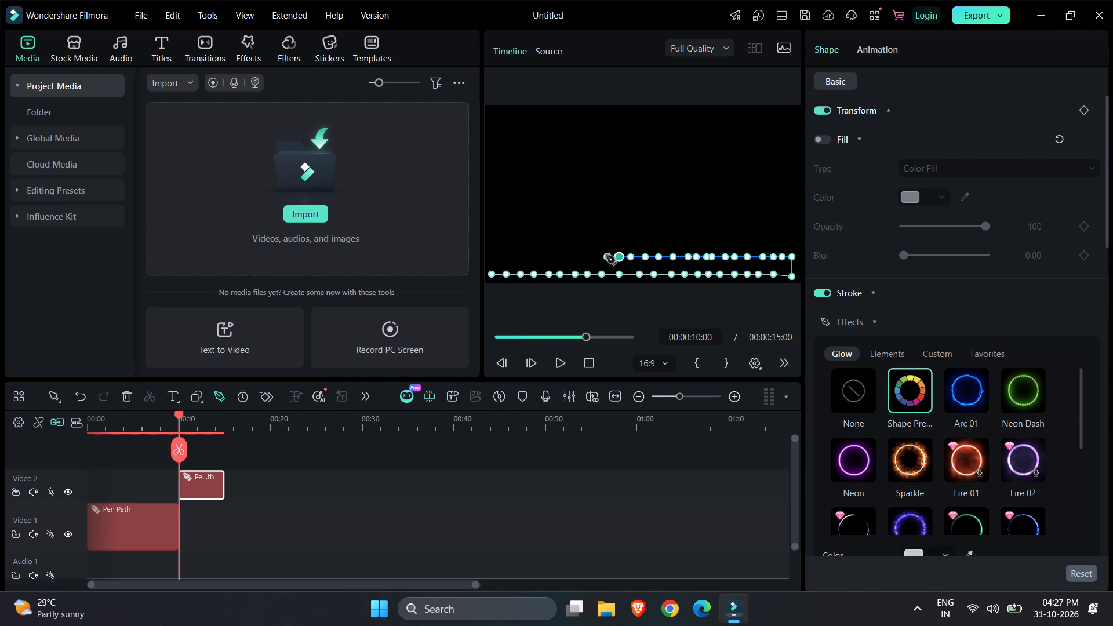
left_click(606, 256)
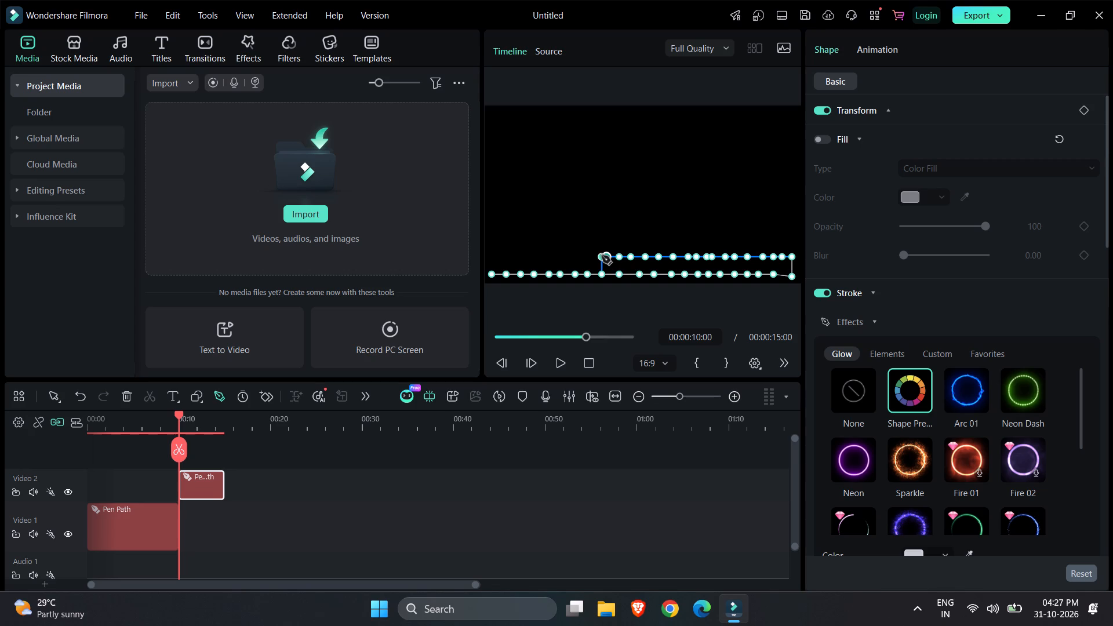
left_click(602, 256)
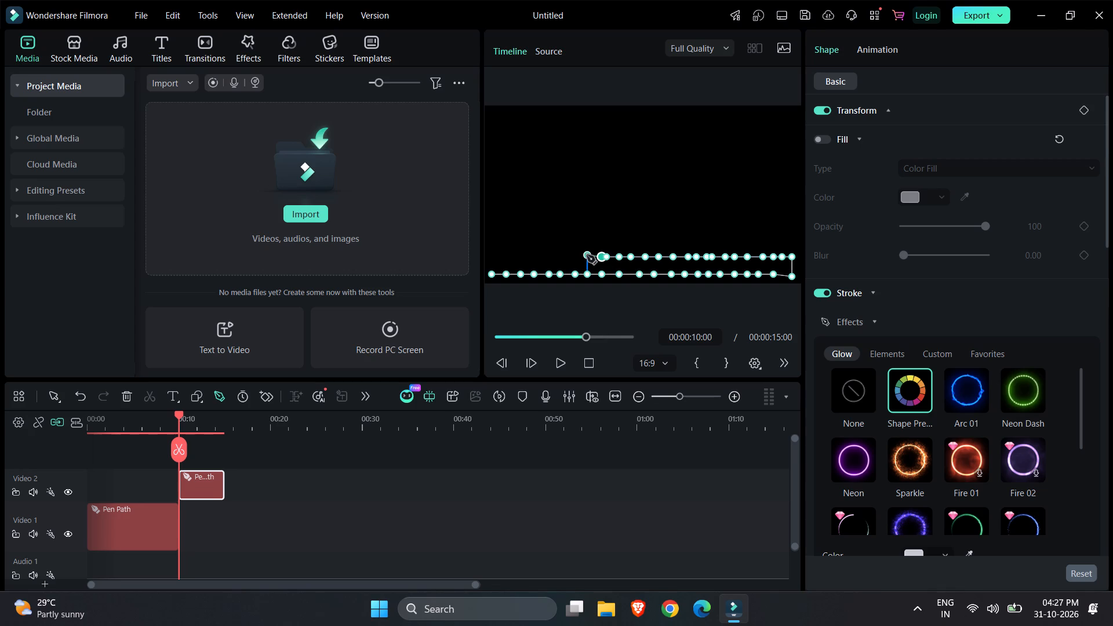
left_click(587, 255)
left_click(574, 255)
left_click(559, 257)
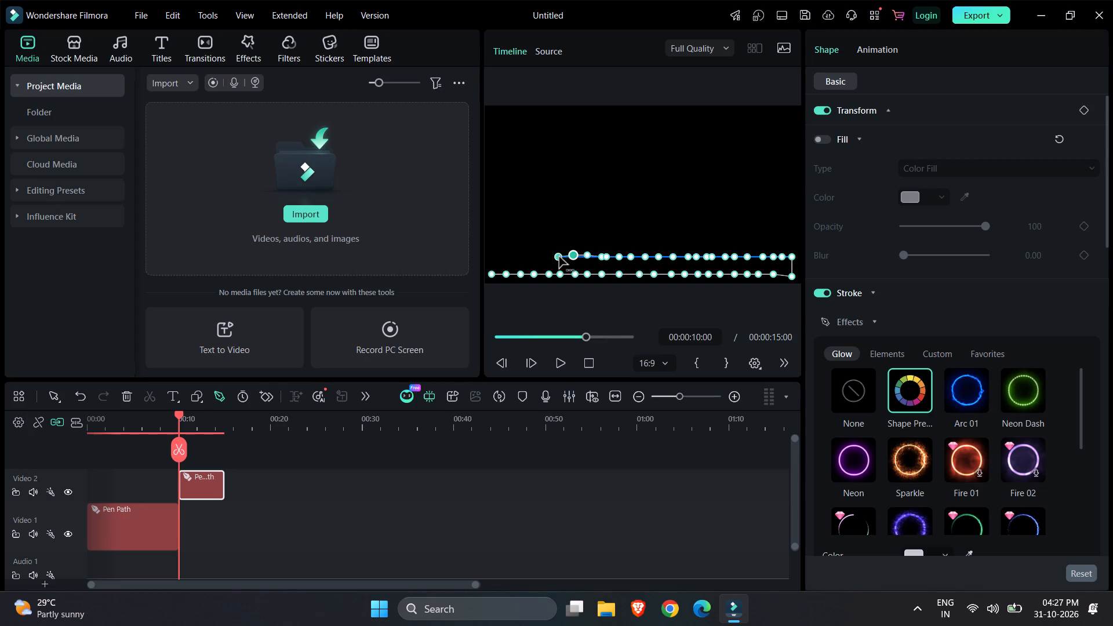
left_click(548, 257)
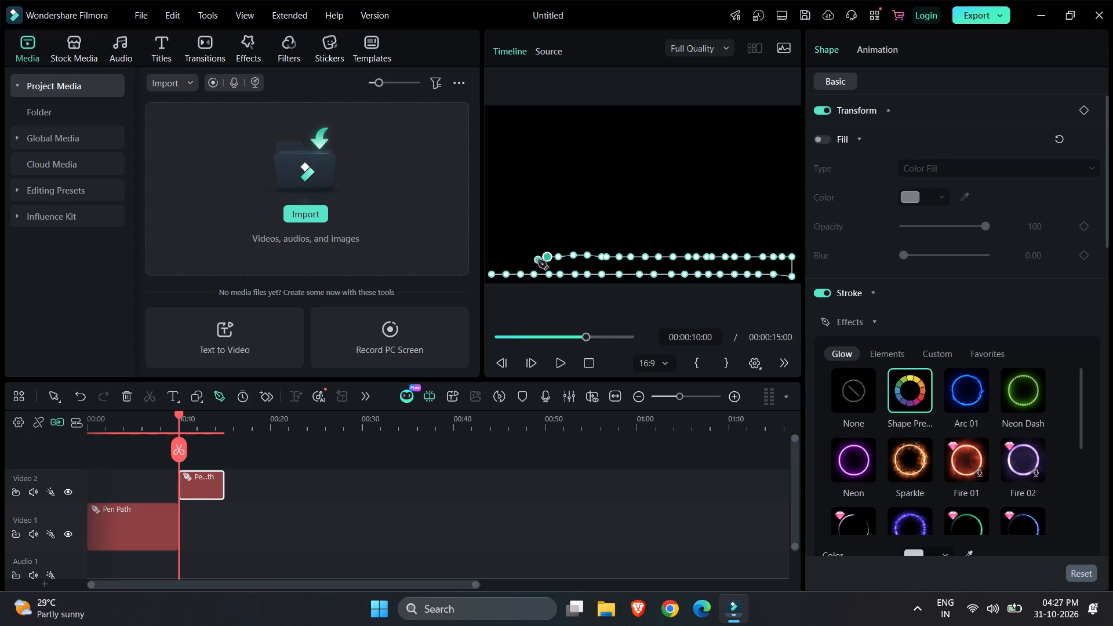
left_click(538, 260)
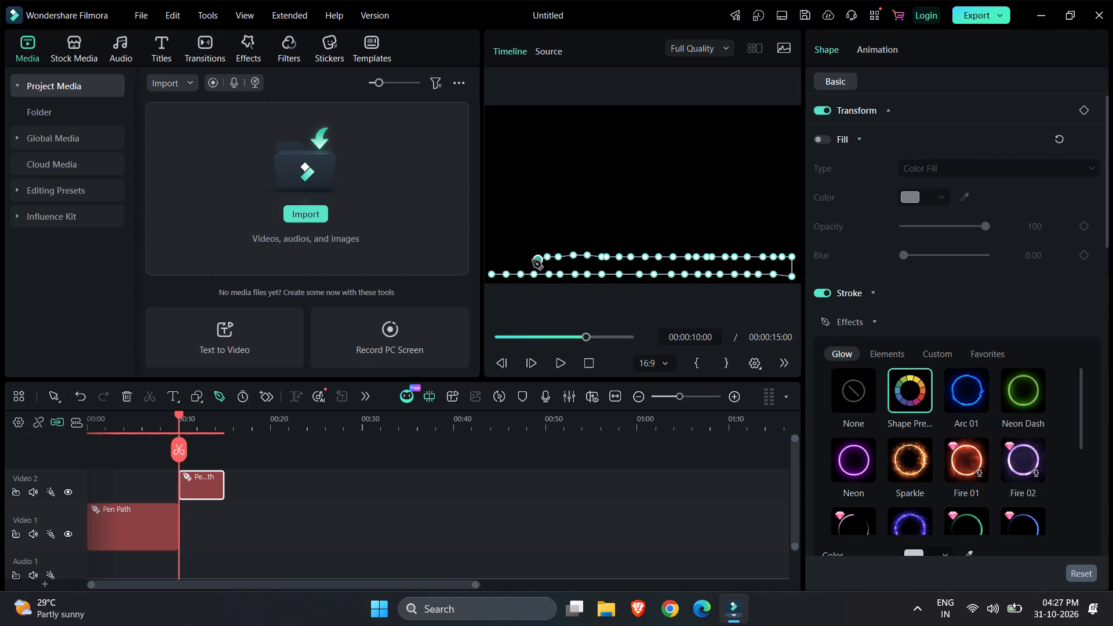
left_click(530, 260)
left_click(518, 257)
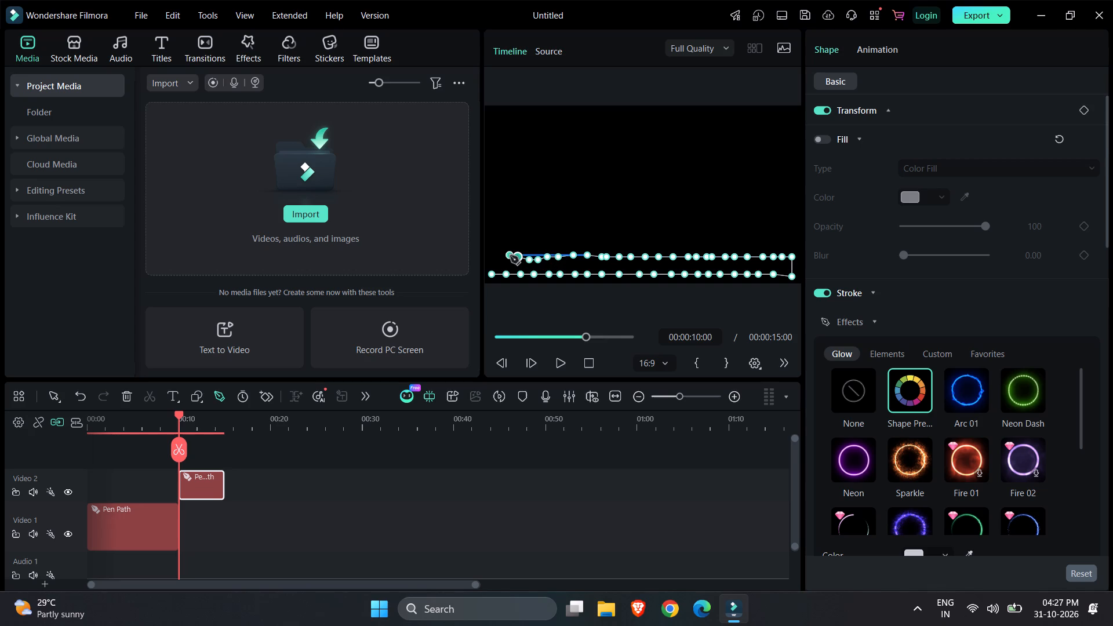
left_click(510, 256)
left_click(500, 256)
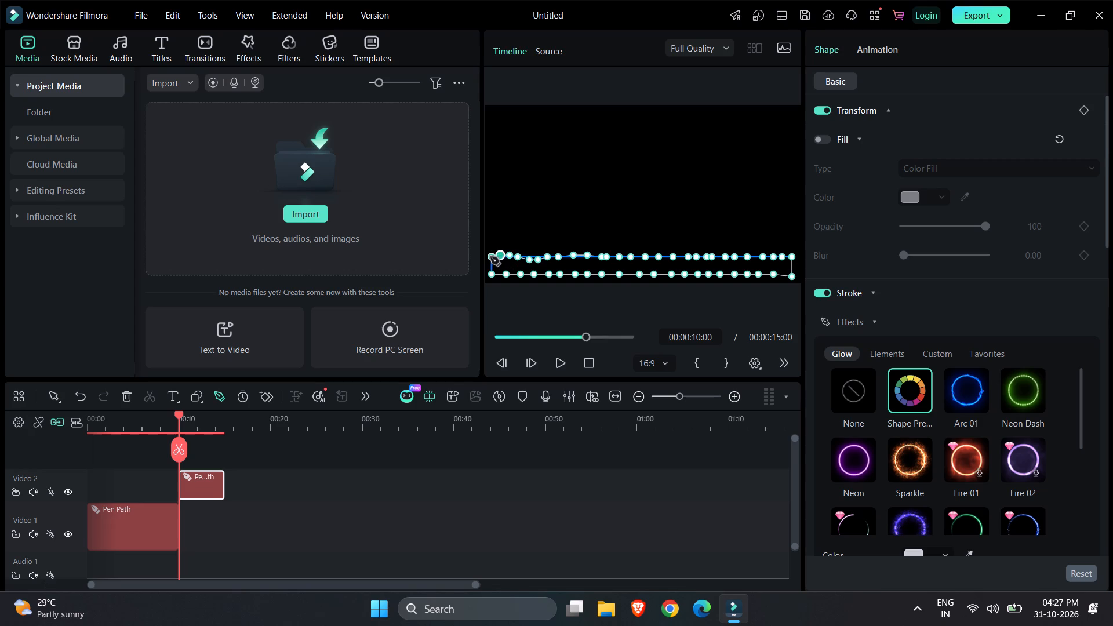
left_click(490, 257)
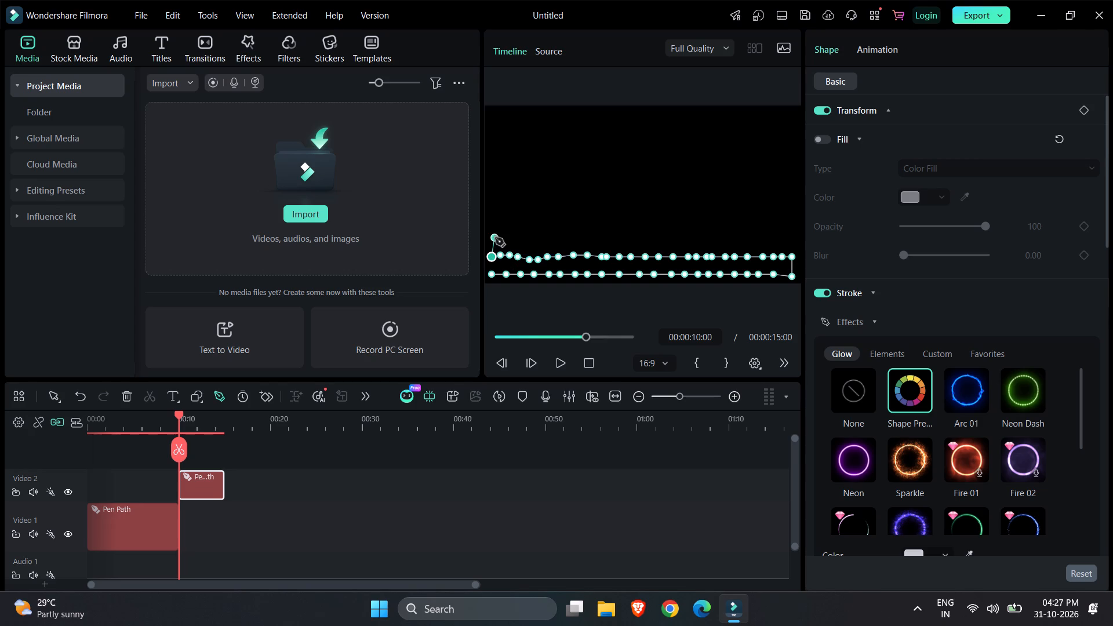
Turn the path upward at the frame's left edge and place a third row of closely spaced points rightward to the frame's middle.
left_click(495, 238)
left_click(508, 238)
left_click(522, 236)
left_click(531, 236)
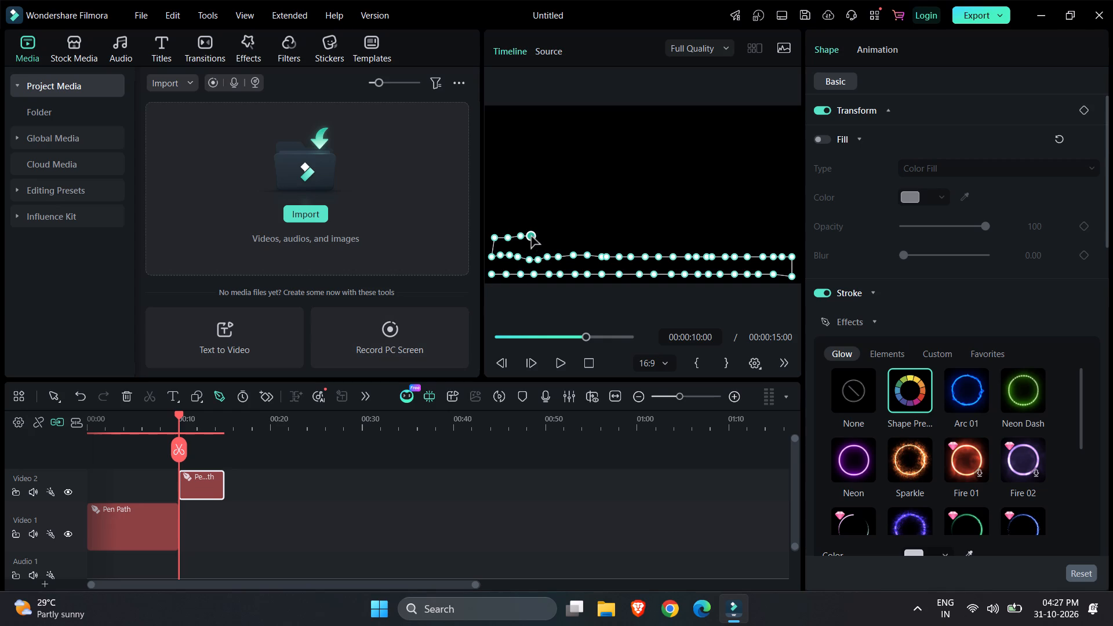
left_click(542, 235)
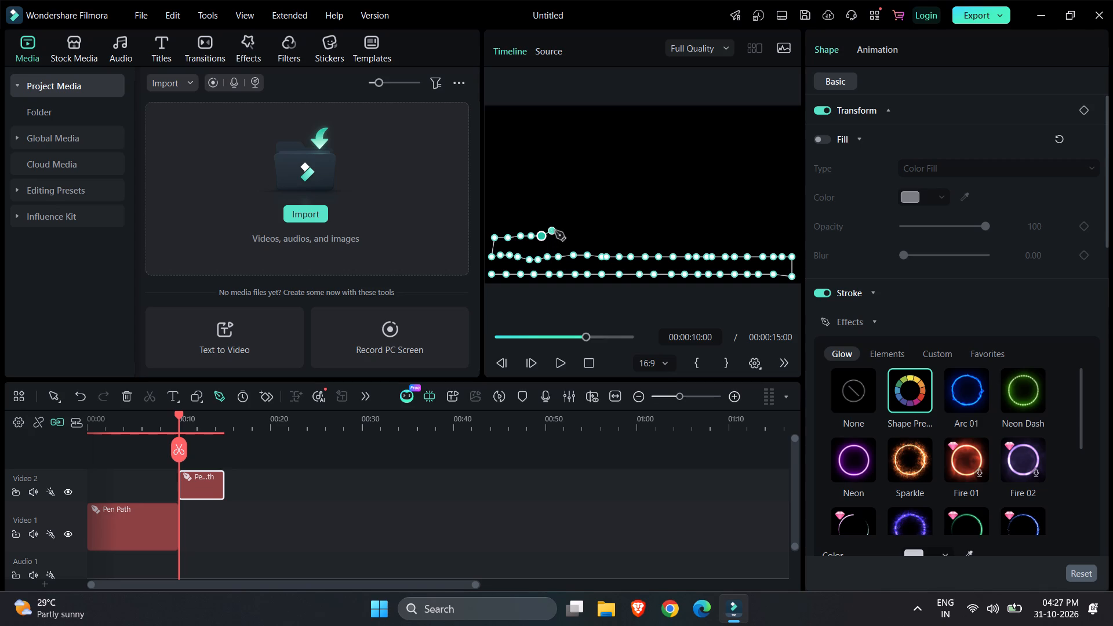
left_click(557, 236)
left_click(570, 236)
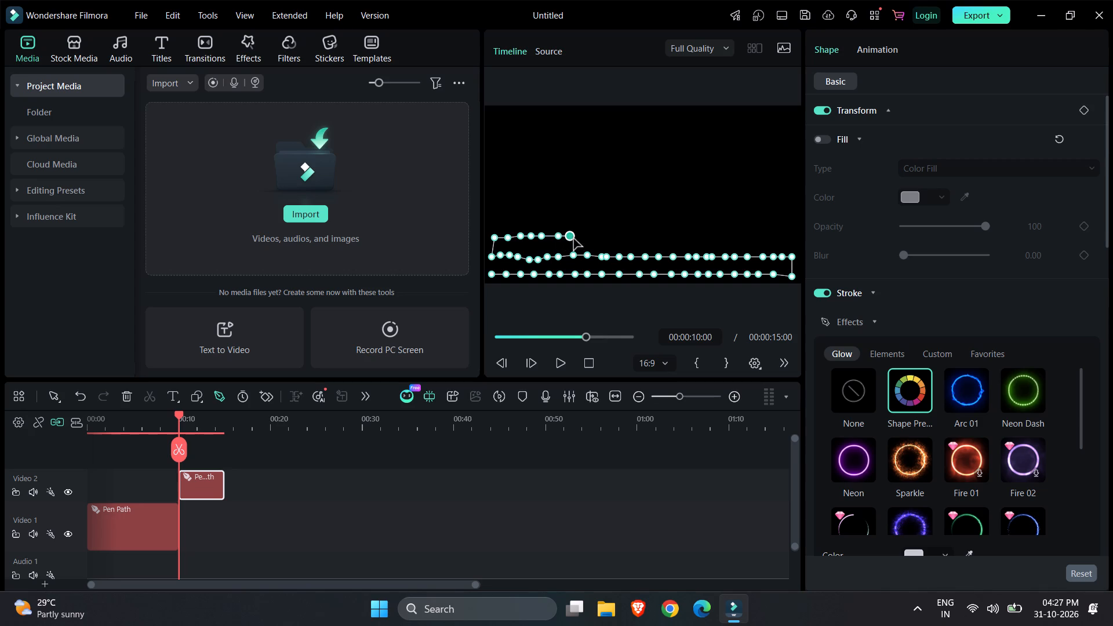
left_click(580, 239)
left_click(591, 236)
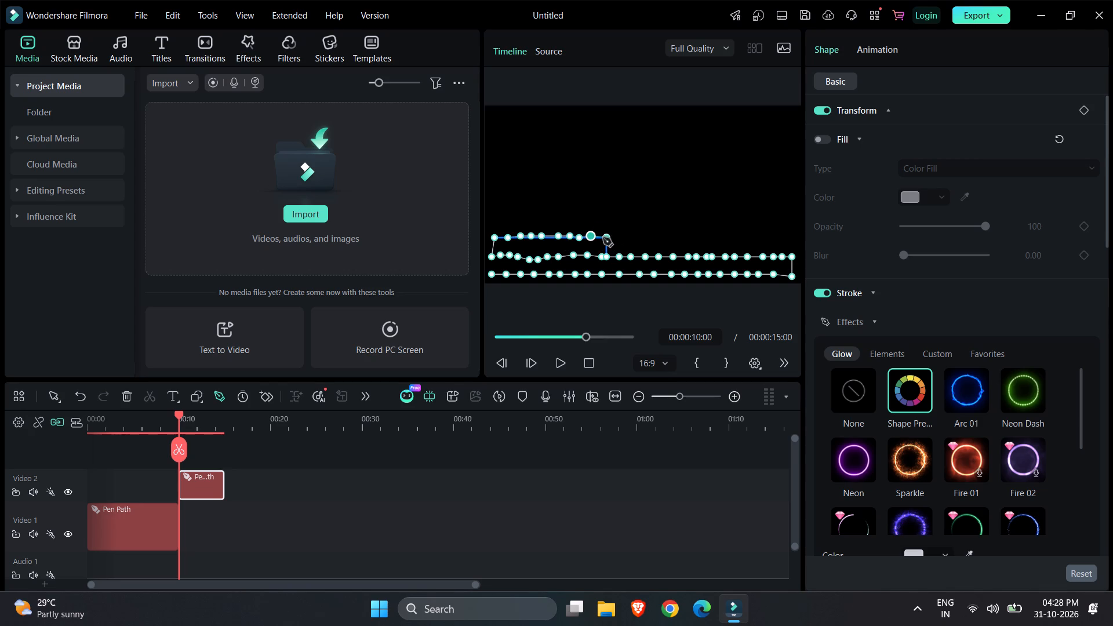
left_click(603, 238)
left_click(612, 238)
left_click(630, 235)
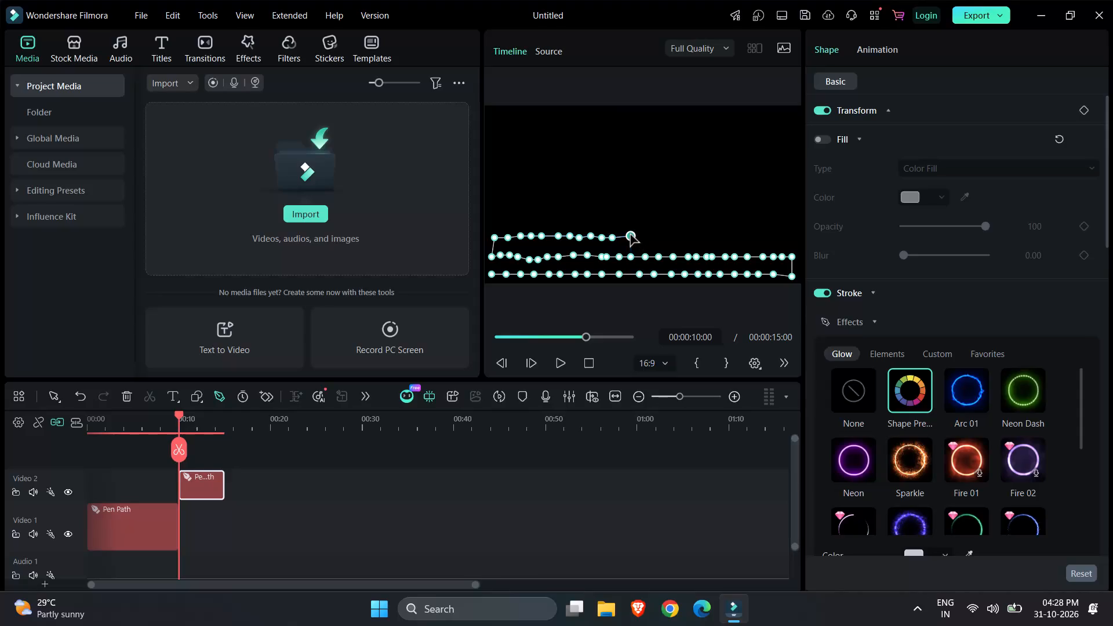
Continue the third row of path points rightward from the frame's middle to its right edge.
left_click(650, 239)
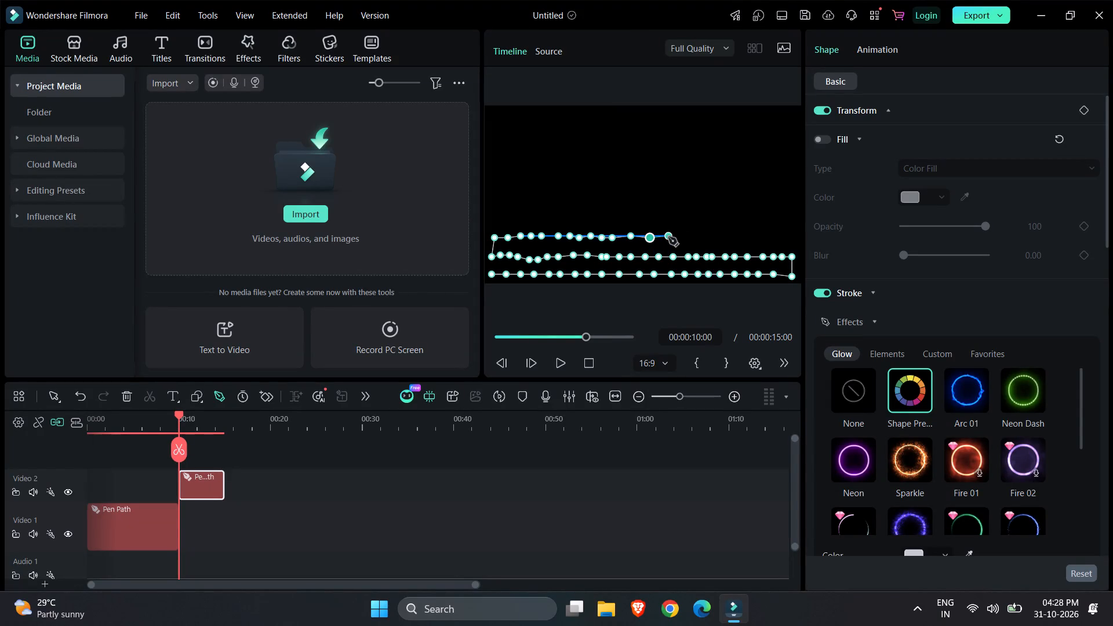
left_click(660, 237)
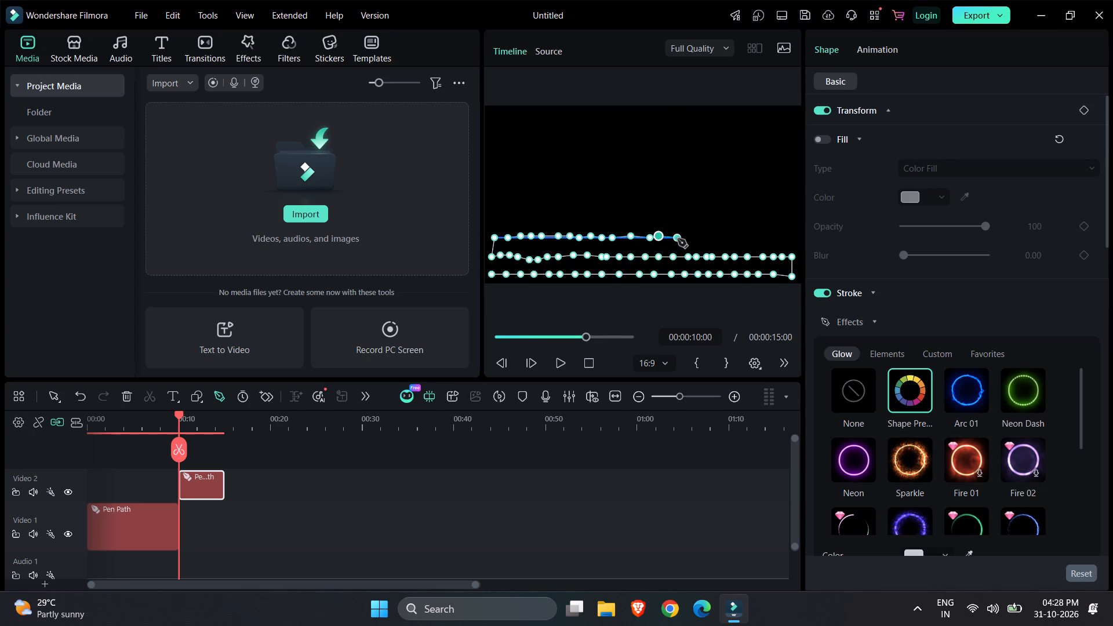
left_click(678, 239)
left_click(692, 239)
left_click(704, 238)
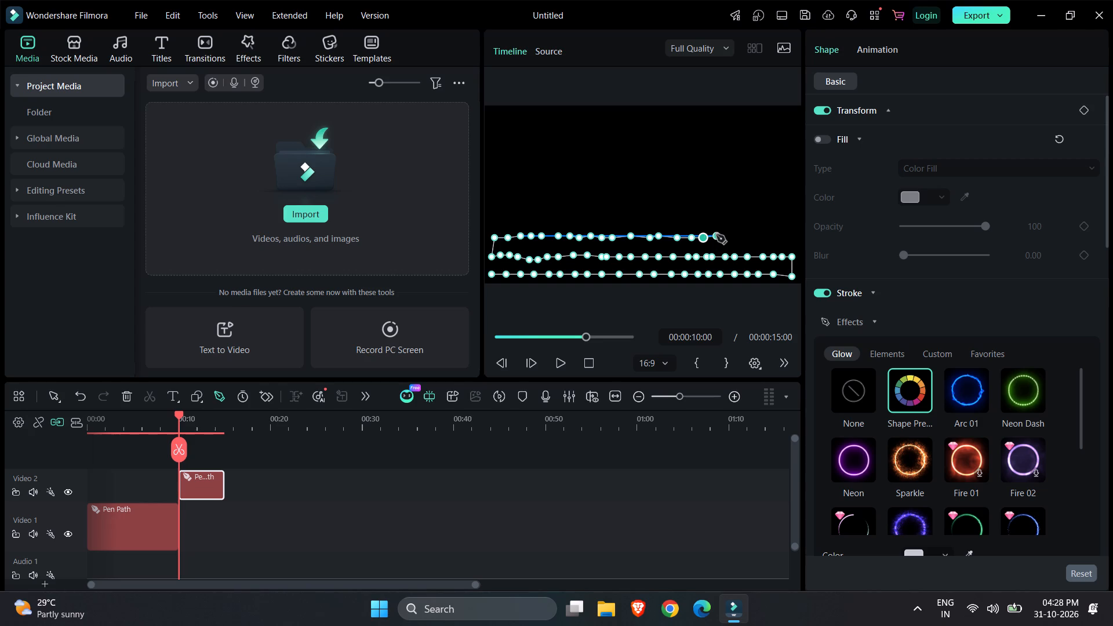
left_click(716, 235)
left_click(738, 233)
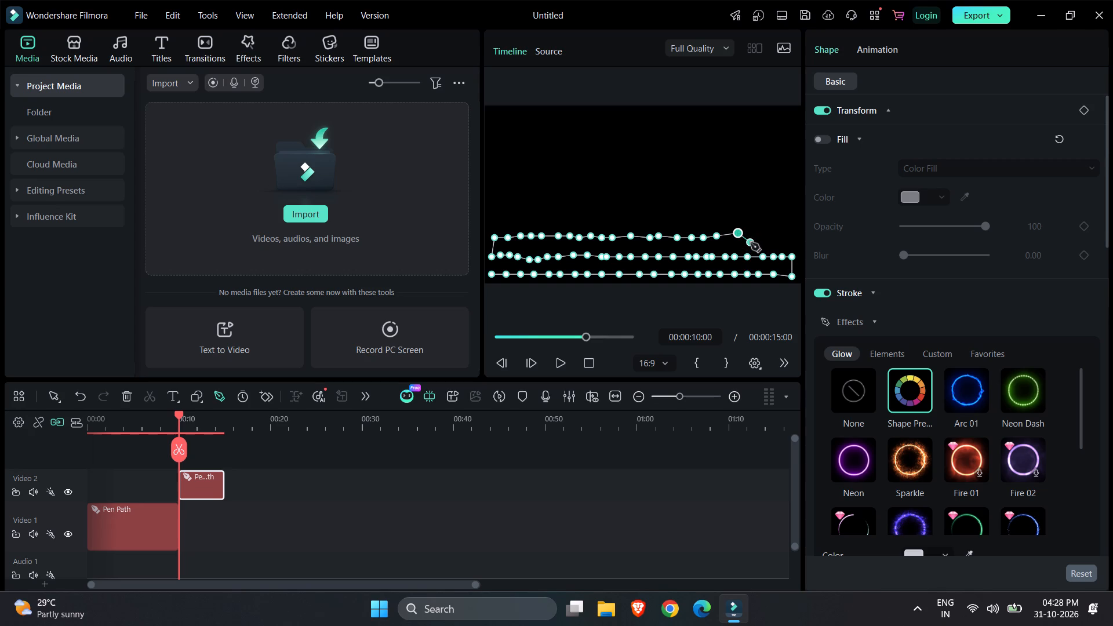
left_click(751, 239)
left_click(762, 242)
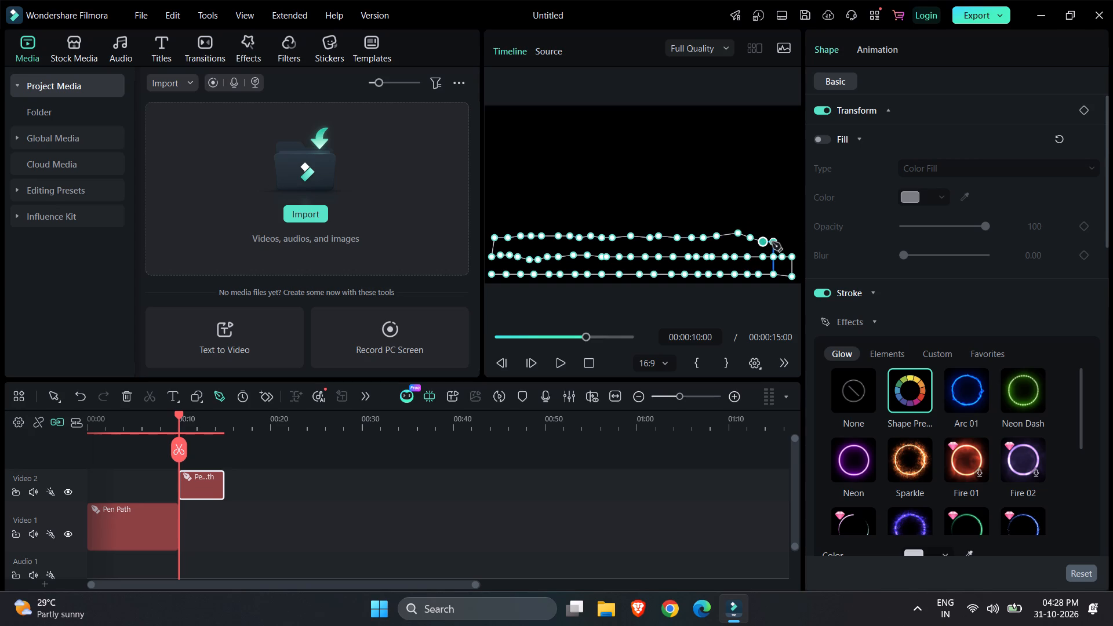
left_click(772, 242)
left_click(782, 239)
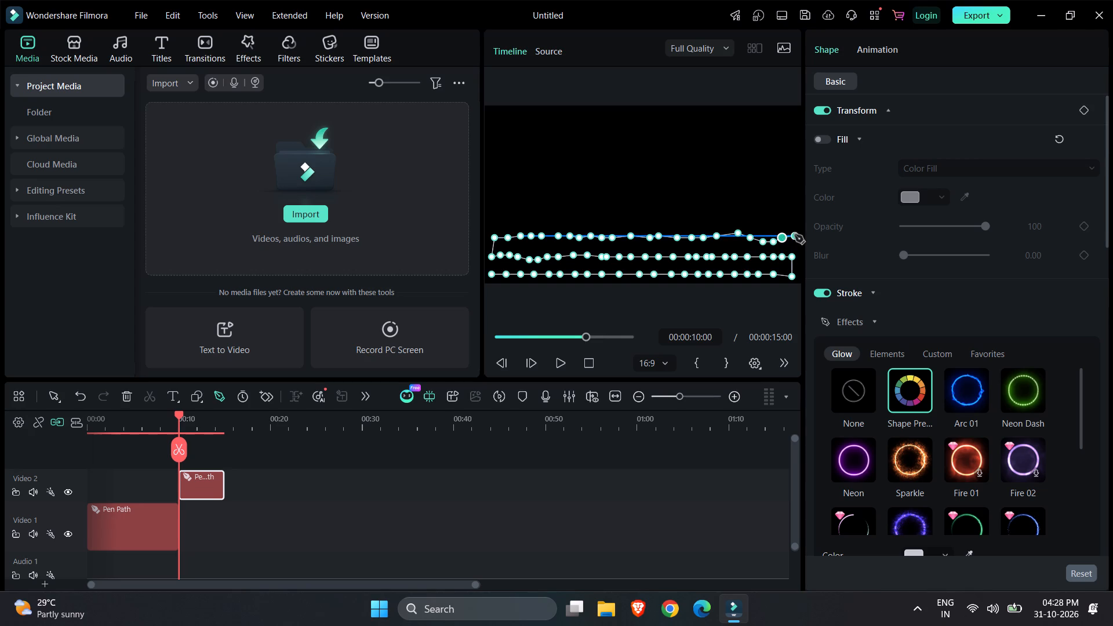
left_click(795, 235)
Turn the path upward at the frame's right edge and place a fourth row of closely spaced points leftward to the frame's middle.
left_click(791, 223)
left_click(787, 213)
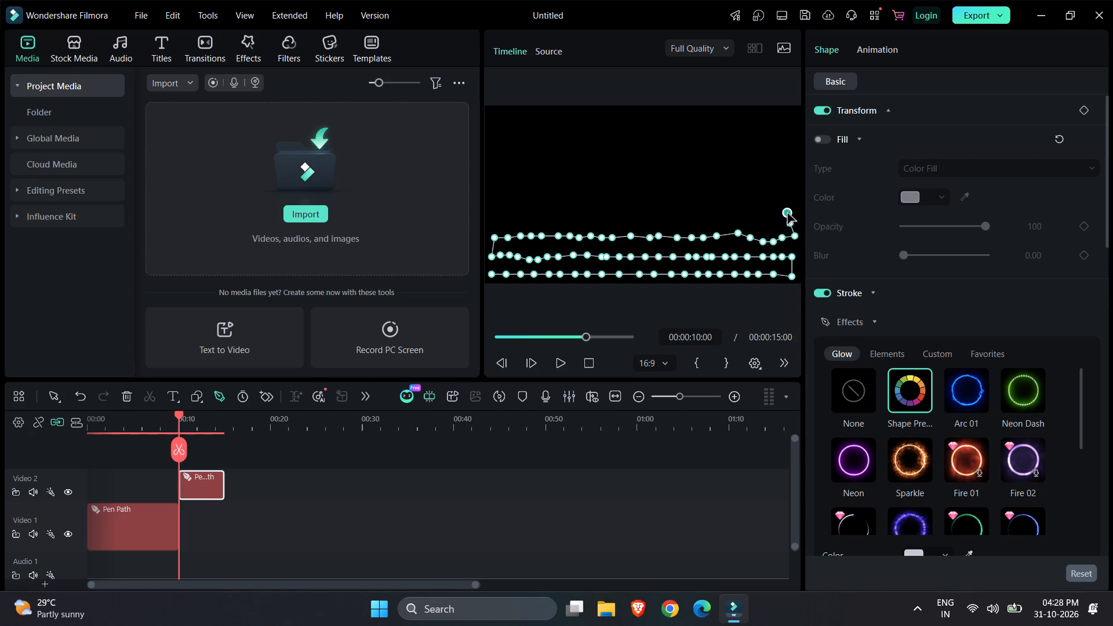
left_click(773, 214)
left_click(756, 218)
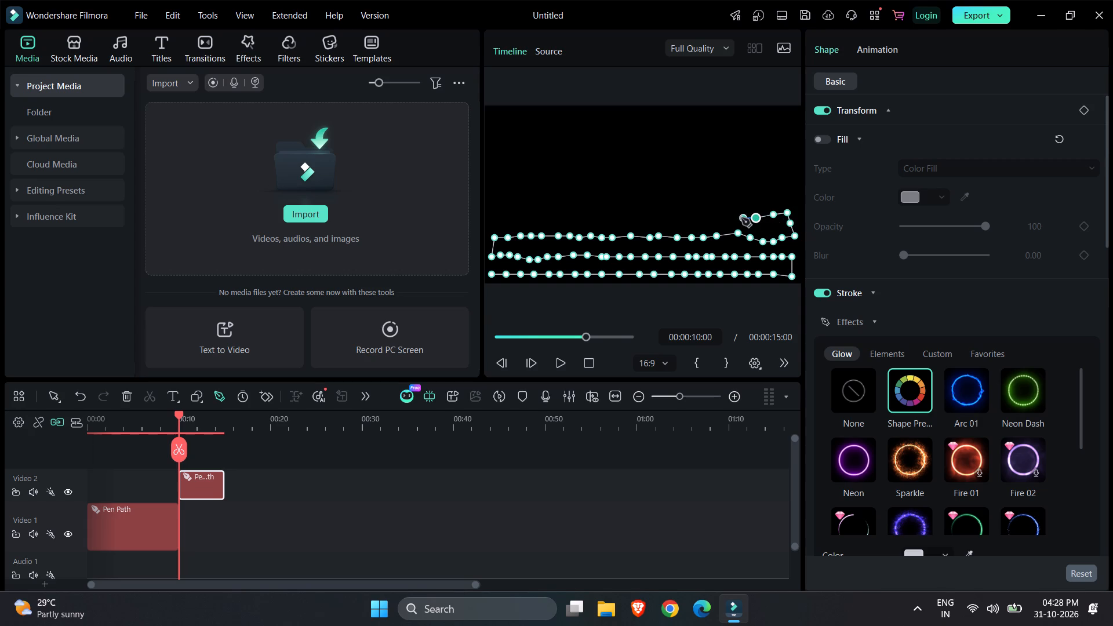
left_click(741, 218)
left_click(723, 219)
left_click(712, 215)
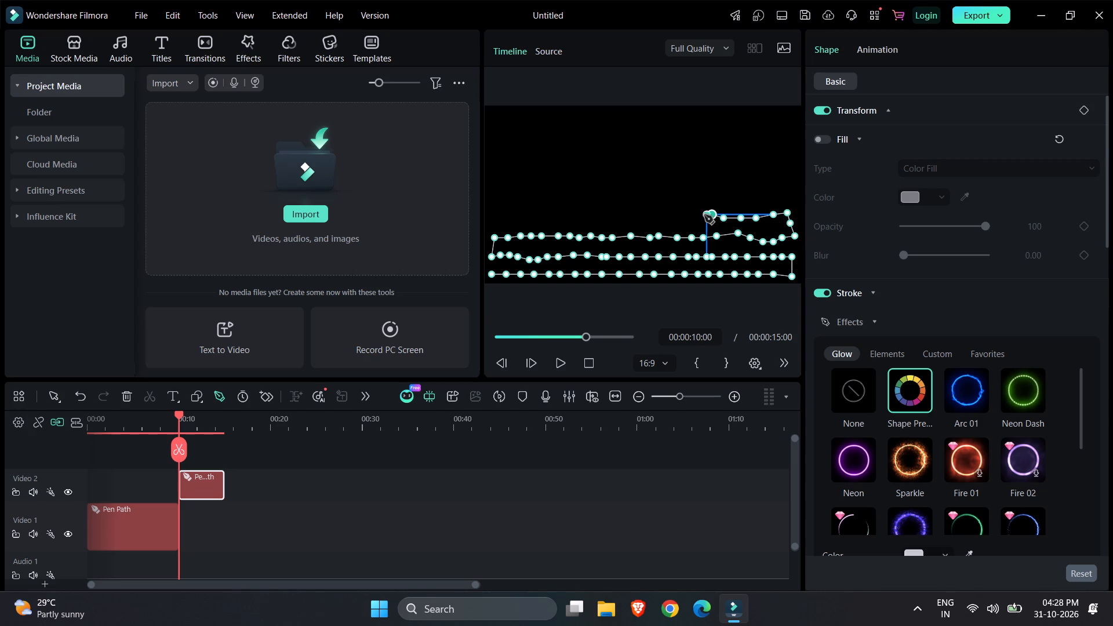
left_click(699, 218)
left_click(688, 219)
left_click(678, 219)
left_click(663, 219)
left_click(649, 219)
Continue the fourth row of path points leftward from the frame's middle to its left edge, just above the third row.
left_click(634, 219)
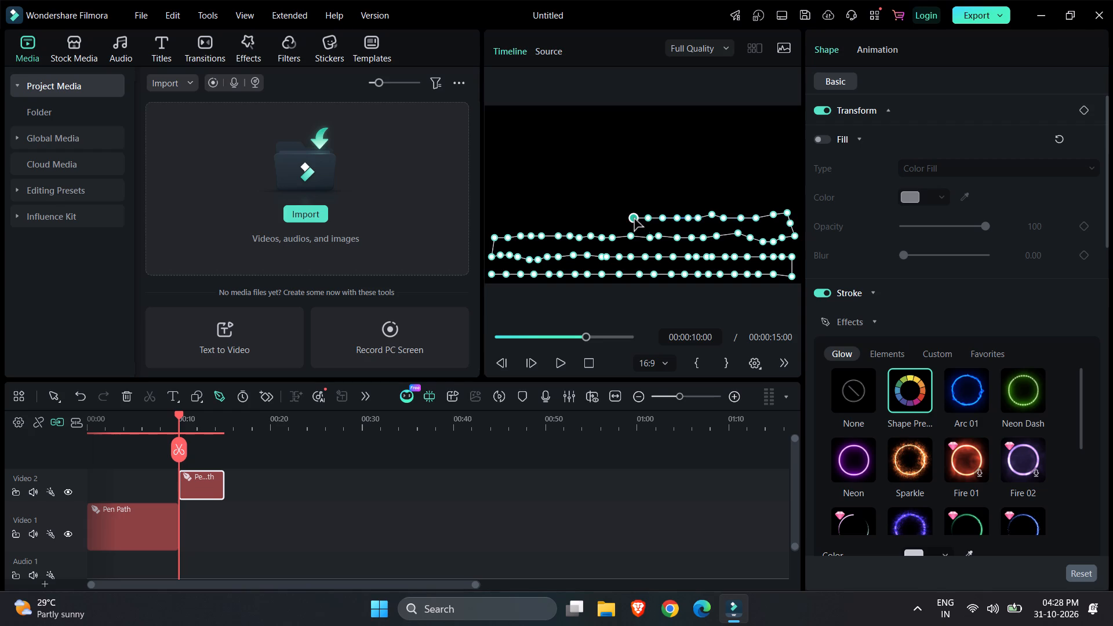
left_click(621, 223)
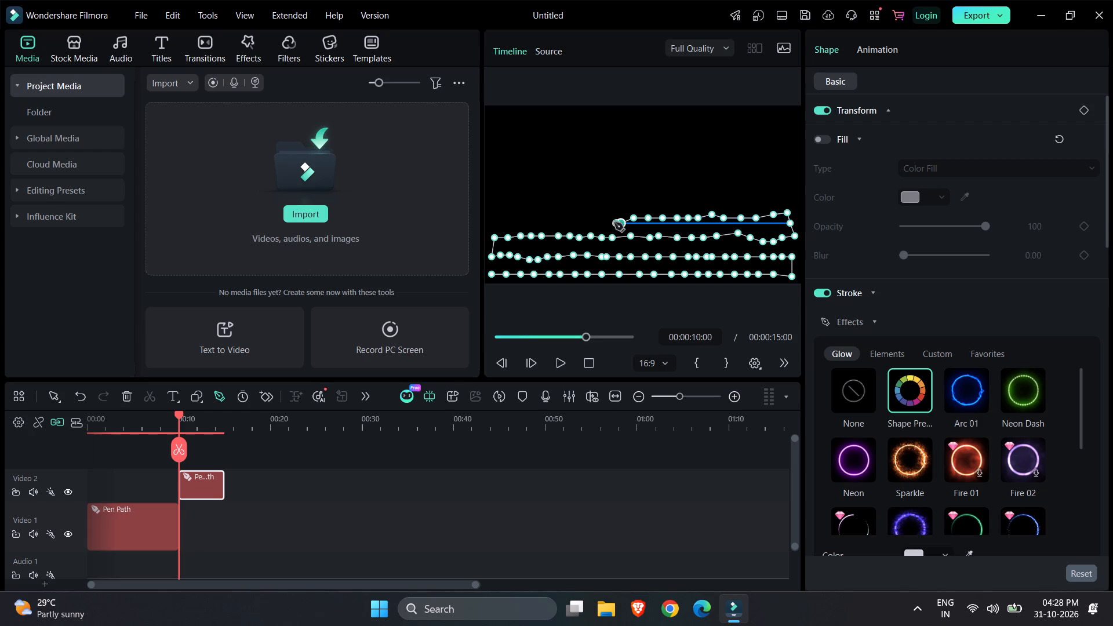
left_click(605, 223)
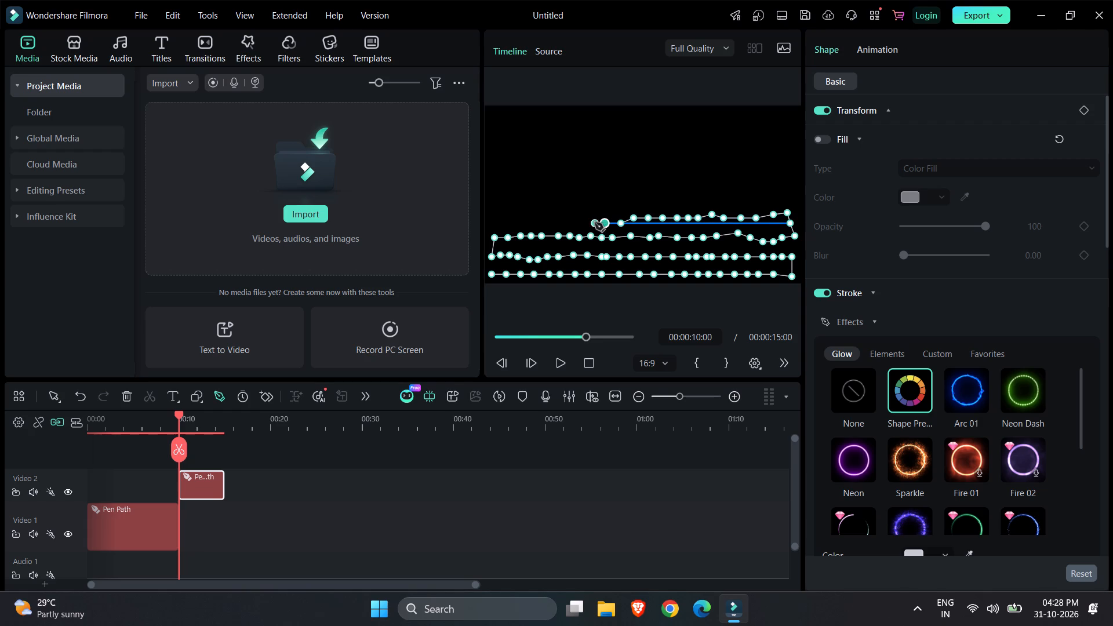
left_click(595, 223)
left_click(582, 220)
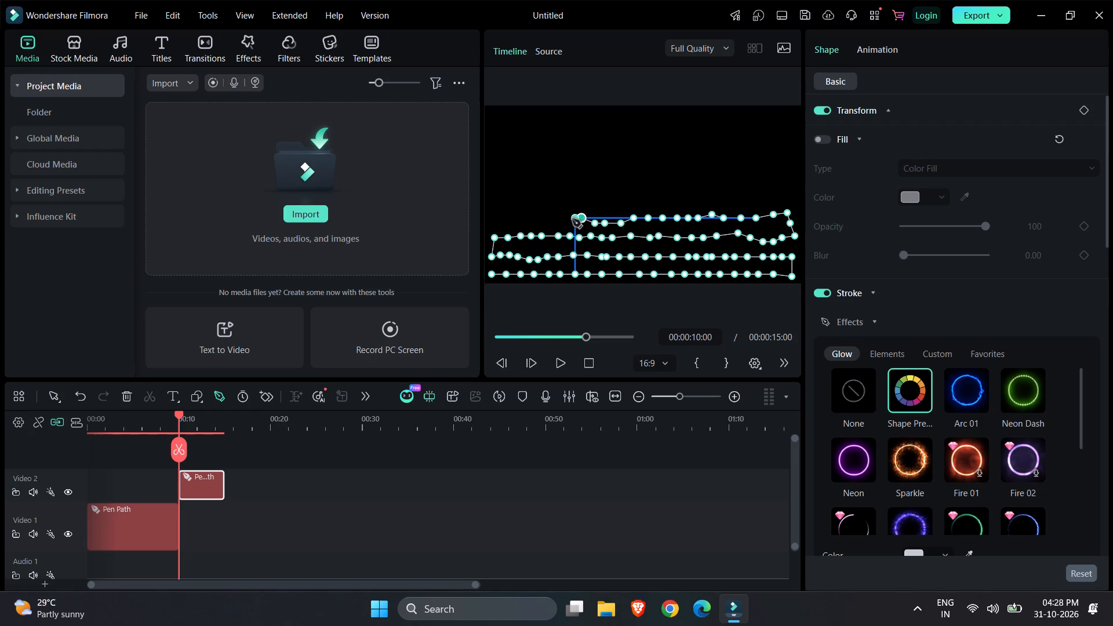
left_click(570, 223)
left_click(558, 223)
left_click(546, 224)
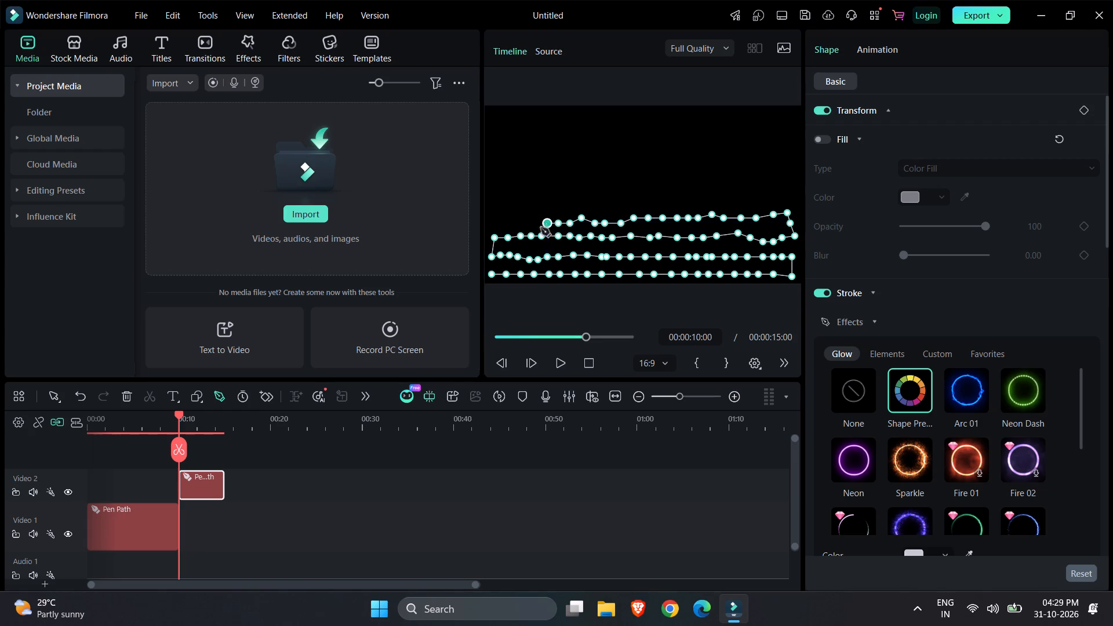
left_click(536, 228)
left_click(523, 225)
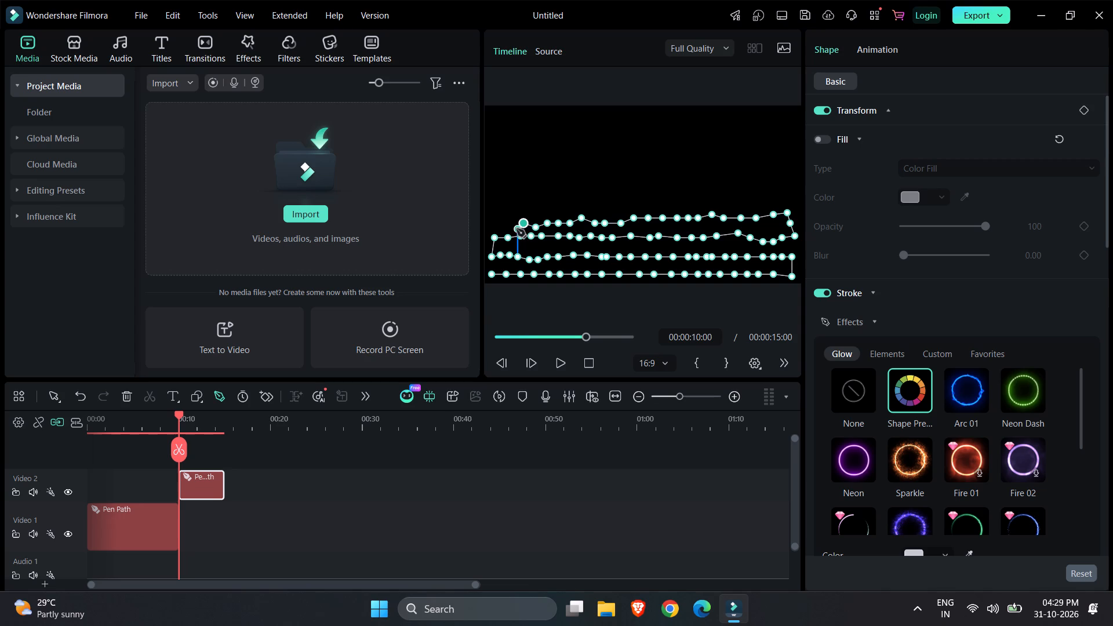
left_click(516, 224)
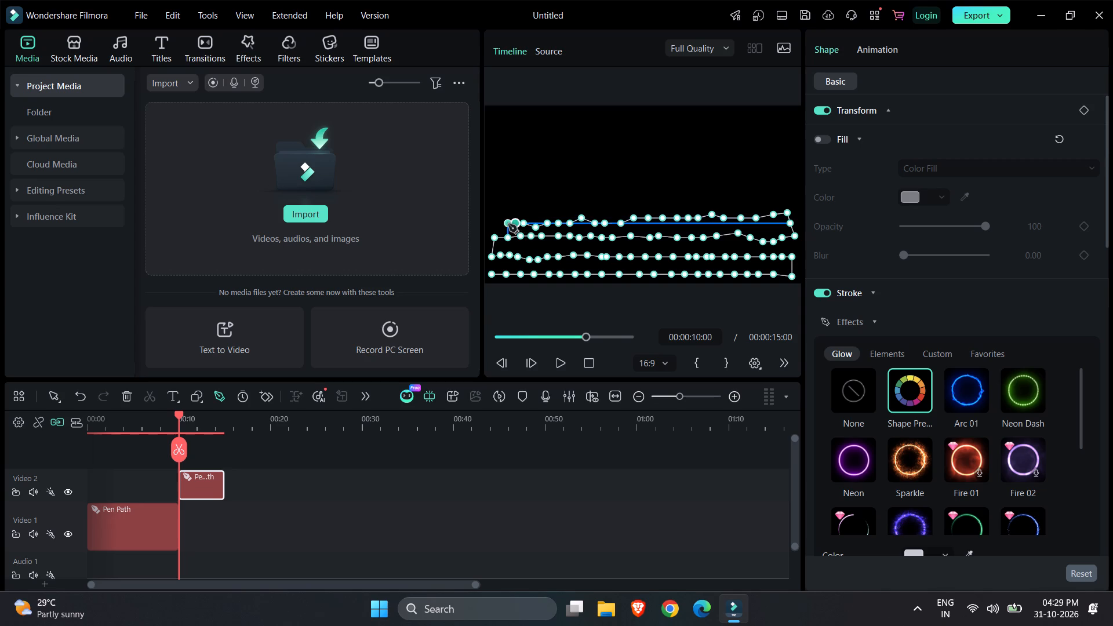
left_click(508, 224)
left_click(494, 223)
Turn the path upward at the frame's left edge and place a fifth row of closely spaced points rightward to the frame's middle.
left_click(493, 209)
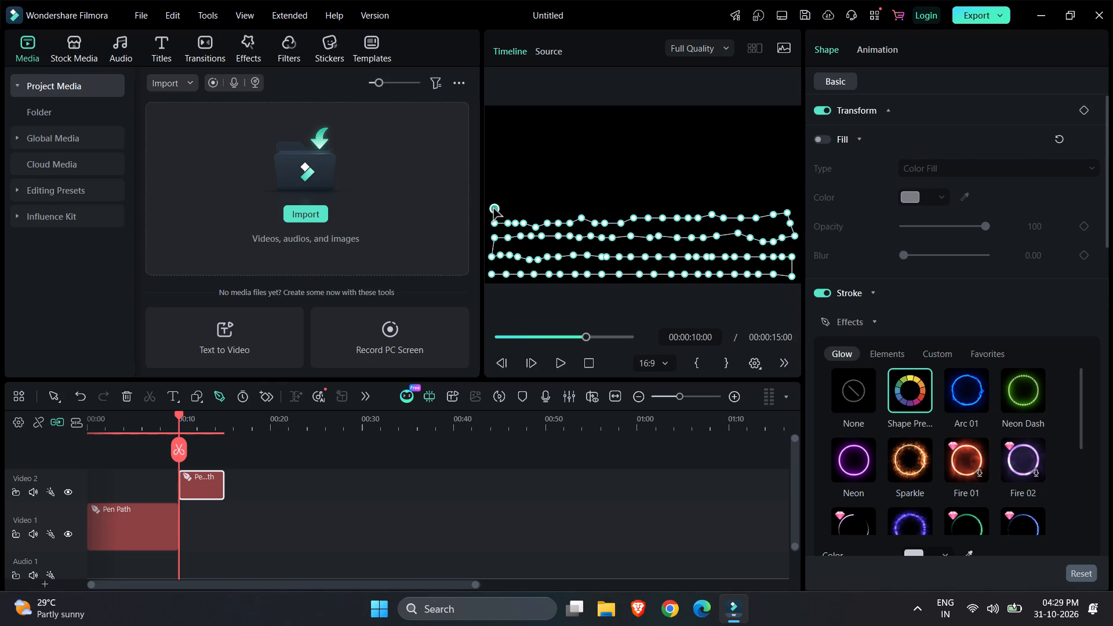
left_click(506, 205)
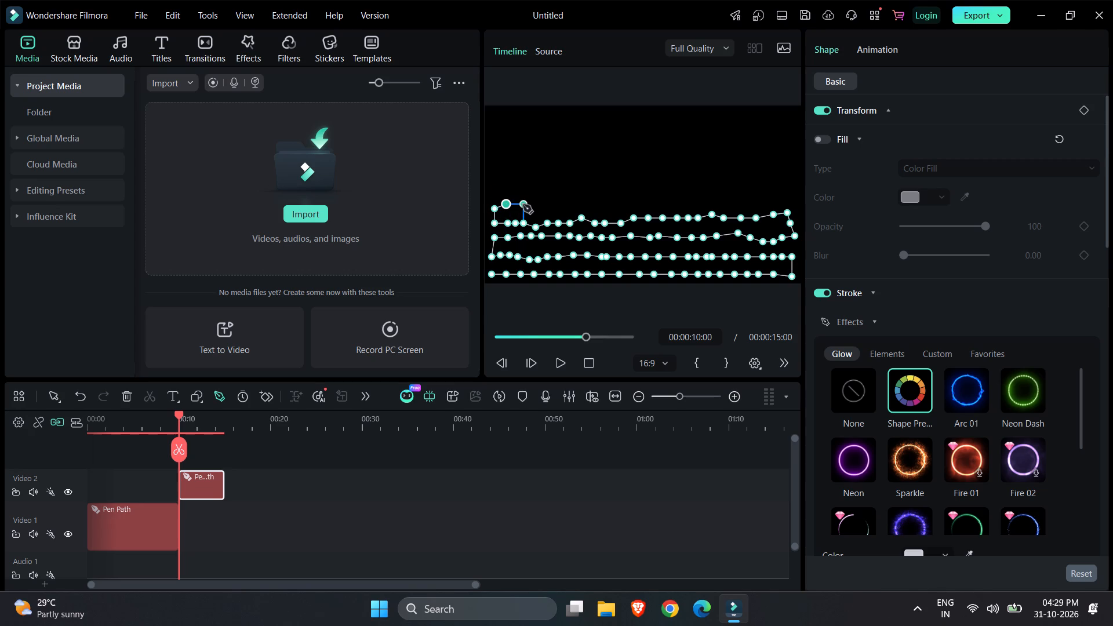
left_click(523, 205)
left_click(537, 205)
left_click(547, 203)
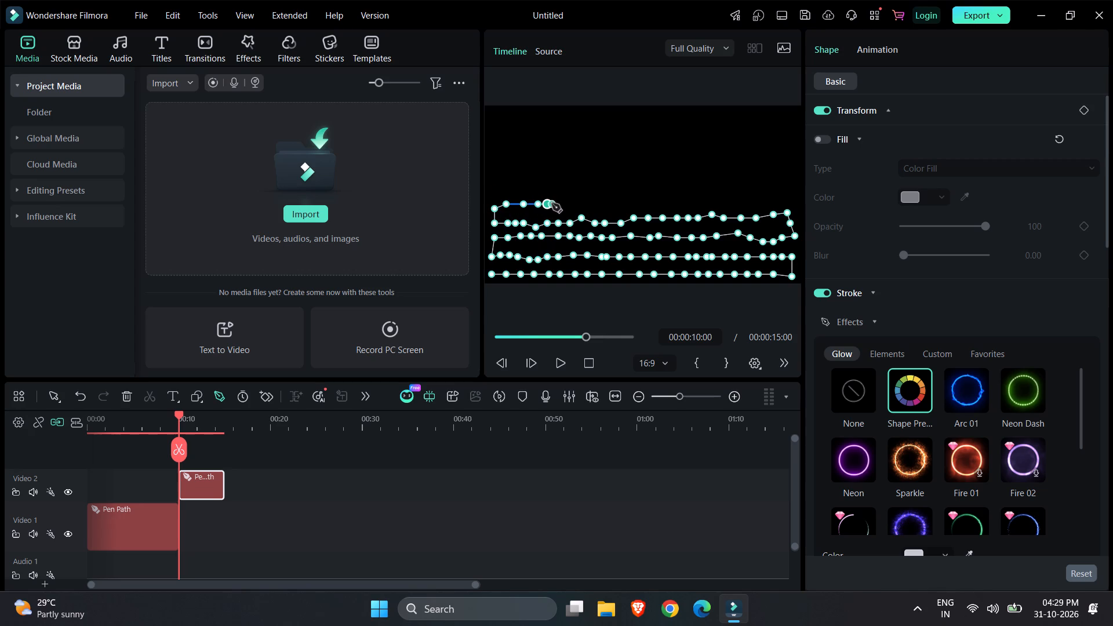
left_click(557, 201)
left_click(572, 201)
left_click(581, 201)
left_click(599, 201)
left_click(610, 201)
left_click(620, 199)
left_click(635, 199)
left_click(645, 199)
Continue the fifth row of path points rightward from the frame's middle to its right edge.
left_click(658, 199)
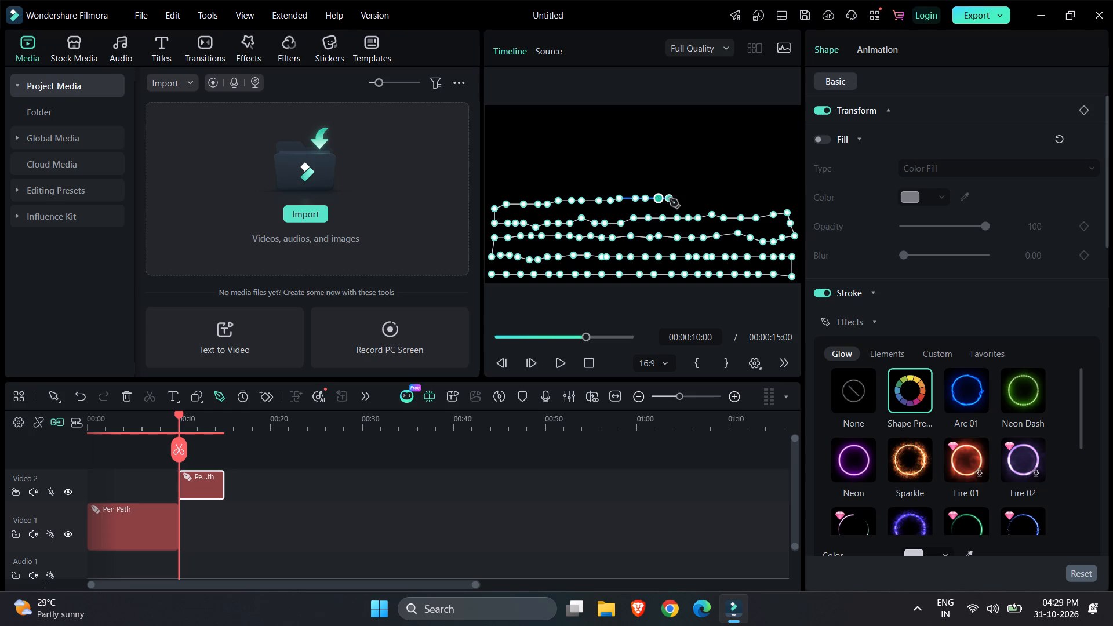
left_click(670, 199)
left_click(678, 200)
left_click(692, 199)
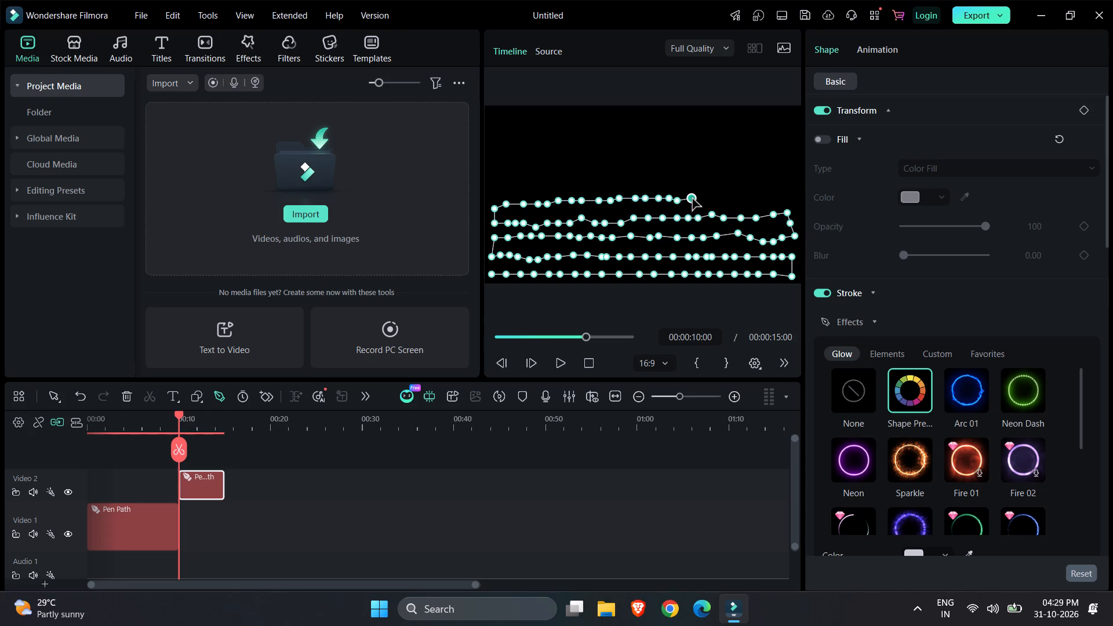
left_click(700, 200)
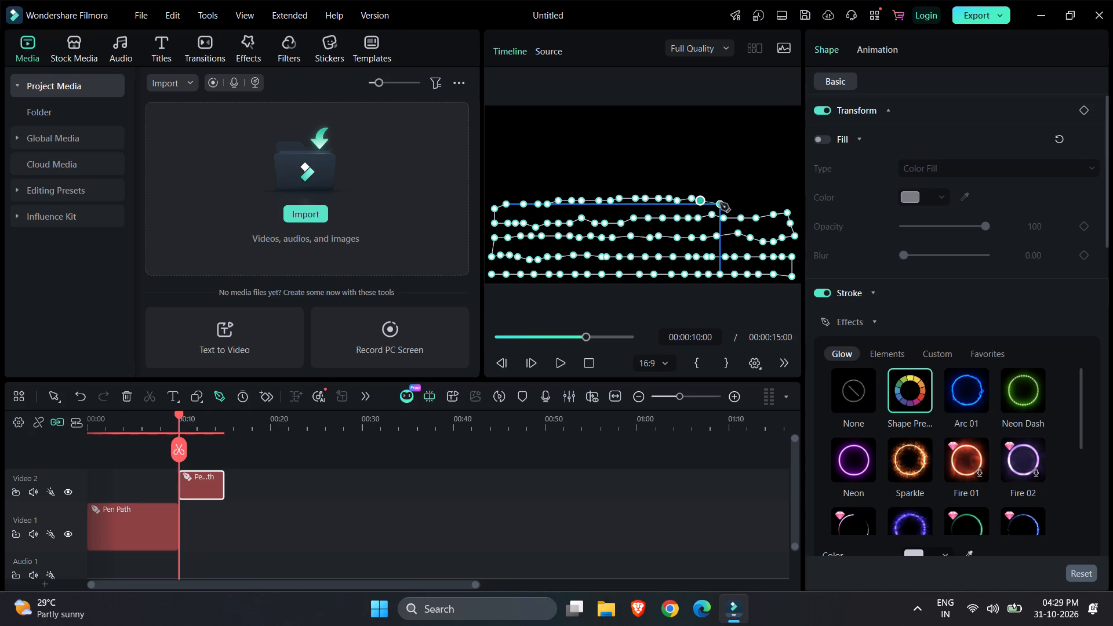
left_click(715, 202)
left_click(725, 202)
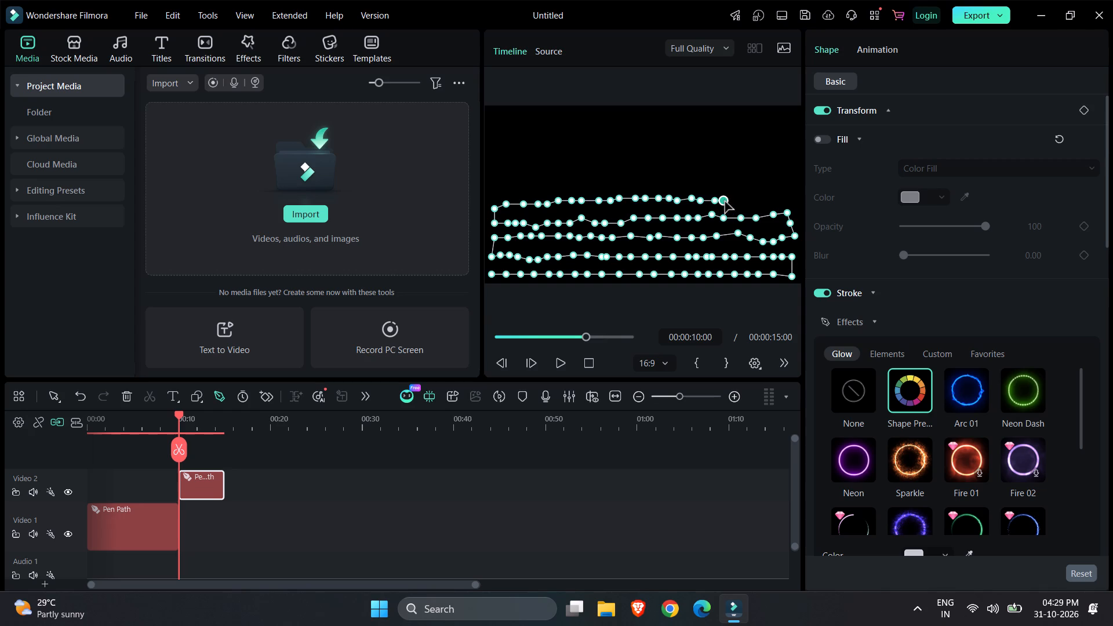
left_click(733, 202)
left_click(748, 202)
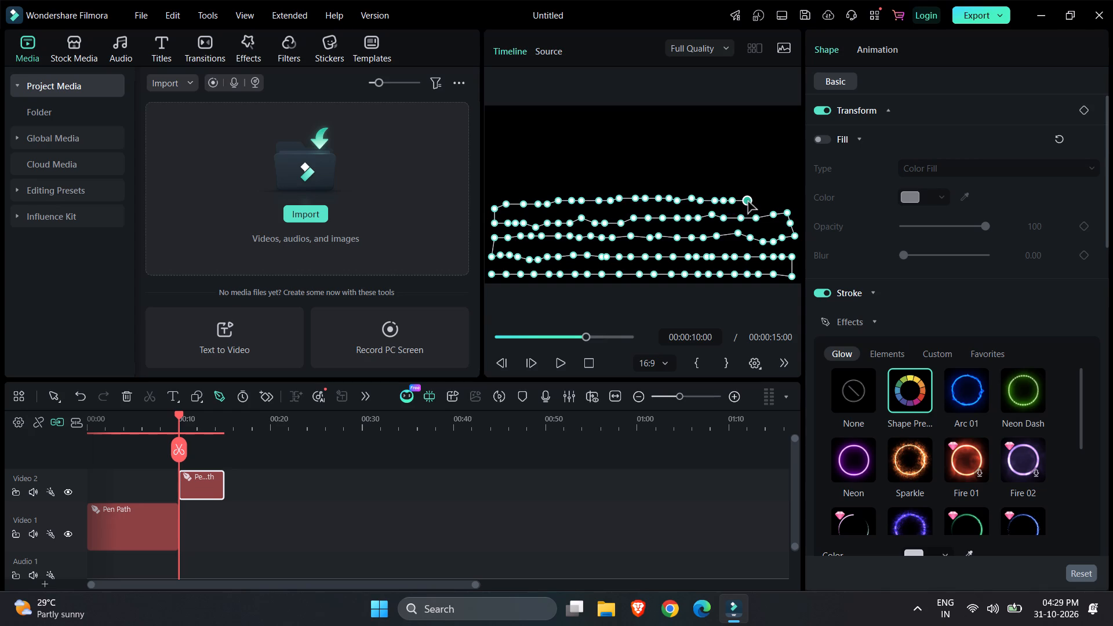
left_click(748, 202)
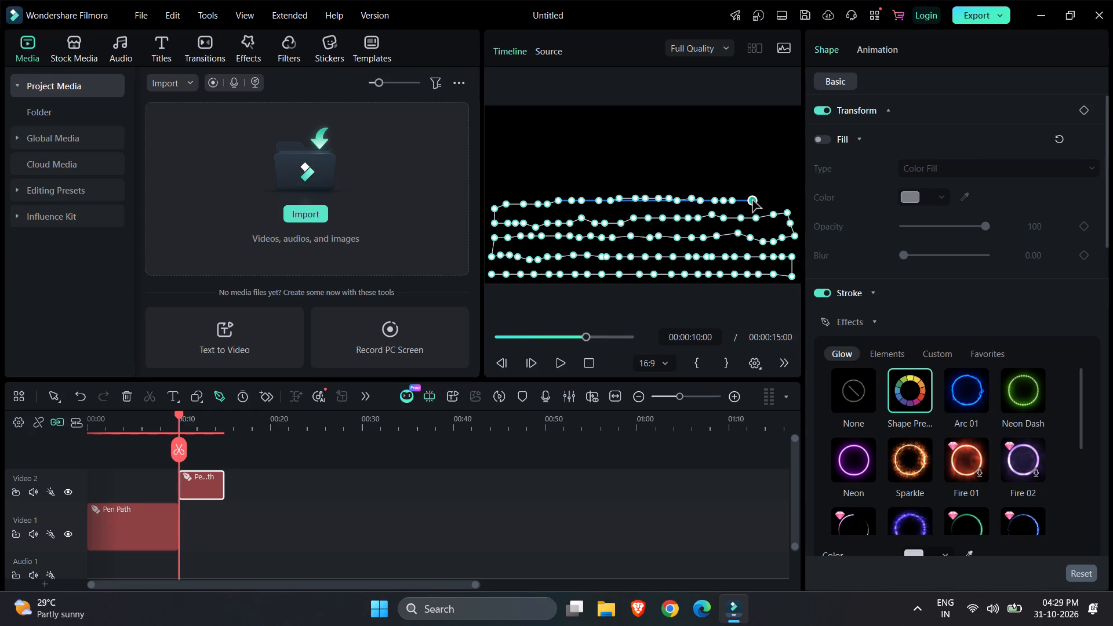
left_click(758, 201)
left_click(769, 201)
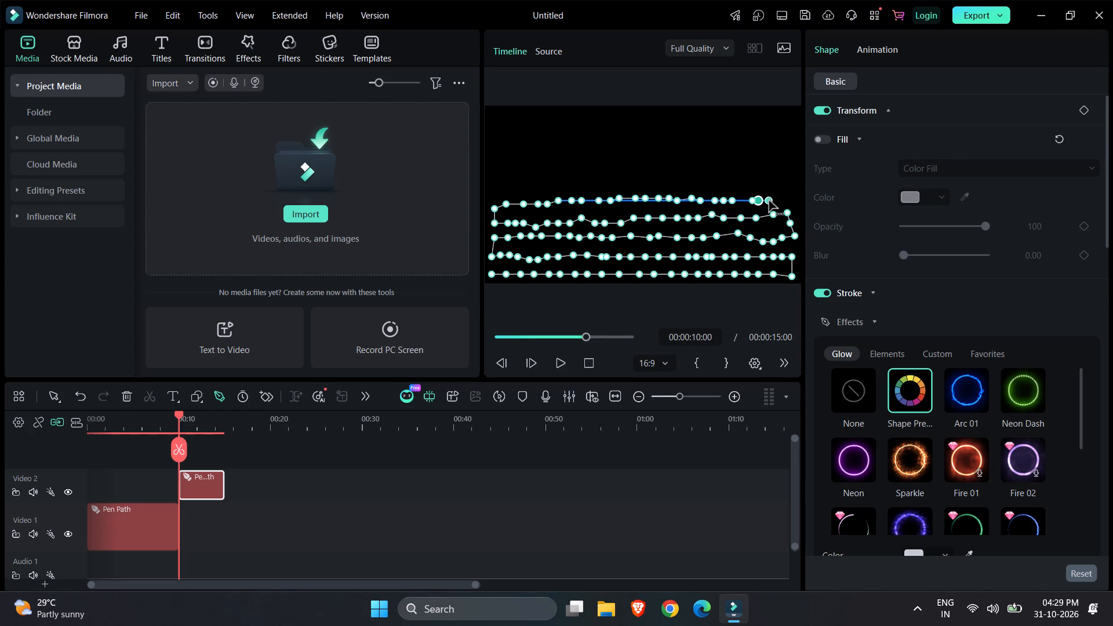
left_click(777, 201)
left_click(788, 197)
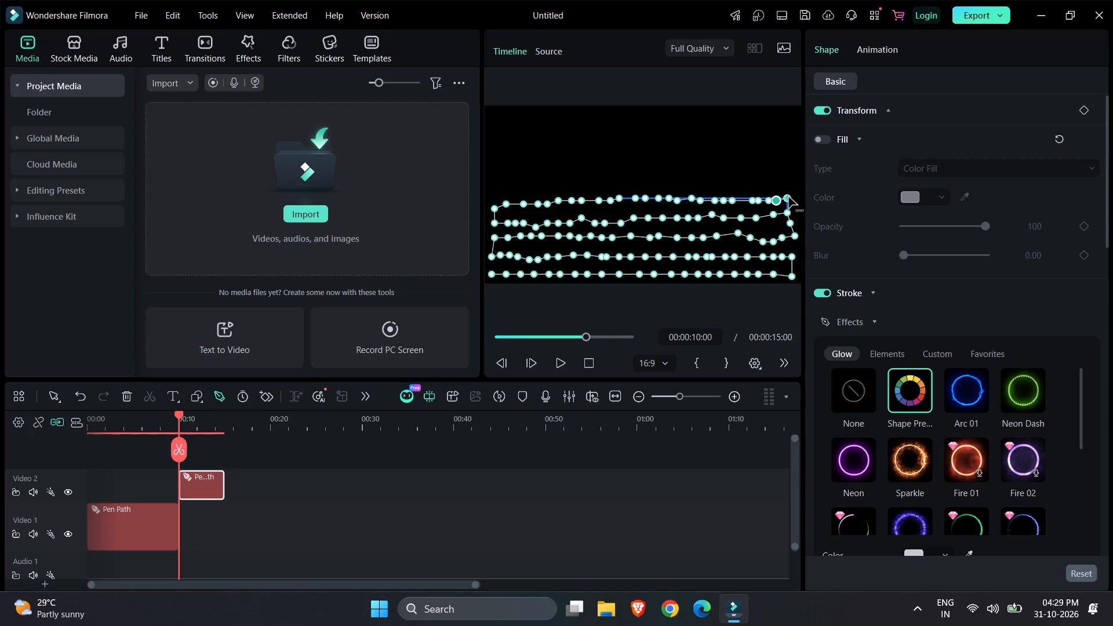
Turn the path upward at the frame's right edge and place a sixth row of closely spaced points leftward to the frame's middle.
left_click(789, 183)
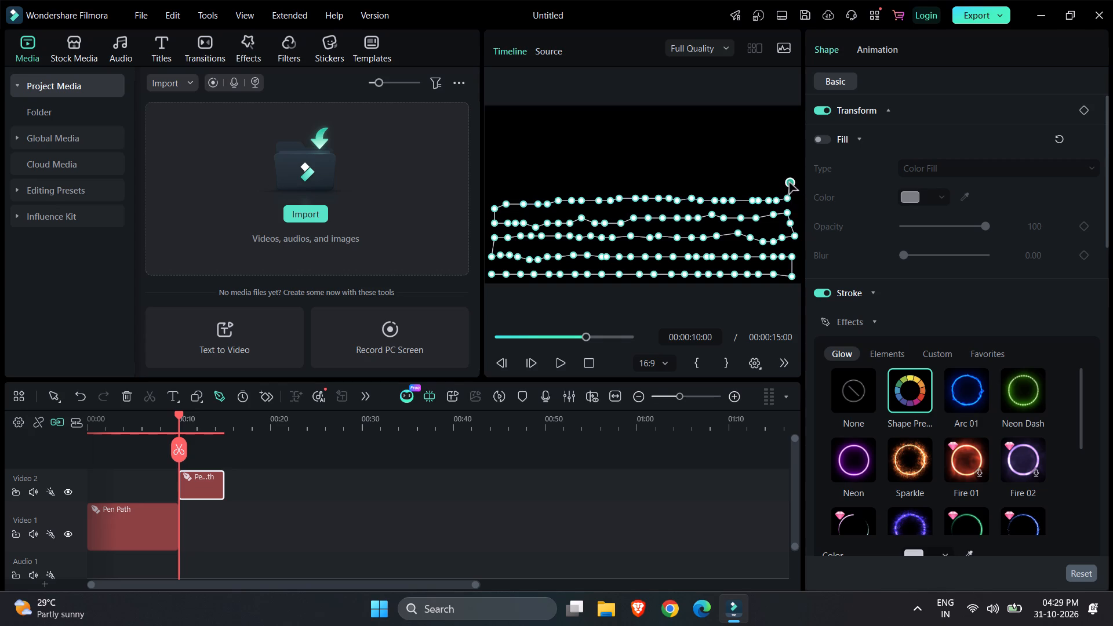
left_click(783, 183)
left_click(769, 185)
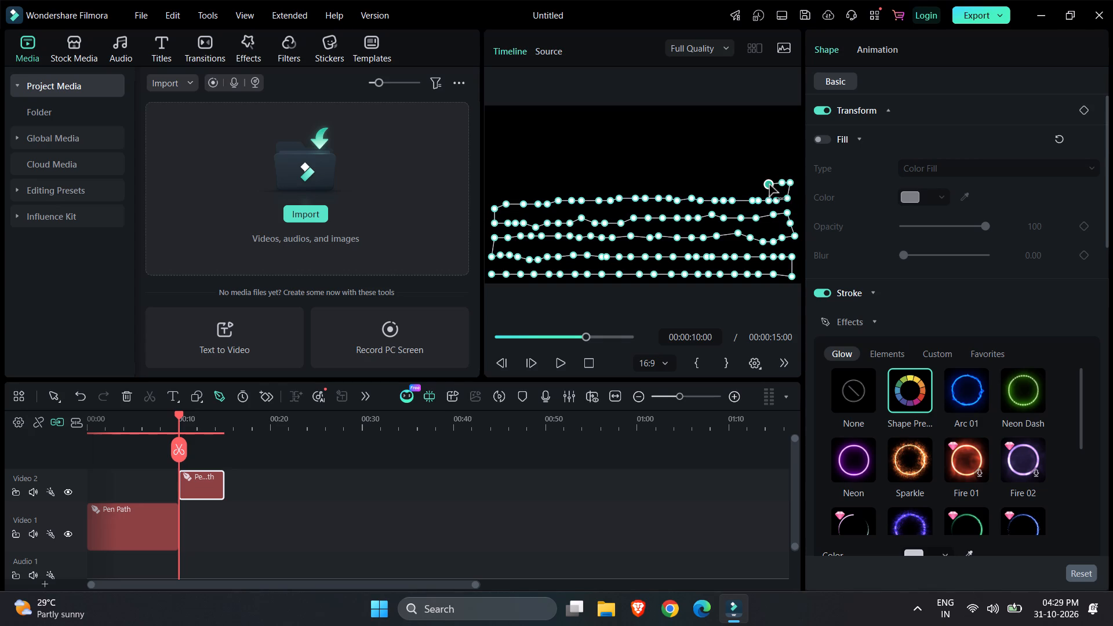
left_click(759, 185)
left_click(748, 185)
left_click(733, 185)
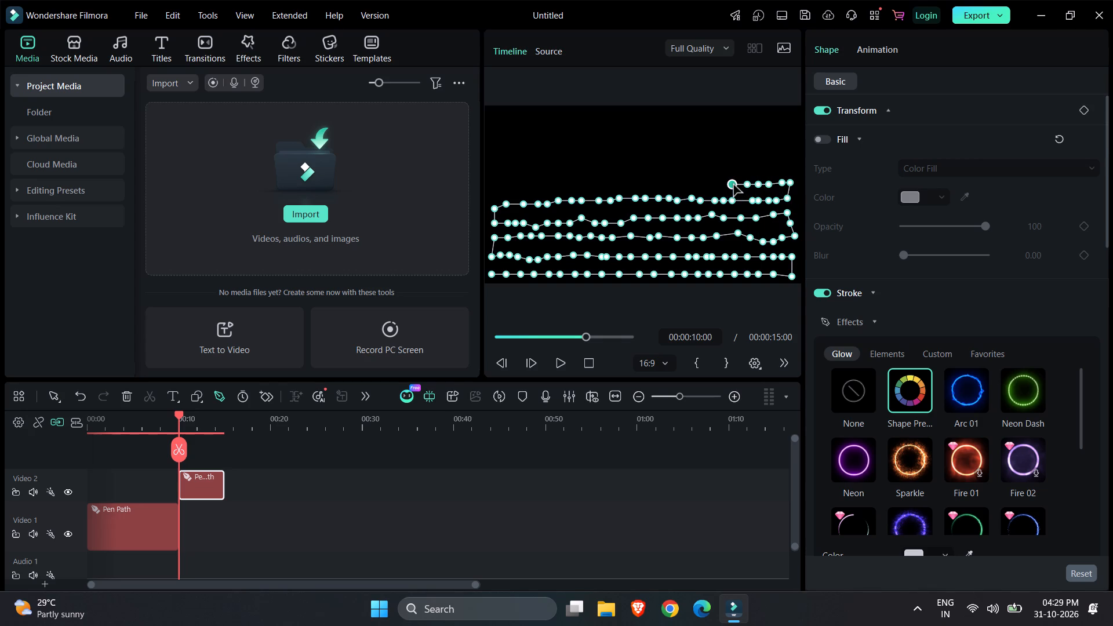
left_click(729, 187)
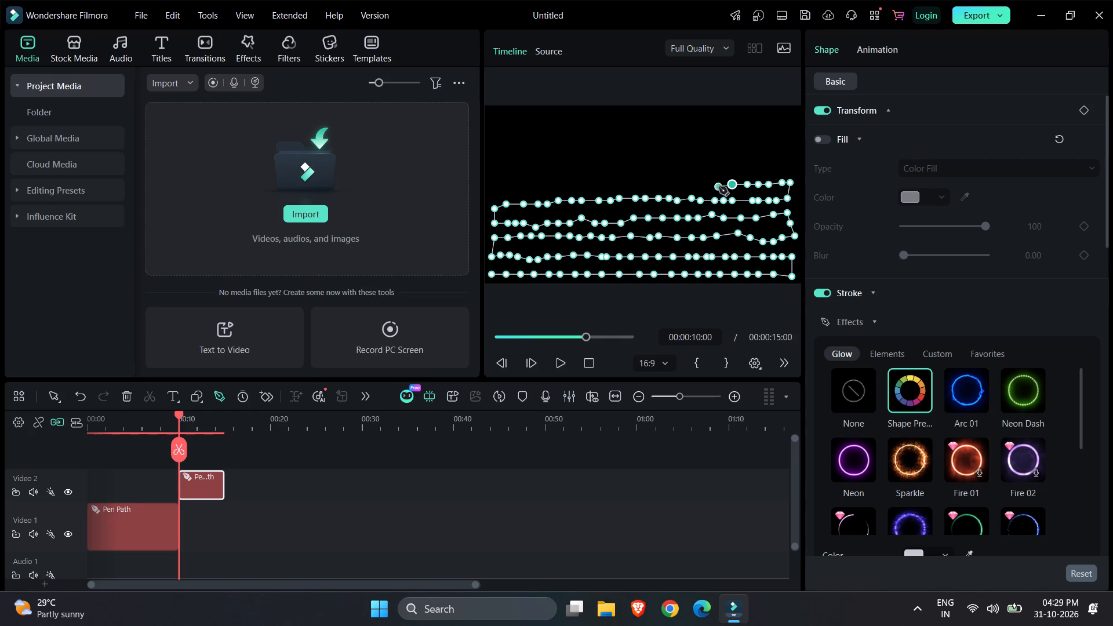
left_click(719, 187)
left_click(704, 185)
left_click(689, 185)
left_click(681, 183)
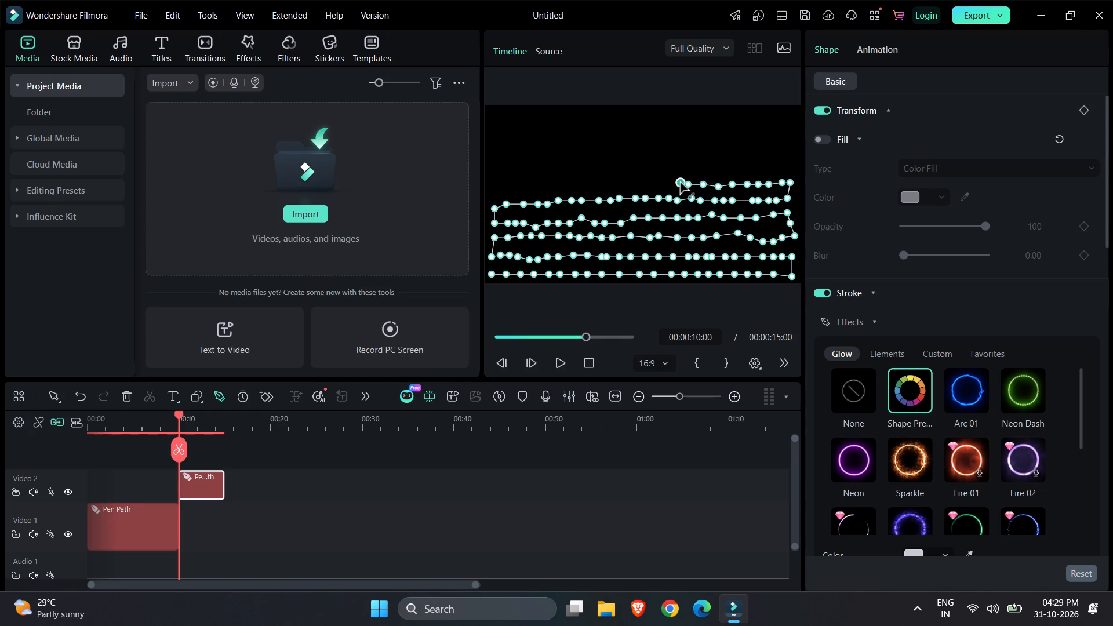
left_click(667, 183)
left_click(655, 183)
left_click(642, 183)
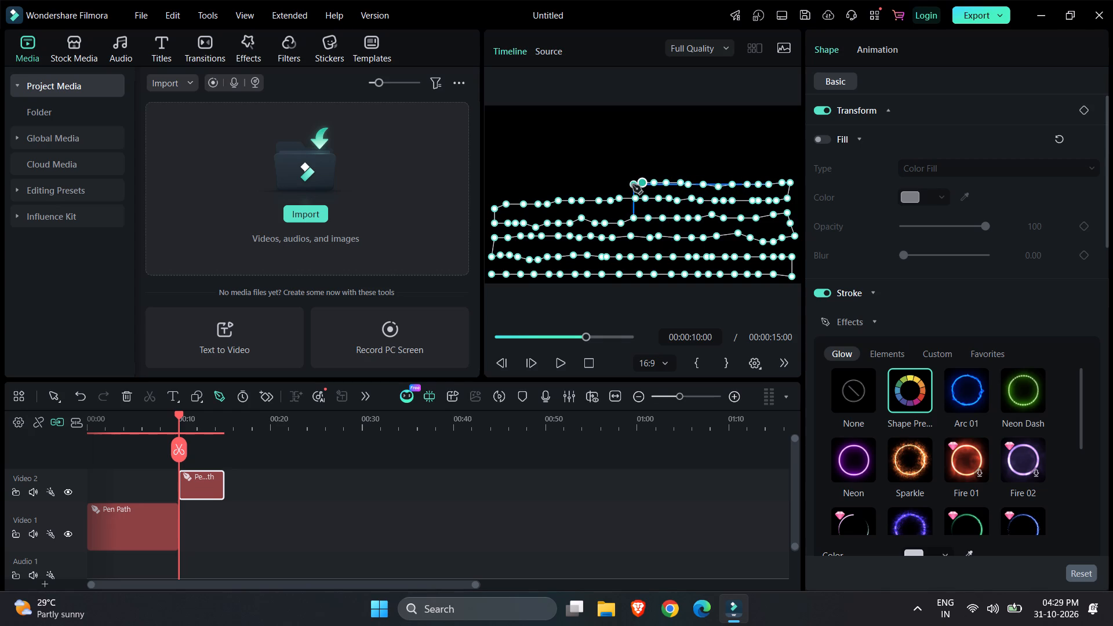
Continue the sixth row of path points leftward from the frame's middle to its left edge, just above the fifth row.
left_click(624, 185)
left_click(613, 181)
left_click(598, 181)
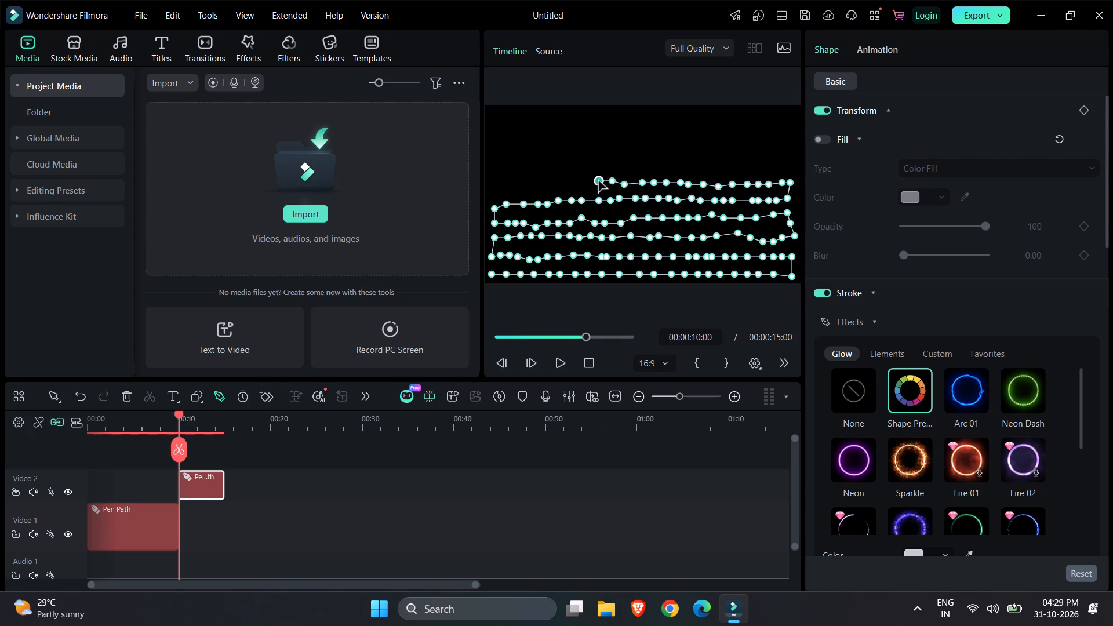
left_click(585, 185)
left_click(570, 185)
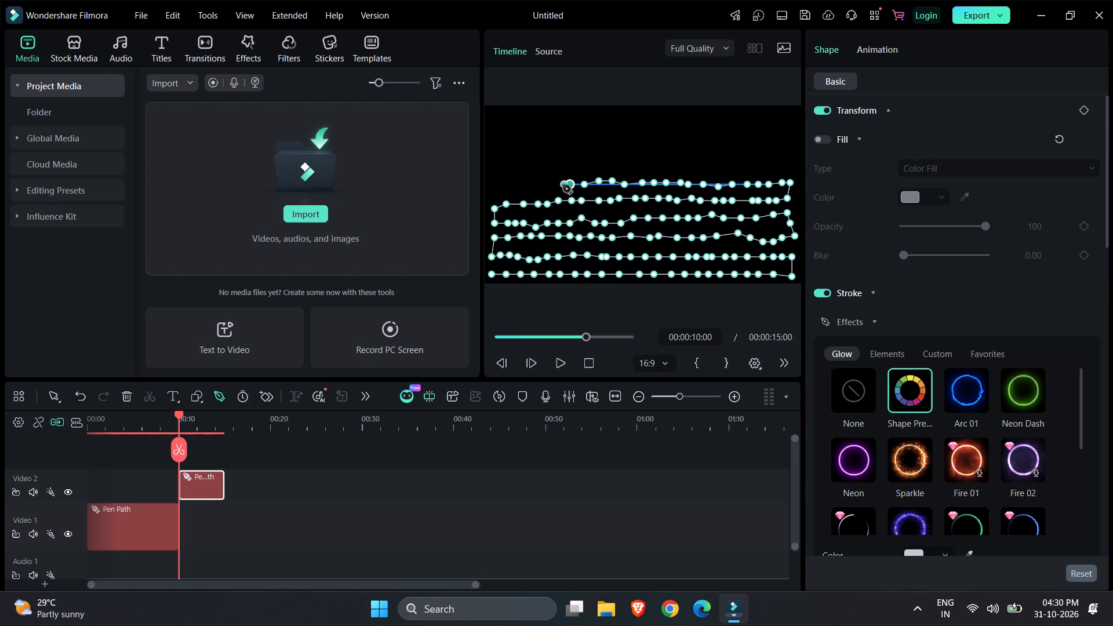
left_click(559, 185)
left_click(541, 183)
left_click(530, 183)
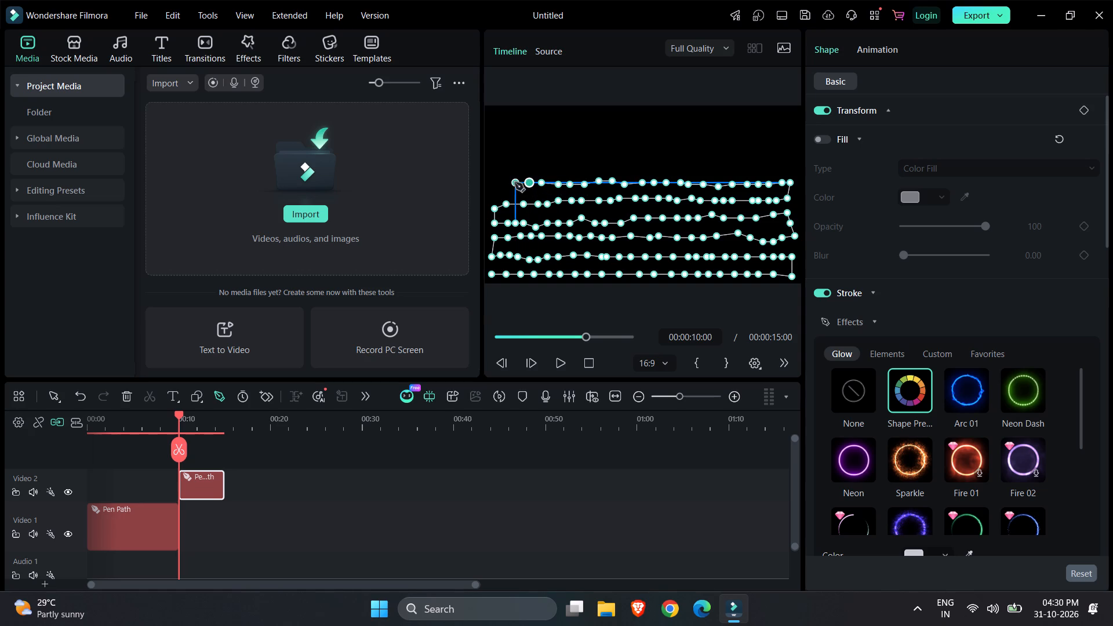
left_click(512, 183)
left_click(500, 181)
left_click(490, 181)
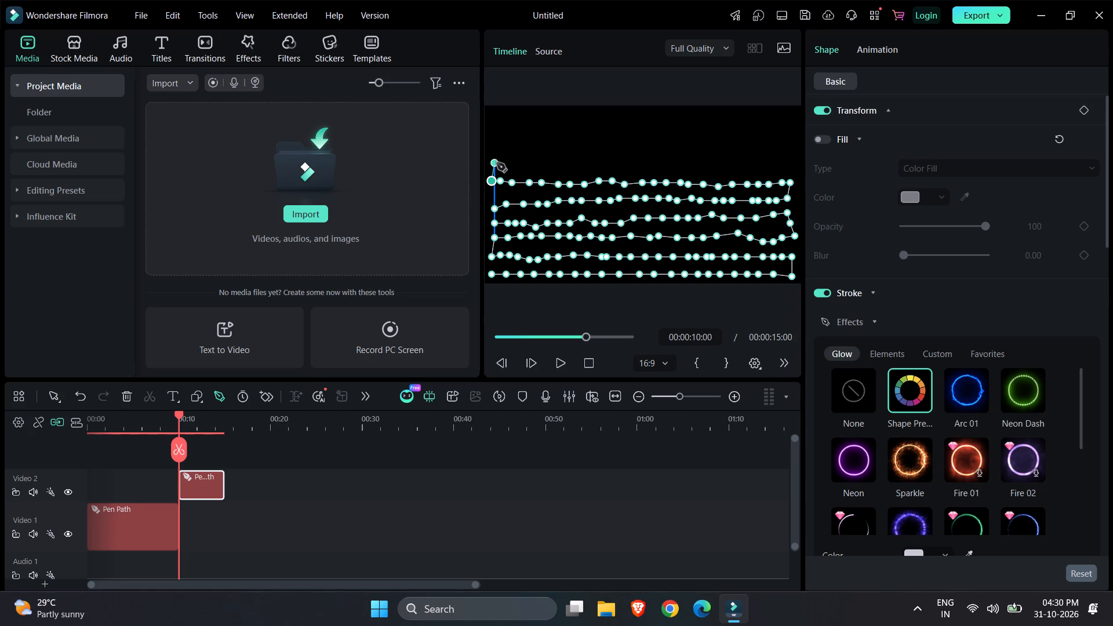
Turn the path upward at the frame's left edge and place a seventh row of points rightward to the frame's middle.
left_click(492, 161)
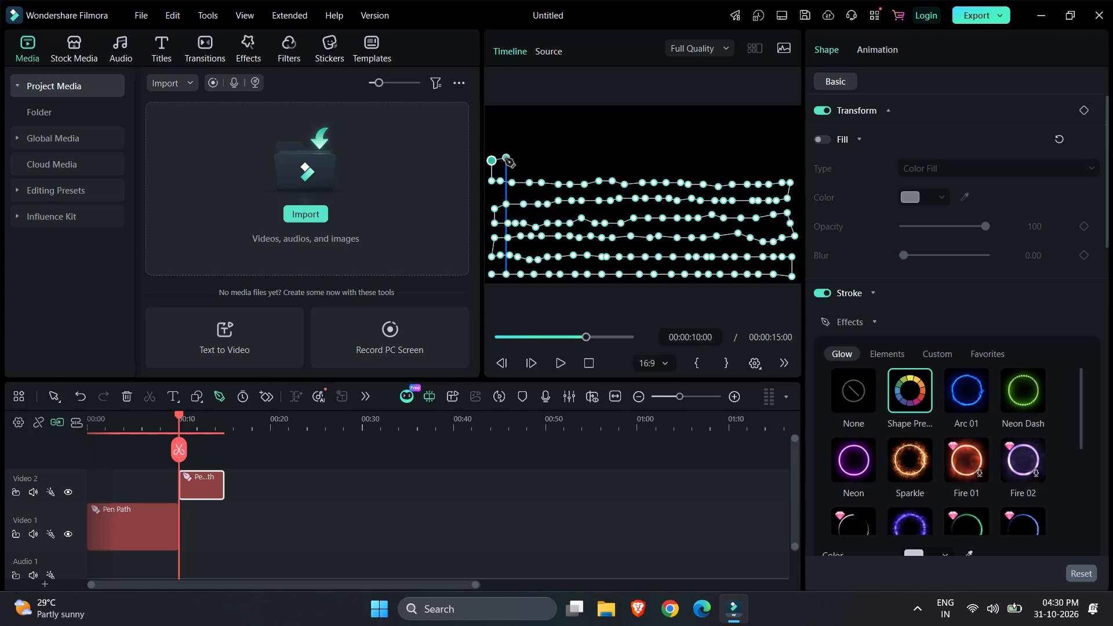
left_click(505, 162)
left_click(524, 162)
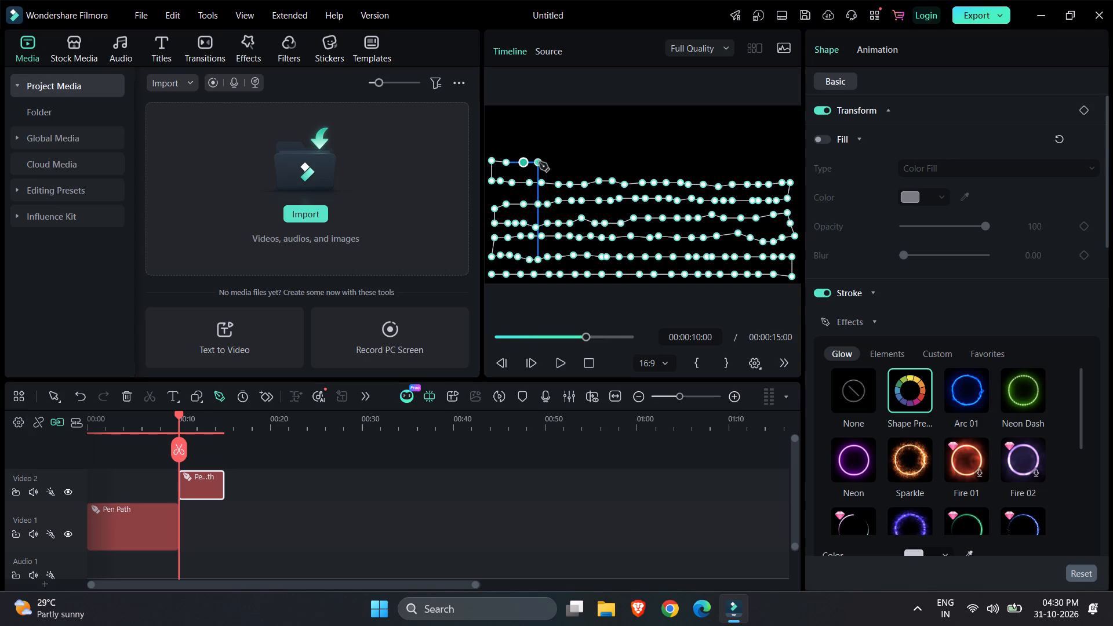
left_click(539, 162)
left_click(558, 161)
left_click(580, 161)
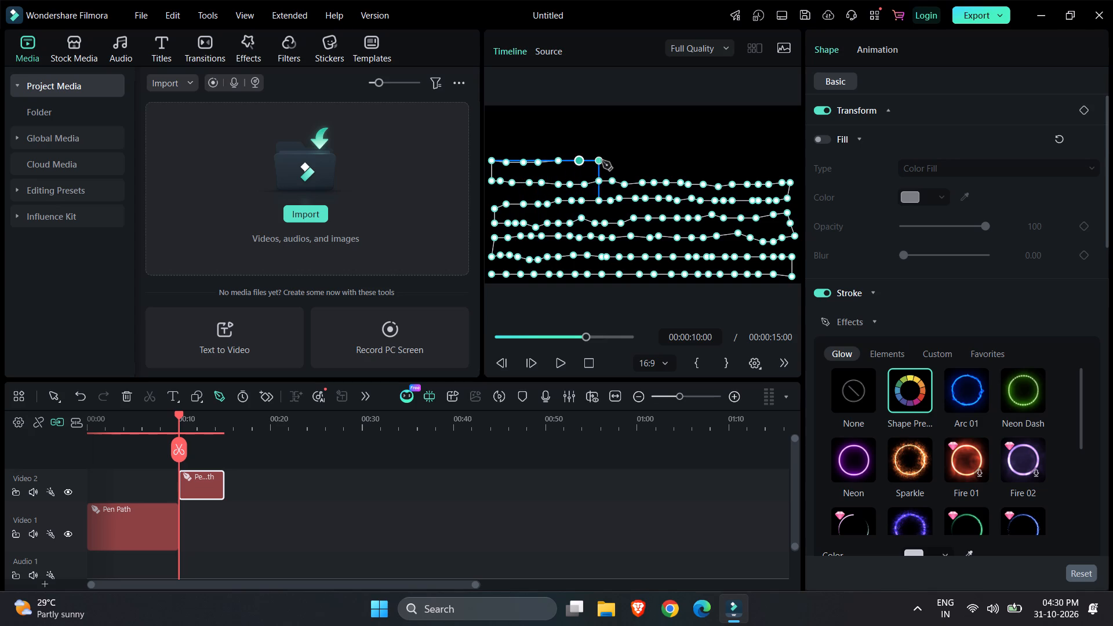
left_click(602, 161)
left_click(614, 161)
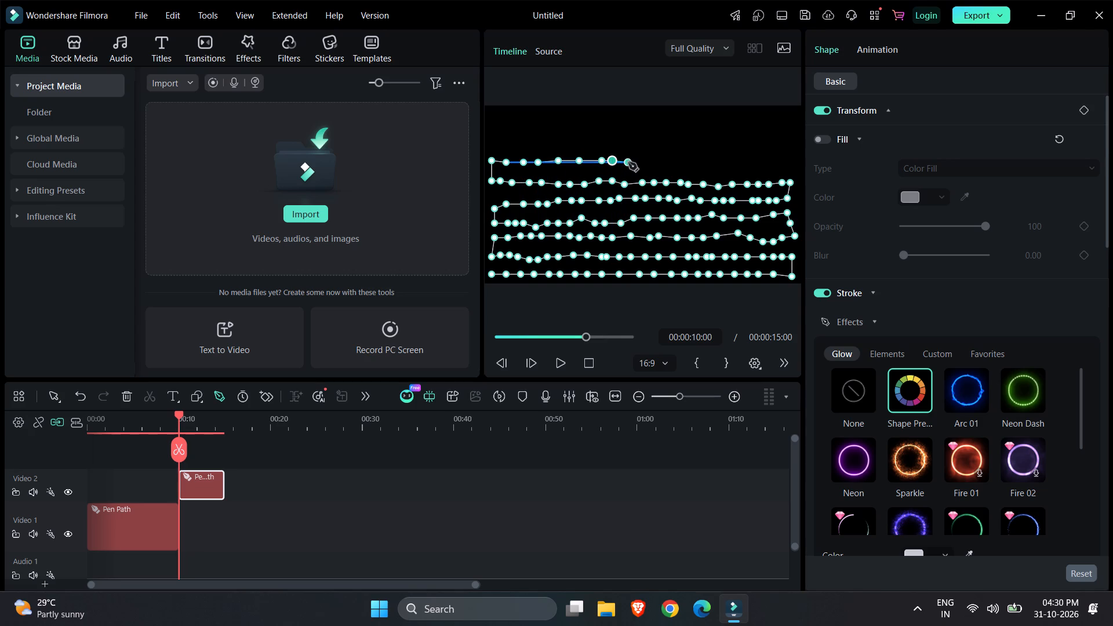
left_click(628, 162)
Continue the seventh row of path points rightward from the frame's middle to its right edge and end the path there.
left_click(648, 161)
left_click(661, 158)
left_click(686, 158)
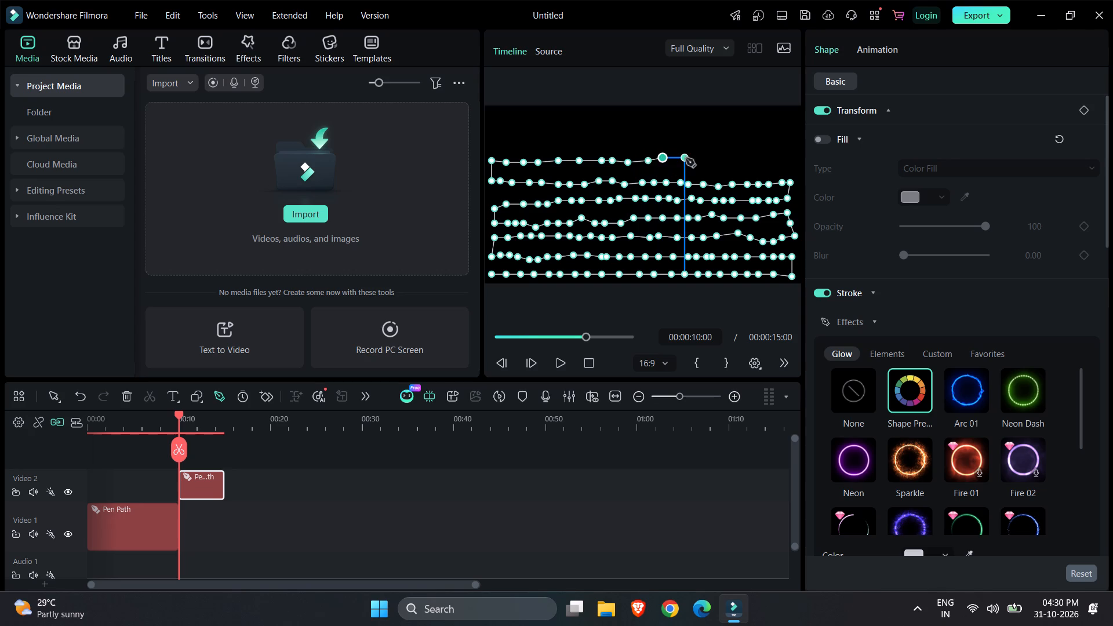
left_click(697, 153)
left_click(710, 152)
left_click(726, 156)
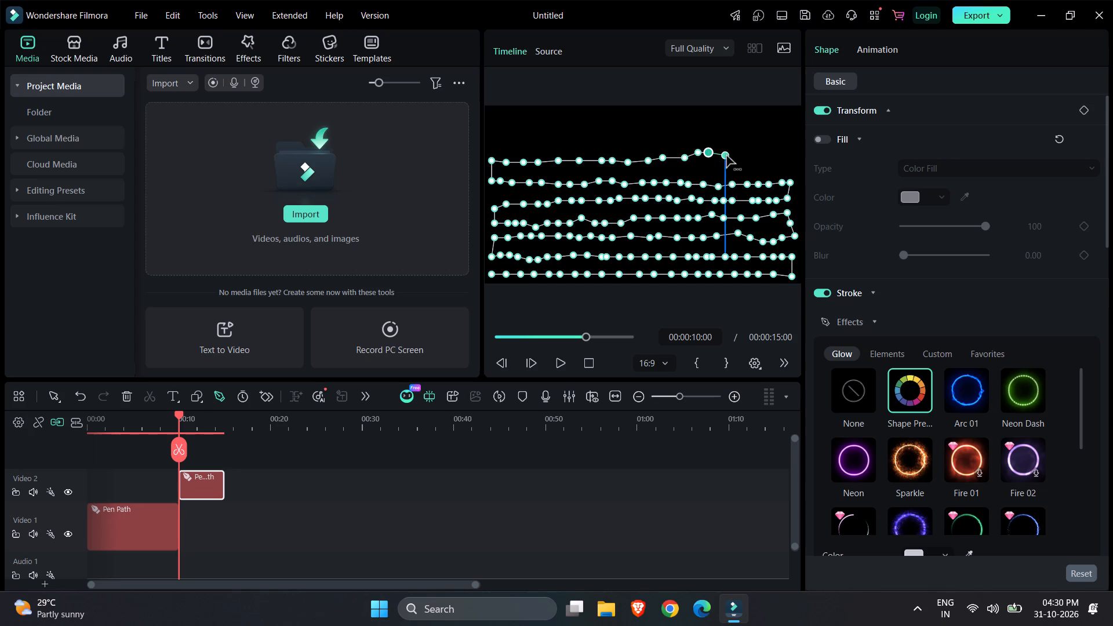
left_click(750, 153)
left_click(766, 148)
left_click(793, 148)
left_click(637, 505)
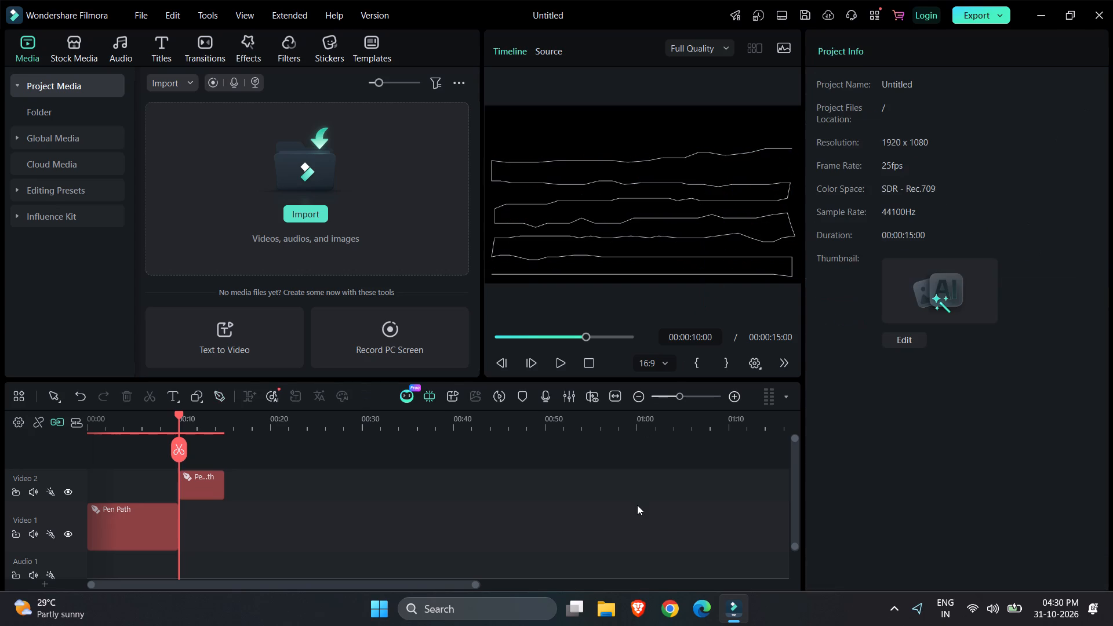
Apply the Sparkle glow stroke effect to the second pen path clip, matching the first clip.
left_click(209, 487)
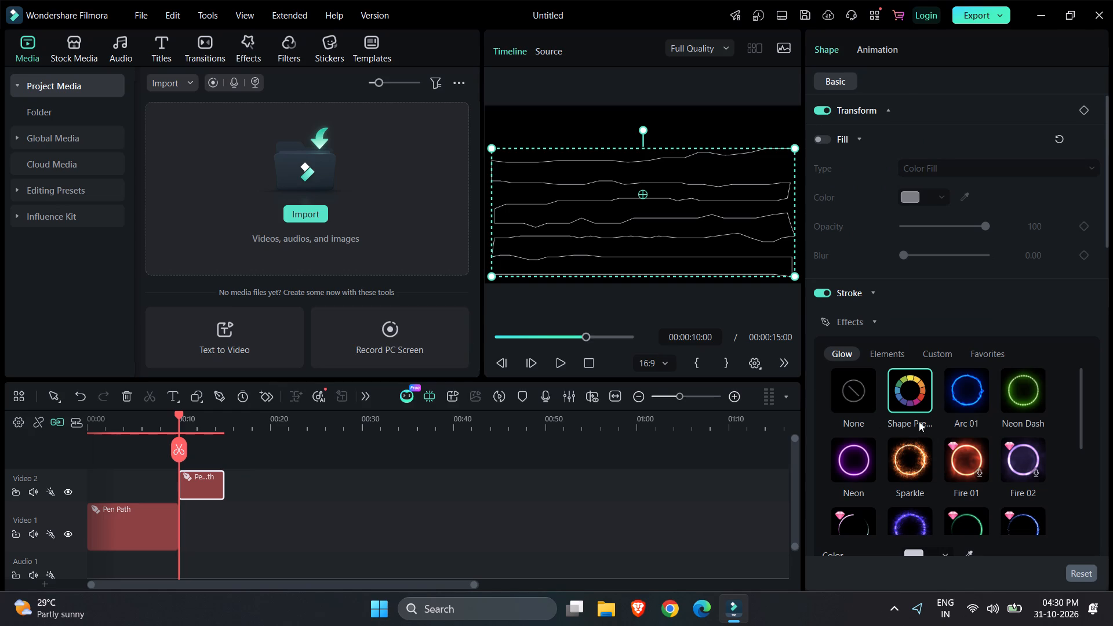
left_click(967, 393)
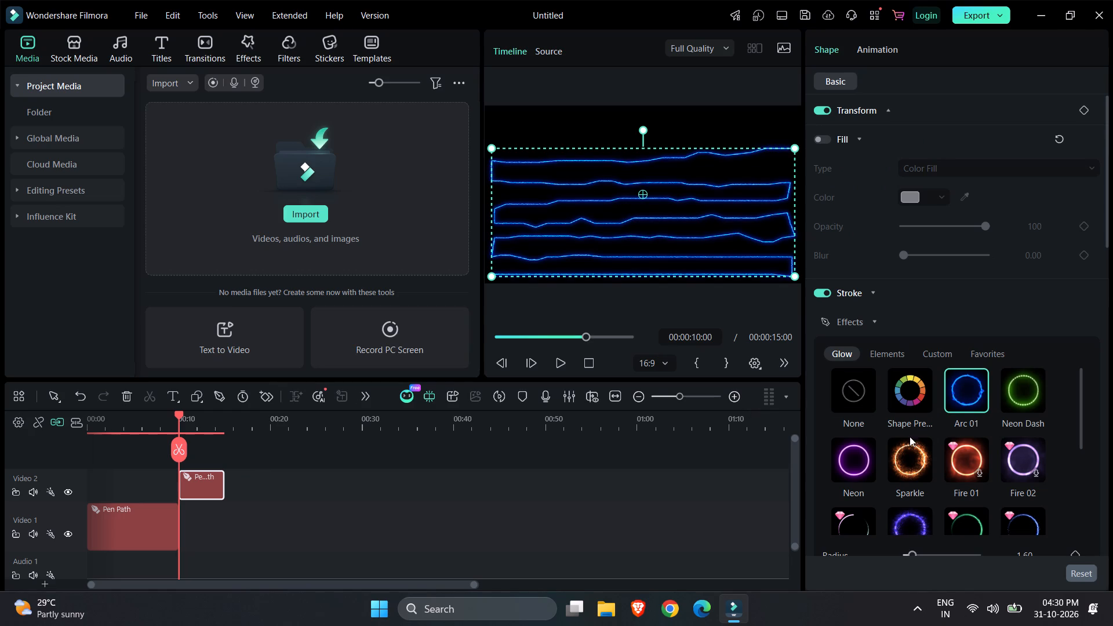
left_click(137, 524)
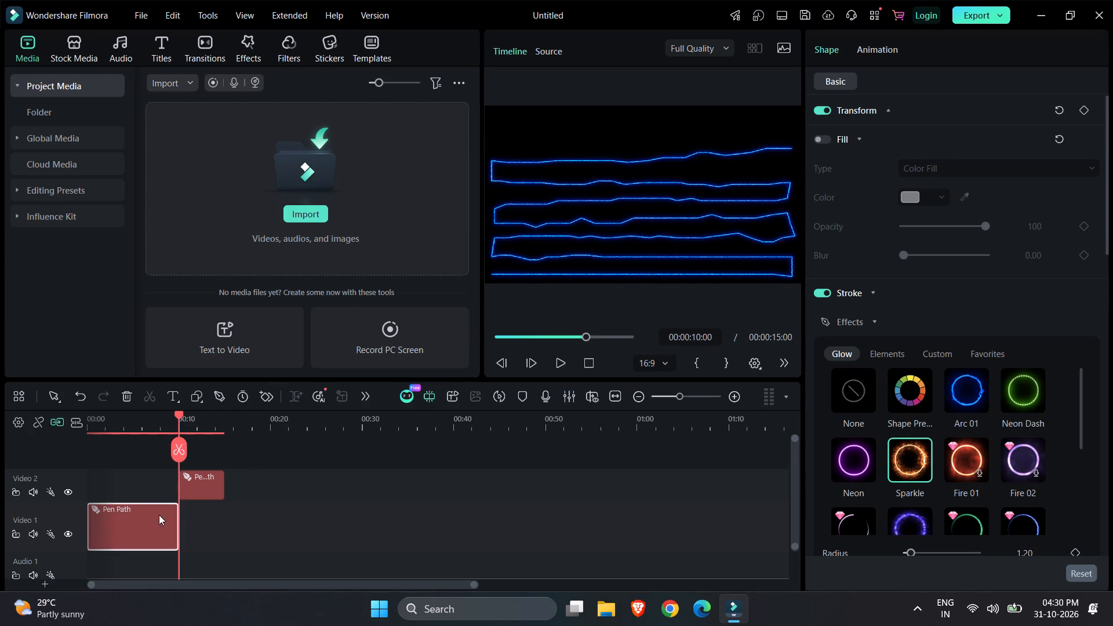
left_click(158, 511)
left_click(192, 486)
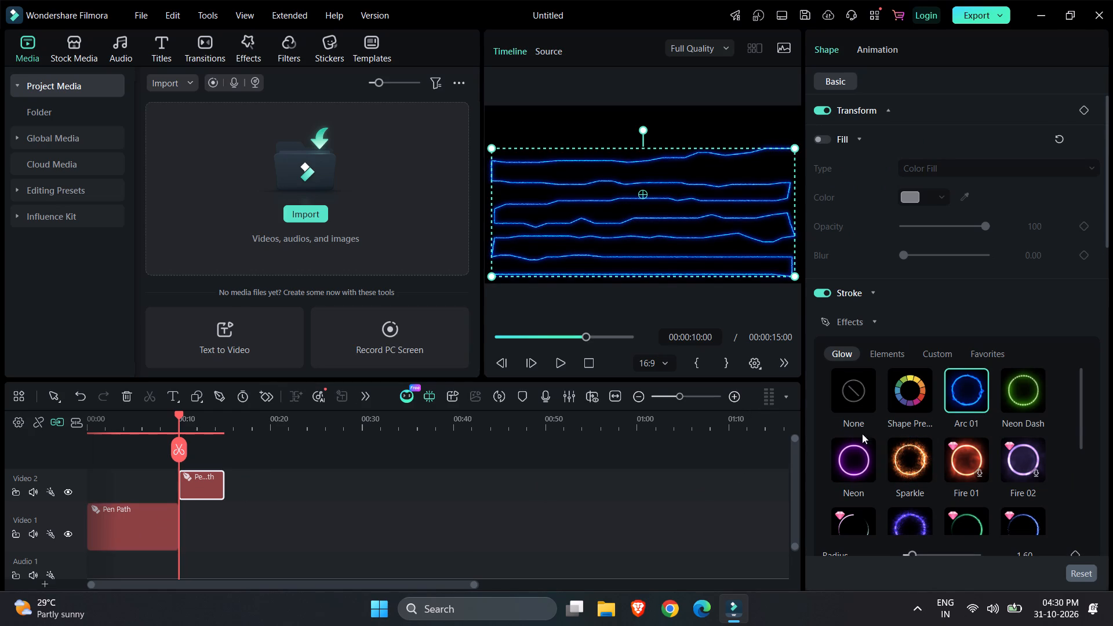
left_click(901, 451)
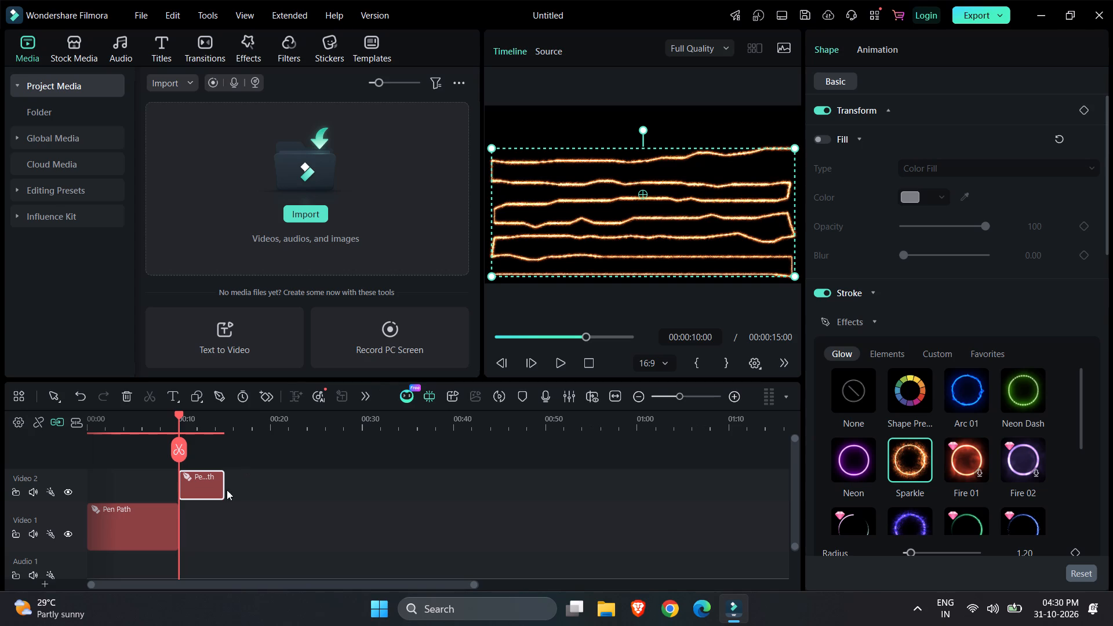
Extend the end of the second pen path clip to 00:00:20:03 for a duration of 00:00:10:03.
left_click_drag(221, 490, 260, 490)
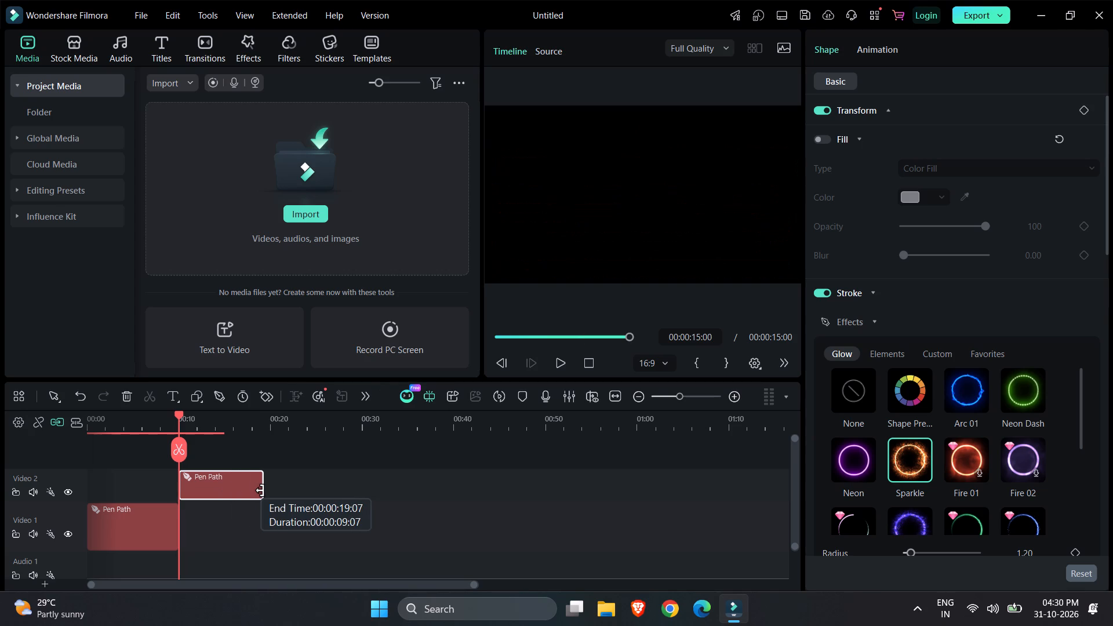
left_click_drag(260, 490, 268, 486)
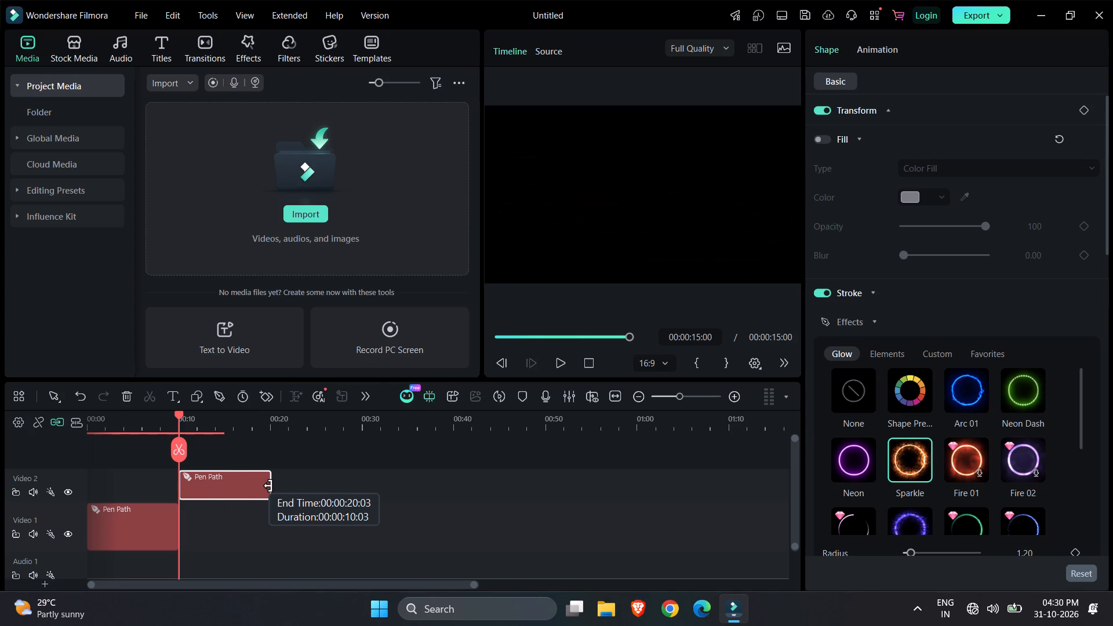
left_click_drag(268, 486, 265, 486)
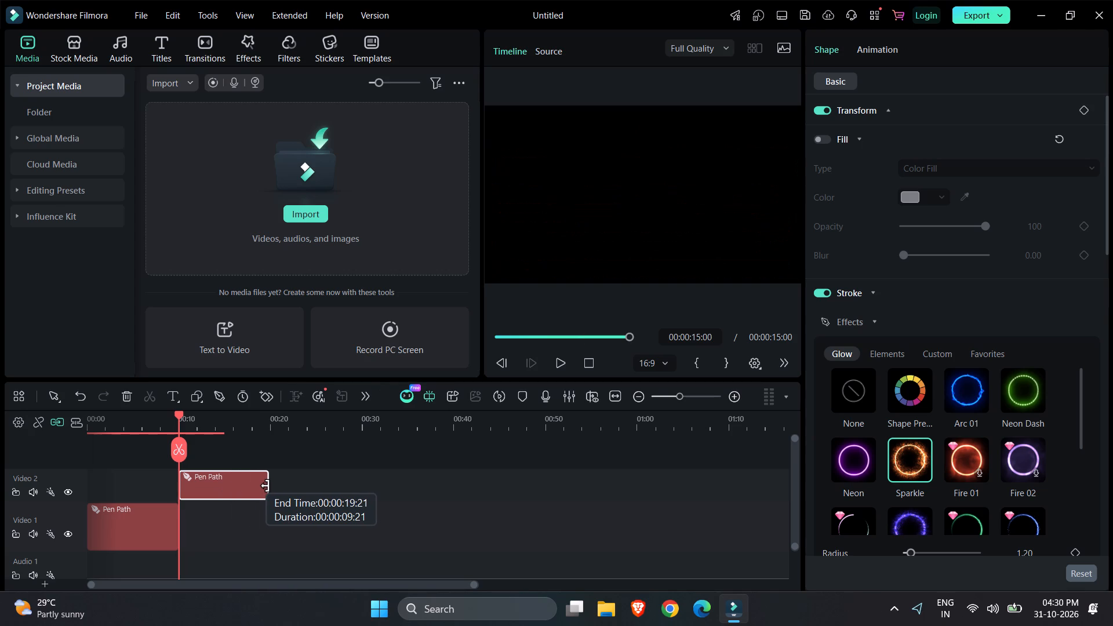
left_click_drag(265, 486, 268, 486)
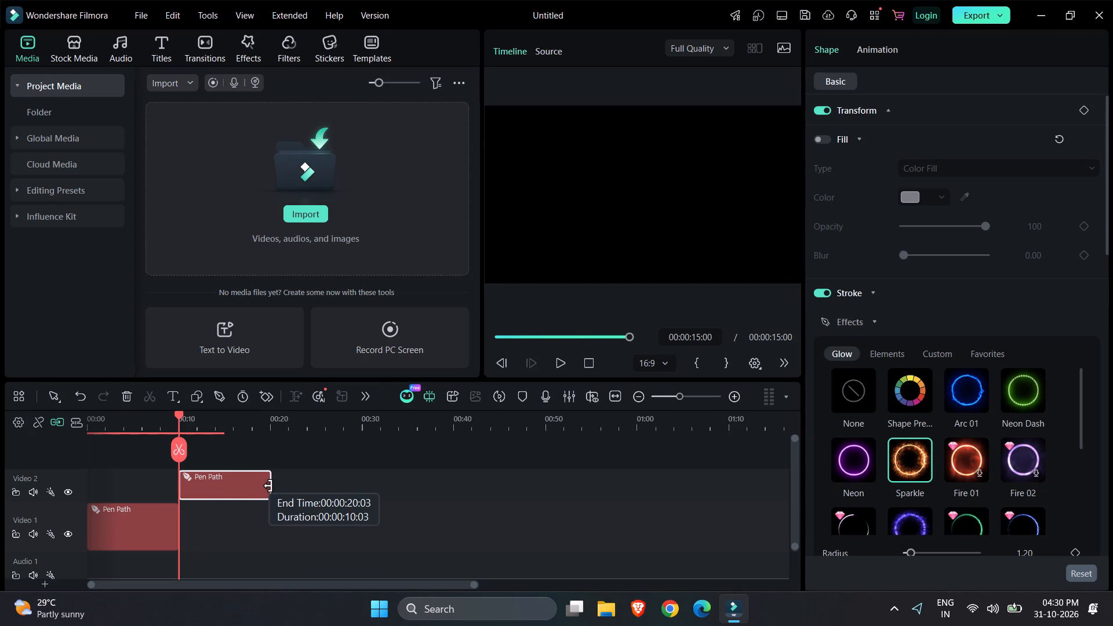
left_click_drag(268, 486, 268, 484)
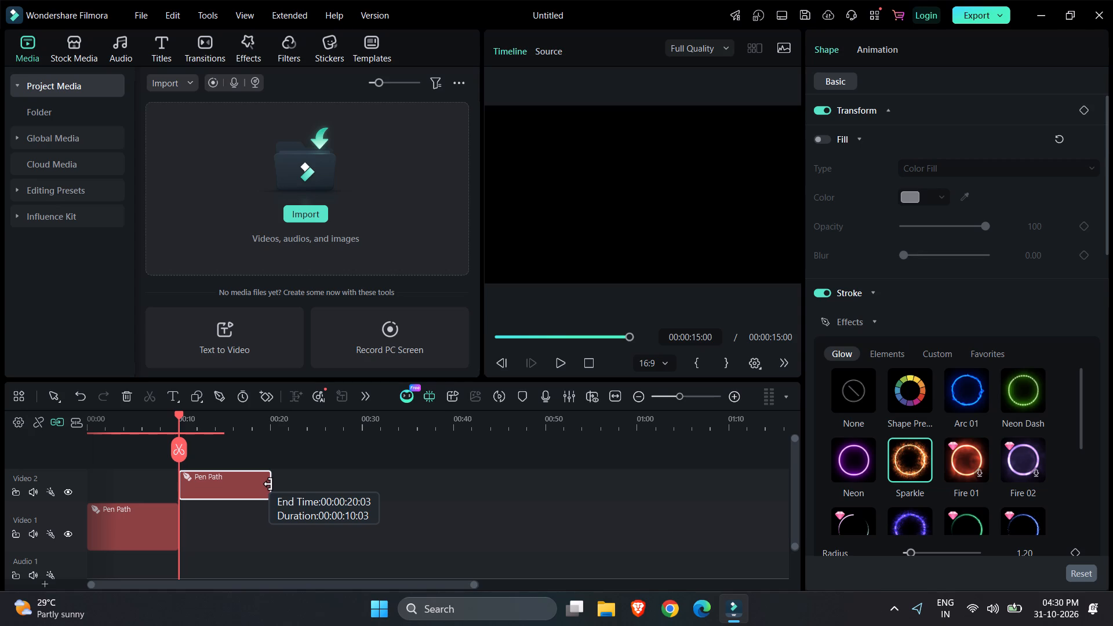
left_click_drag(268, 484, 265, 484)
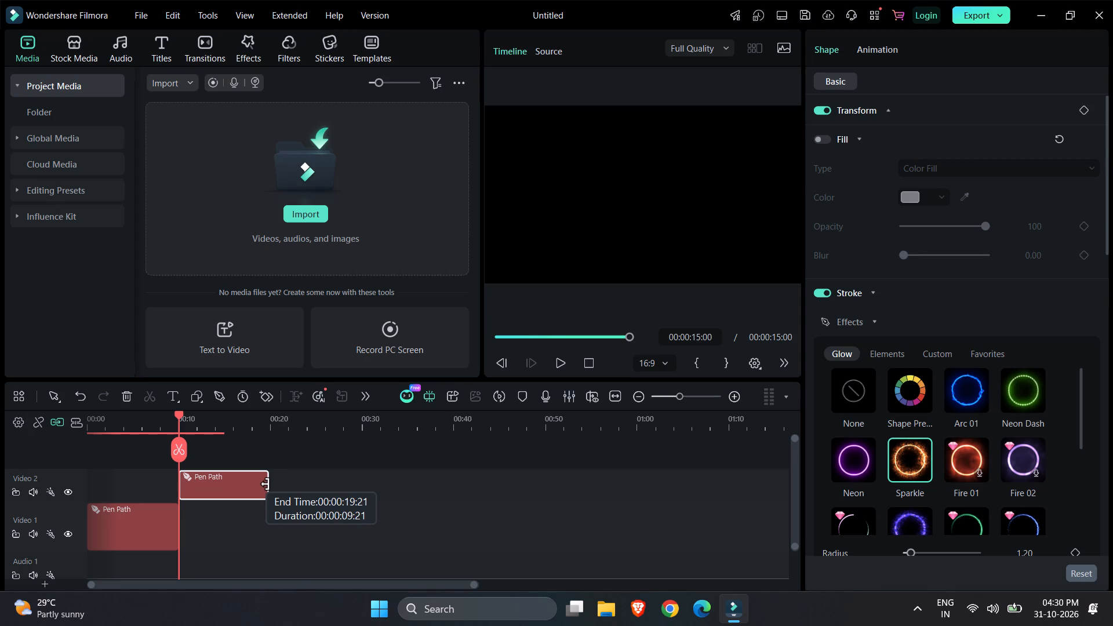
left_click_drag(265, 484, 268, 484)
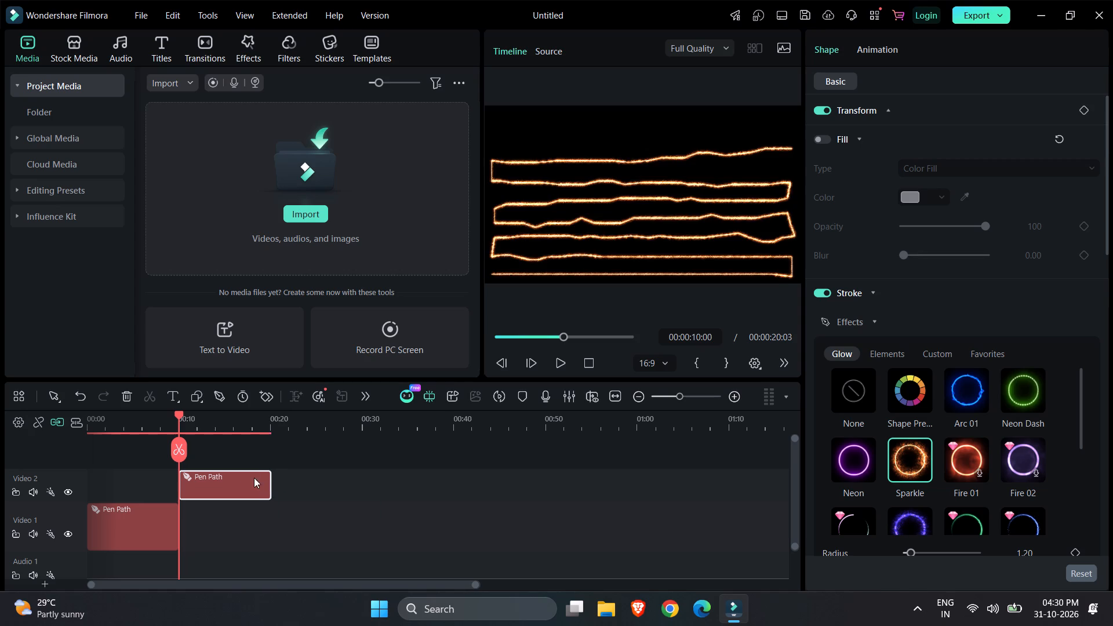
Start a third Pen tool path at 00:00:20:03, placing points along the frame's top edge from its left corner to the middle.
left_click_drag(174, 446, 311, 454)
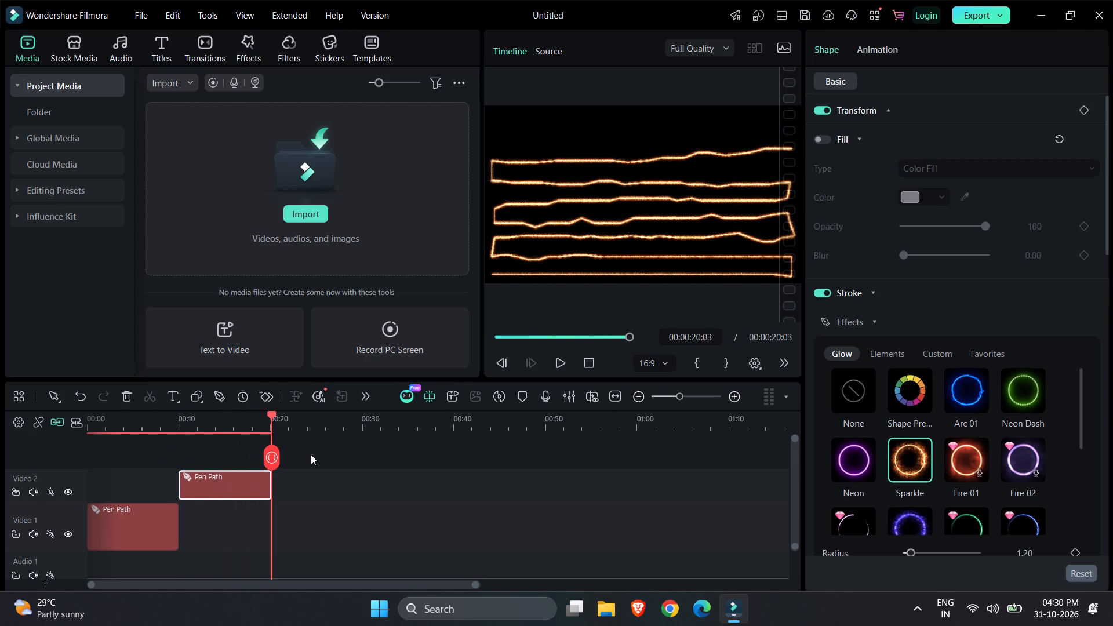
left_click_drag(311, 454, 321, 450)
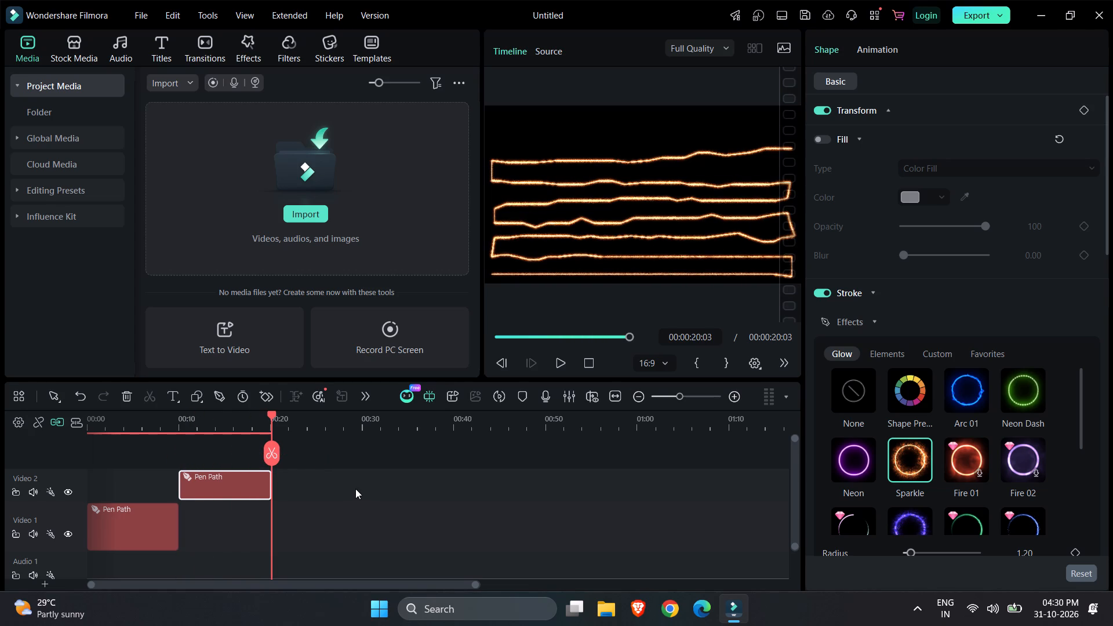
left_click(217, 401)
left_click(490, 115)
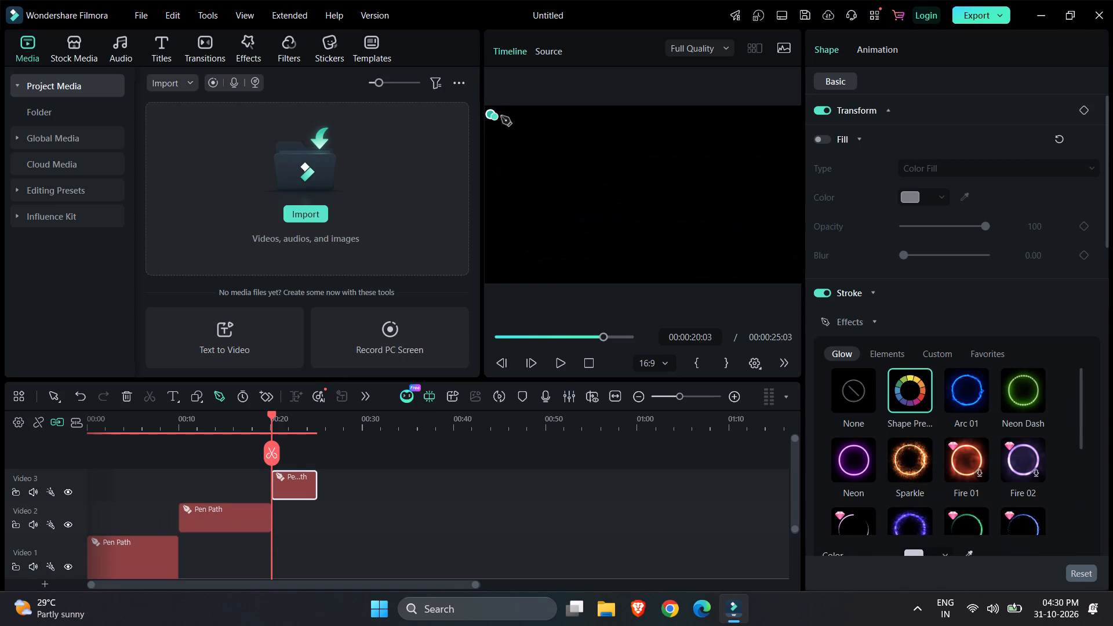
left_click(501, 117)
left_click(515, 117)
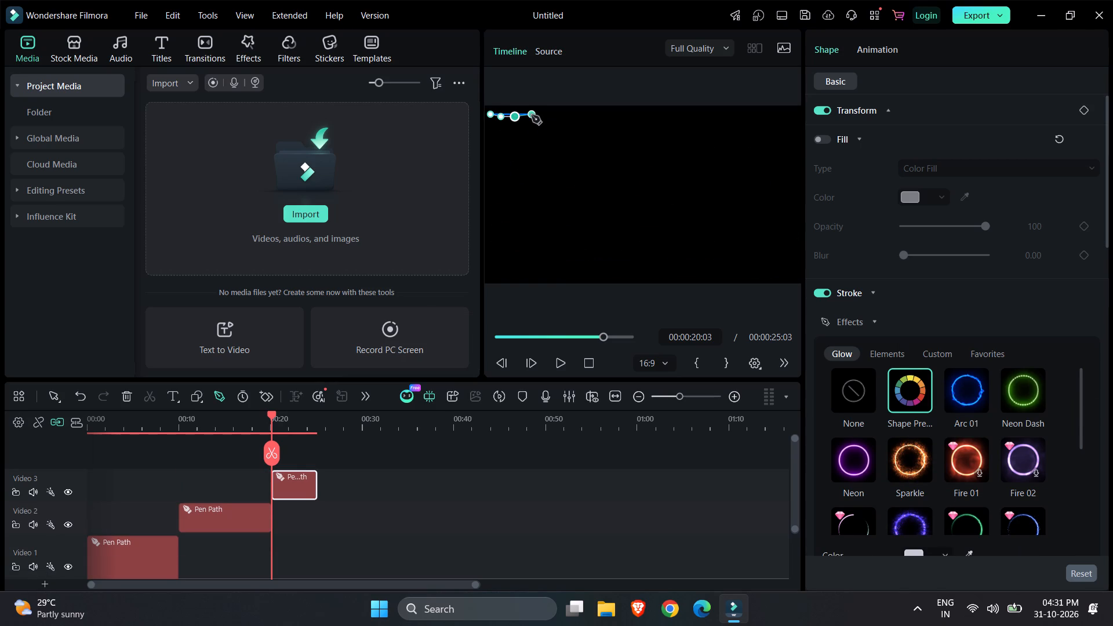
left_click(532, 115)
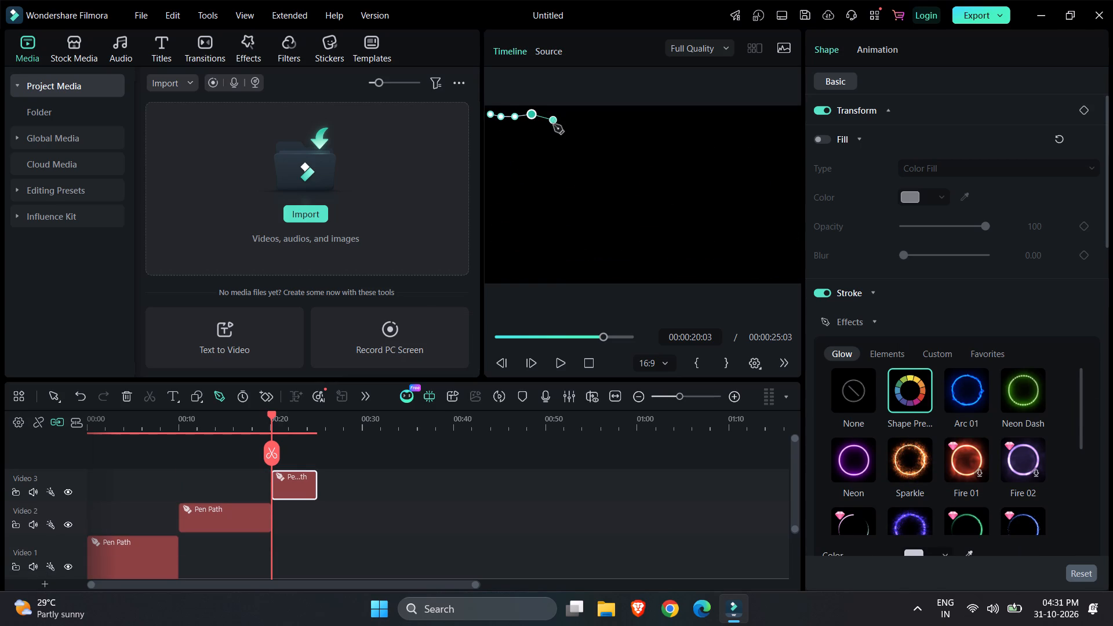
left_click(554, 117)
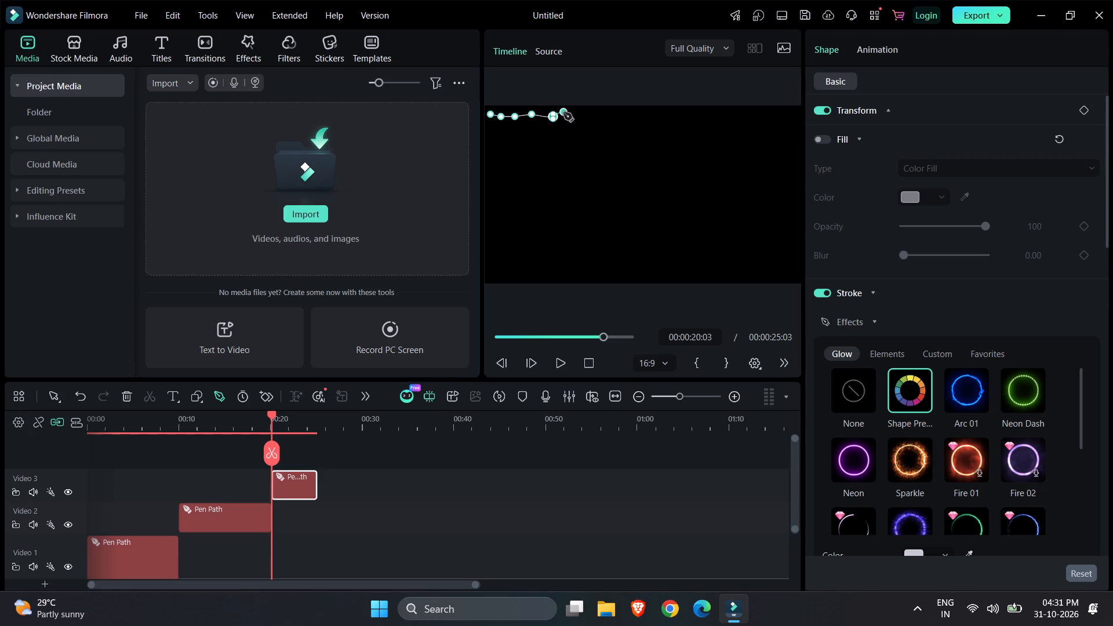
left_click(575, 115)
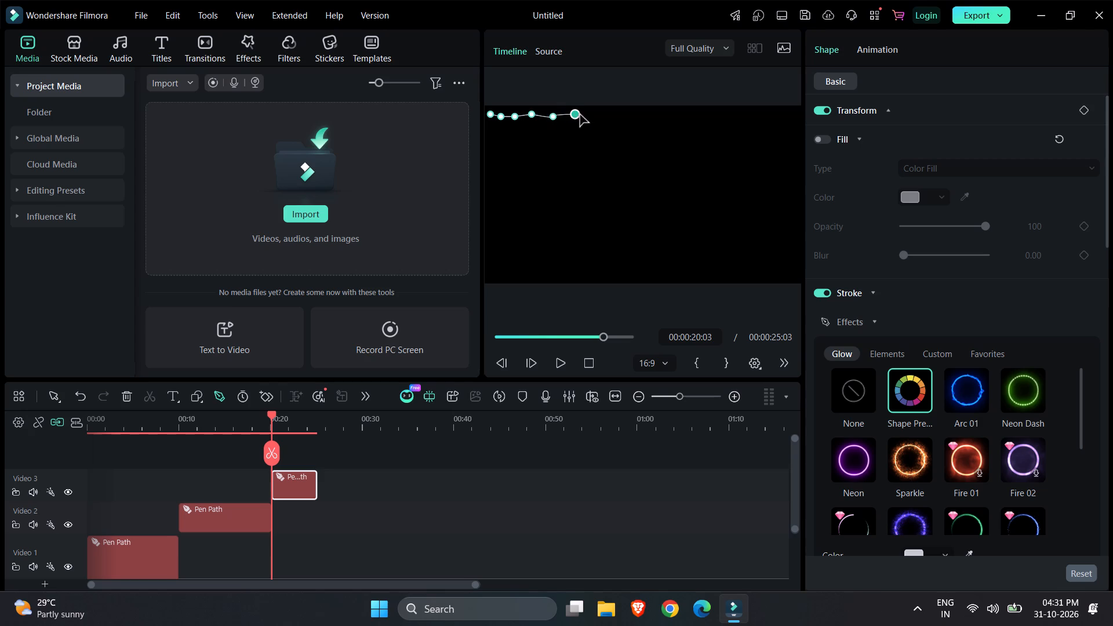
left_click(590, 117)
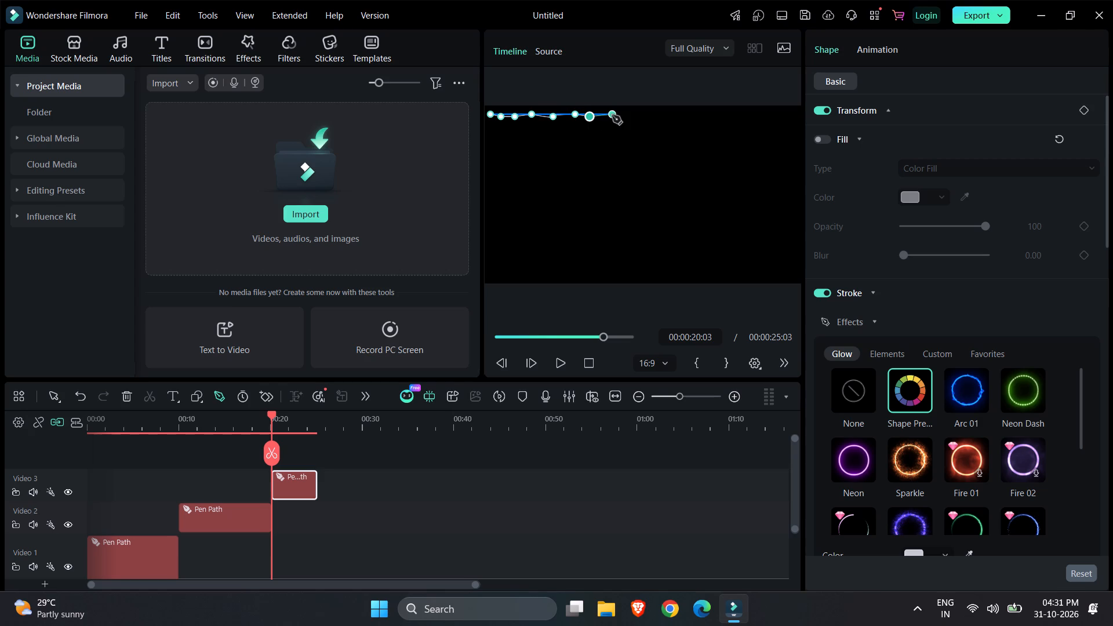
left_click(612, 115)
left_click(628, 117)
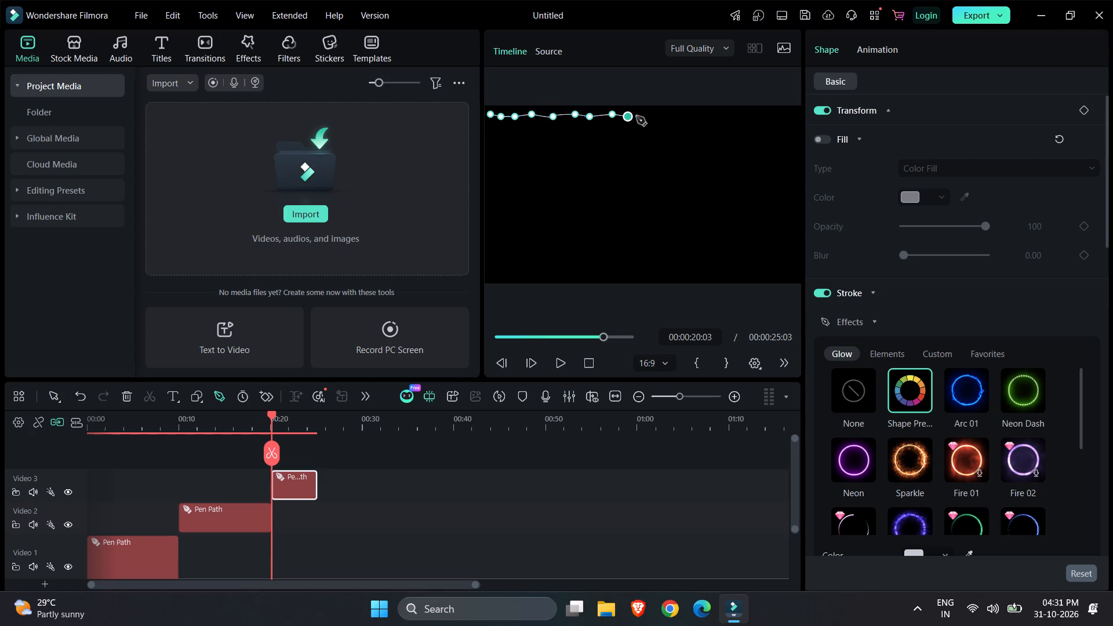
left_click(642, 117)
Continue the third pen path's top row of points rightward from the frame's middle to its right edge.
left_click(663, 115)
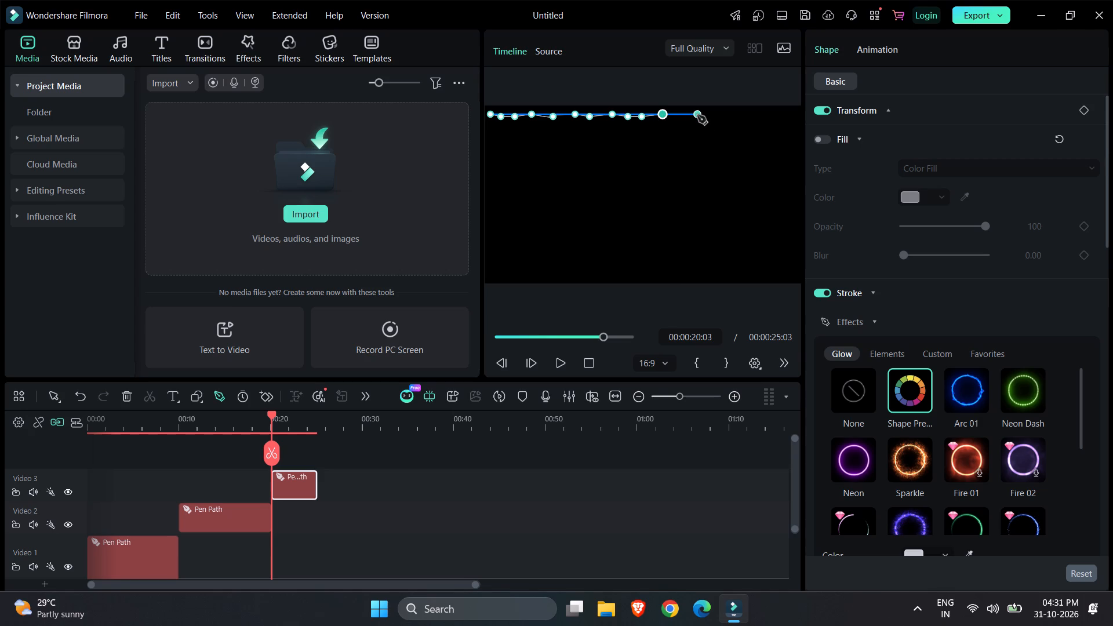
left_click(688, 115)
left_click(710, 117)
left_click(725, 117)
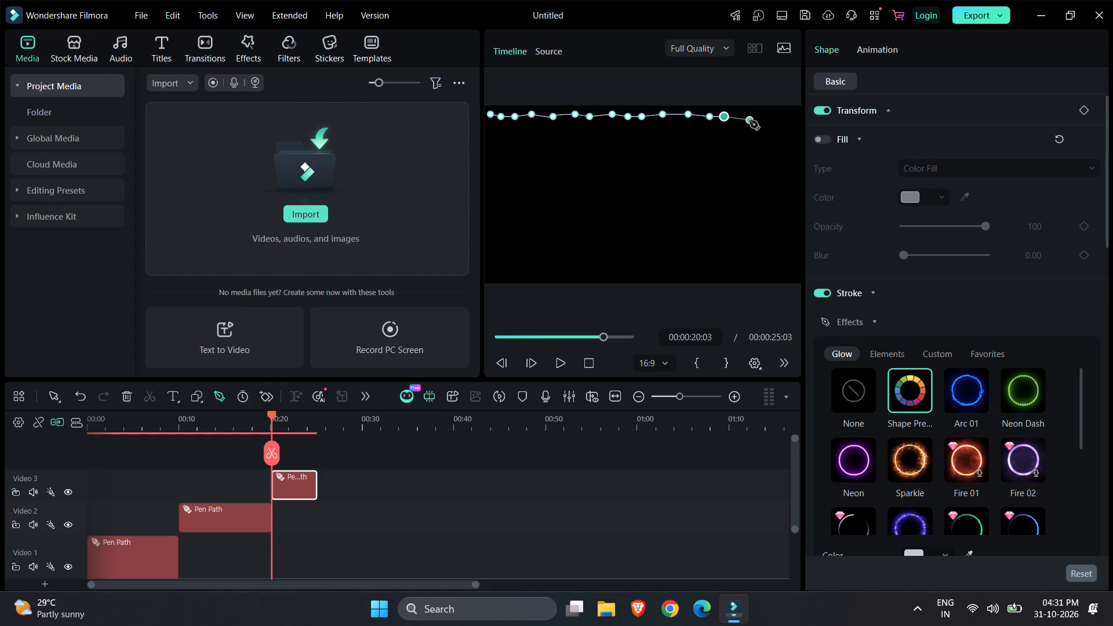
left_click(740, 117)
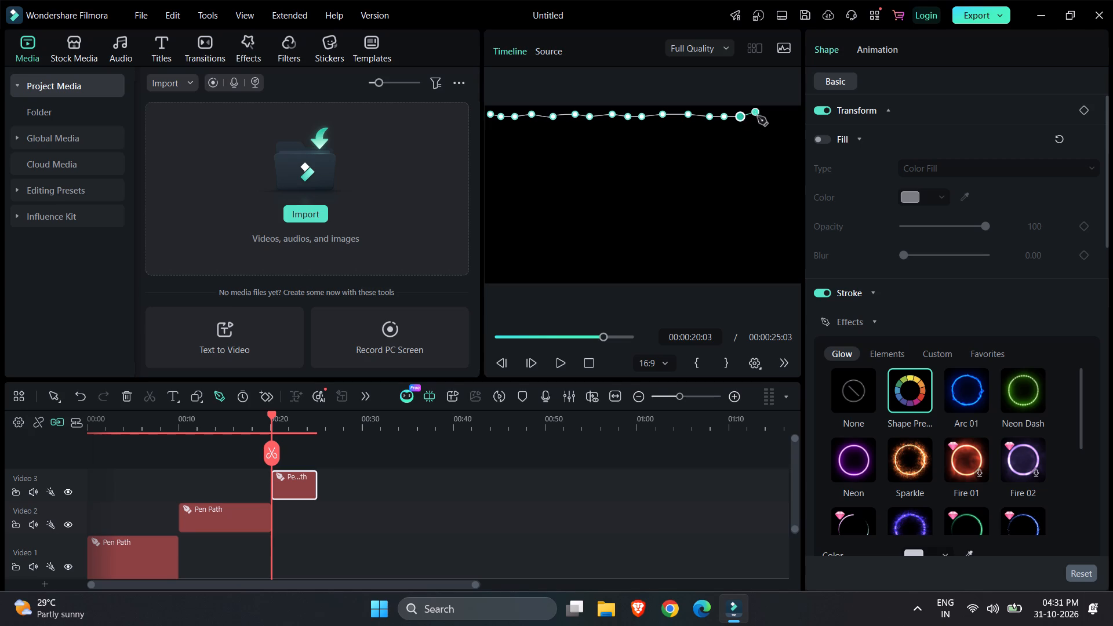
left_click(759, 117)
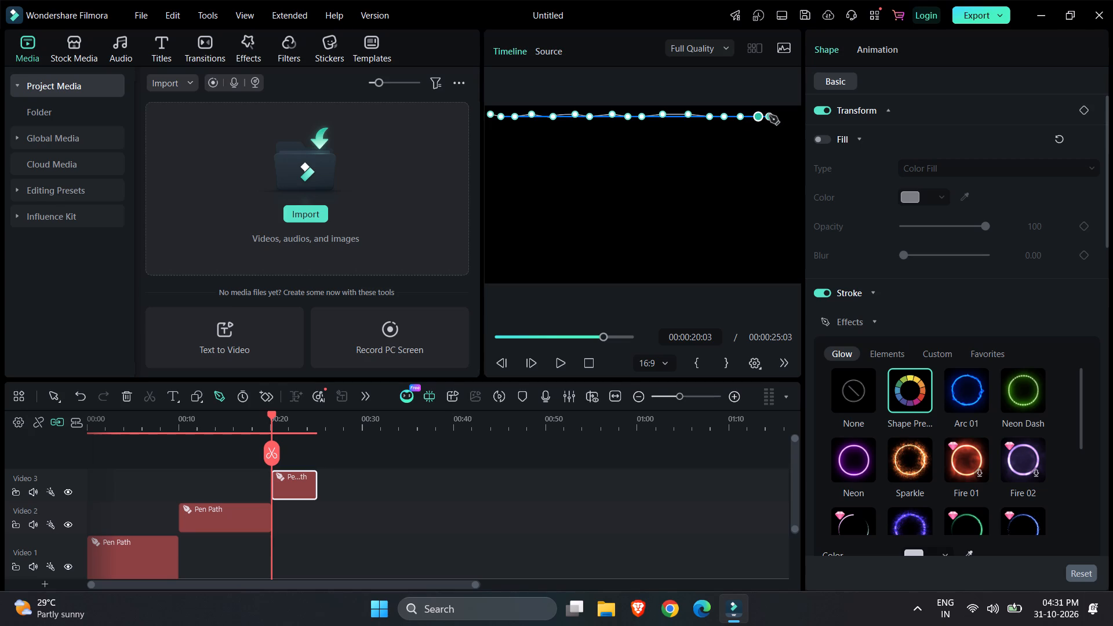
left_click(774, 117)
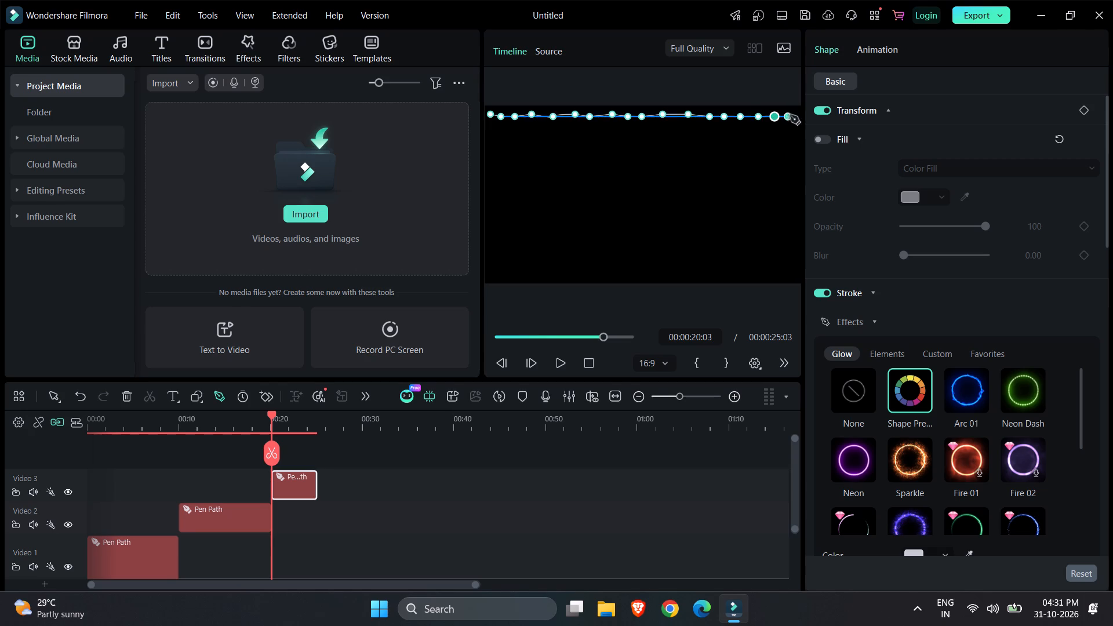
left_click(790, 117)
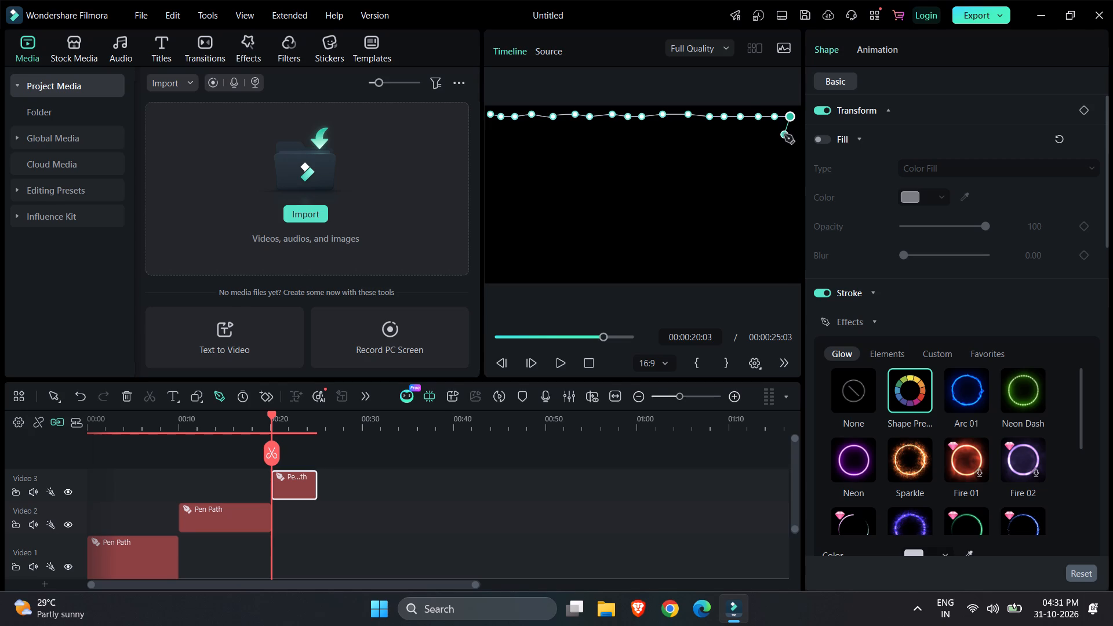
Turn the path down at the frame's right edge and place a second row of points leftward to the middle.
left_click(790, 134)
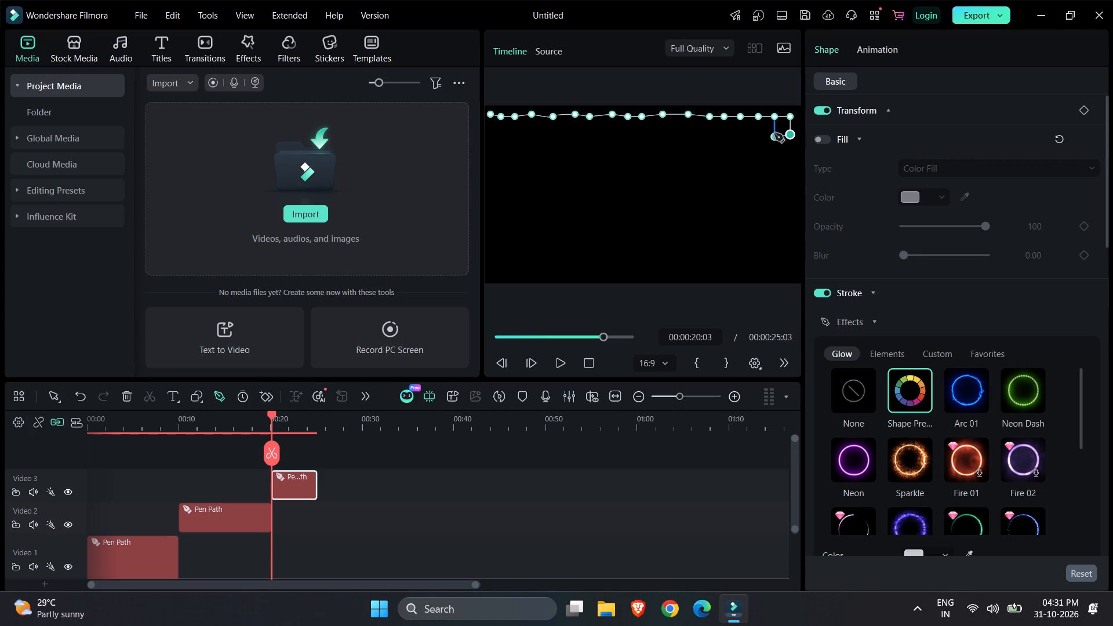
left_click(774, 132)
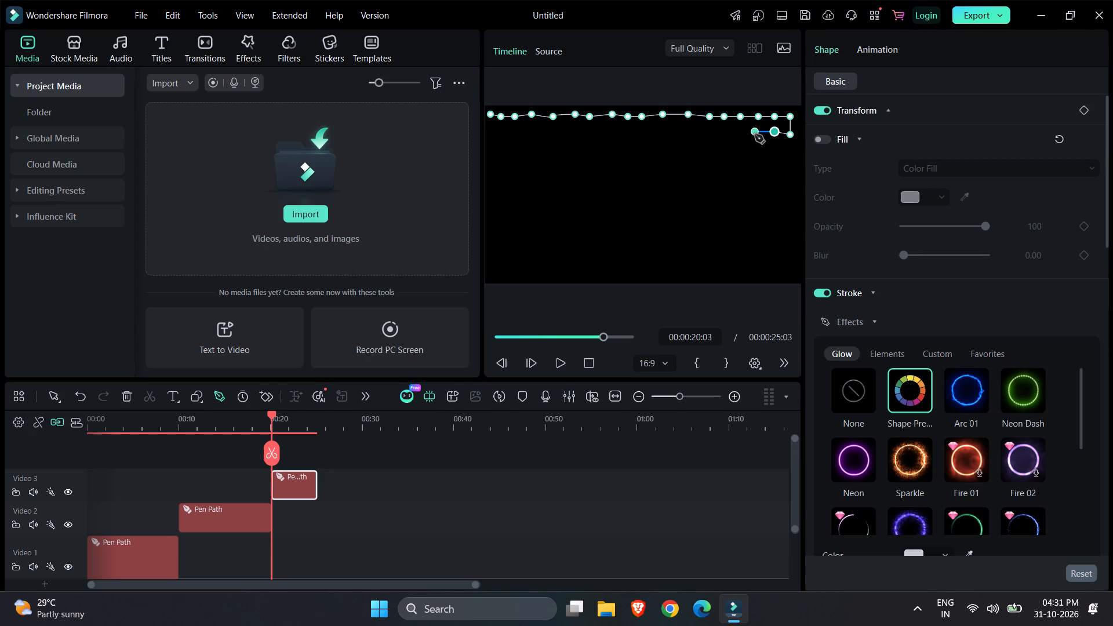
left_click(755, 134)
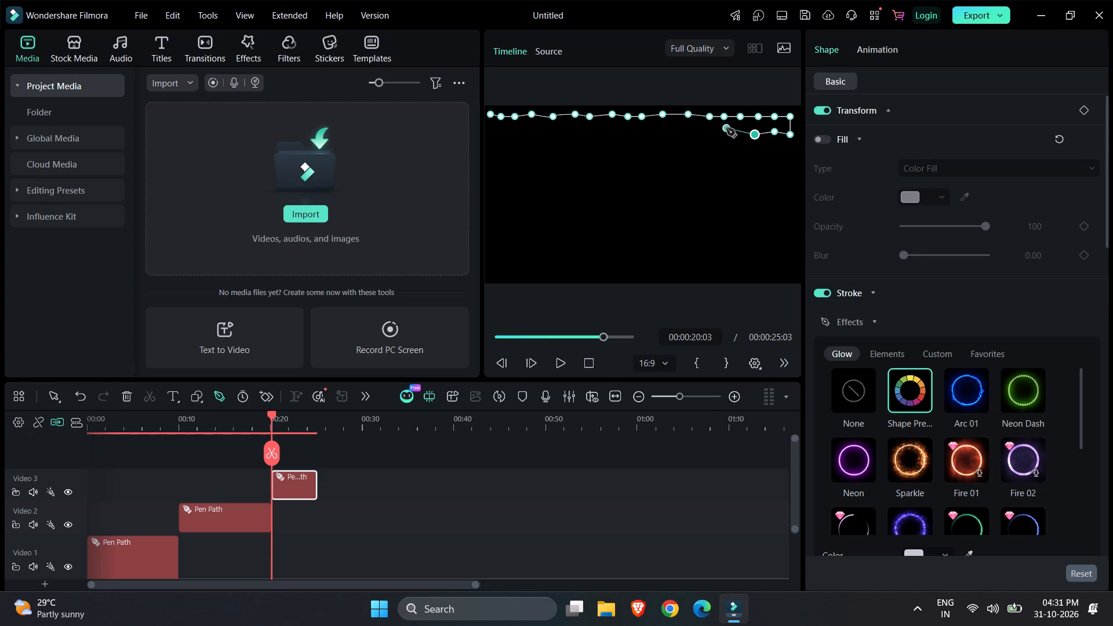
left_click(740, 133)
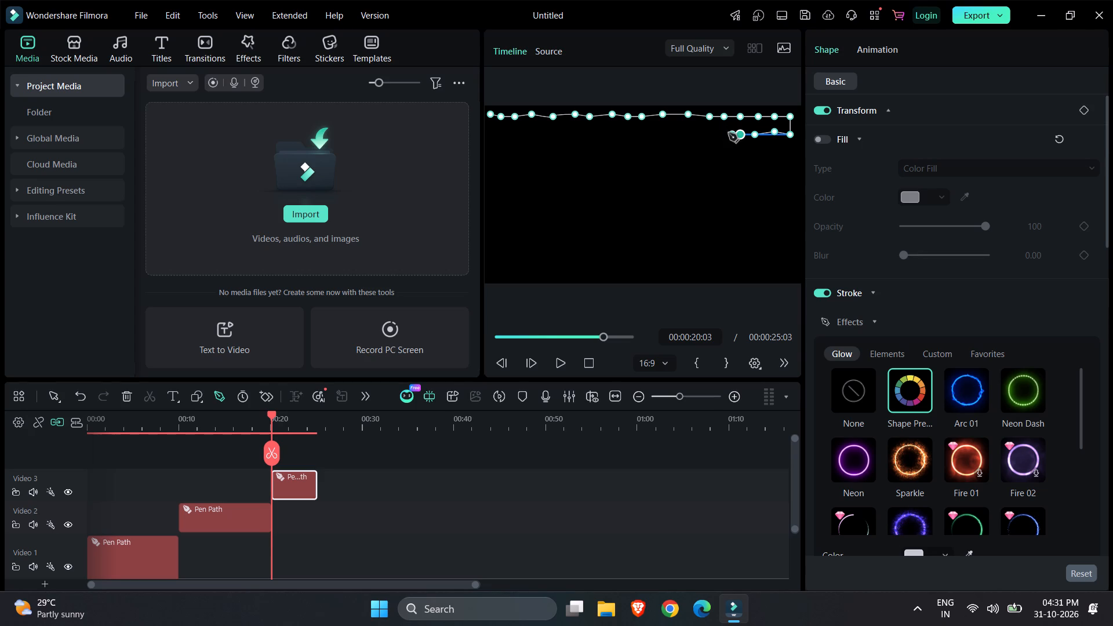
left_click(722, 134)
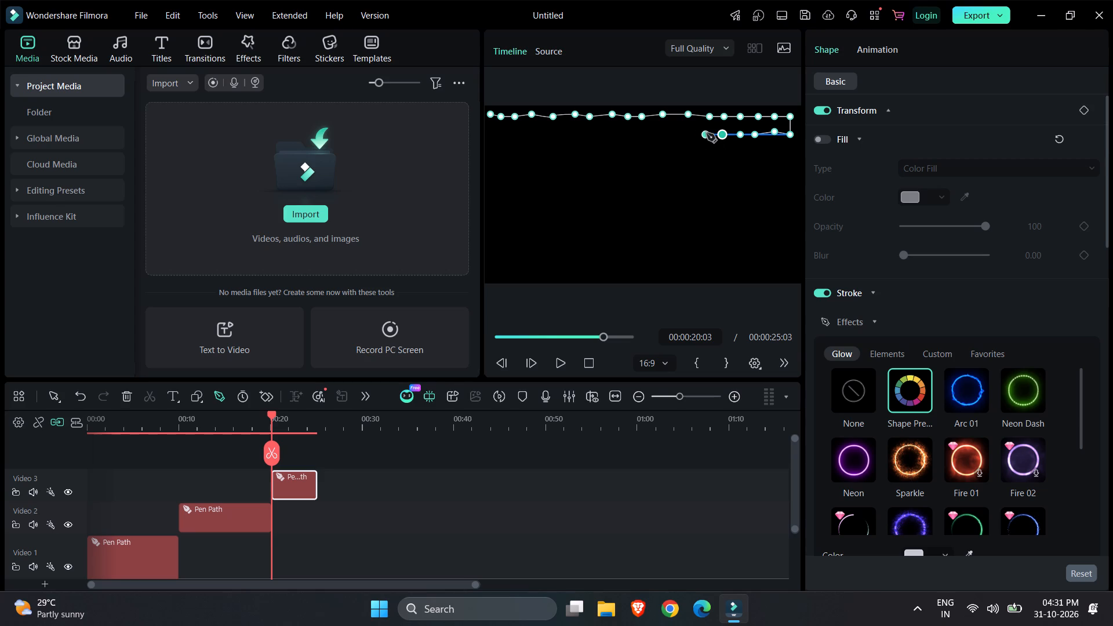
left_click(707, 133)
left_click(688, 134)
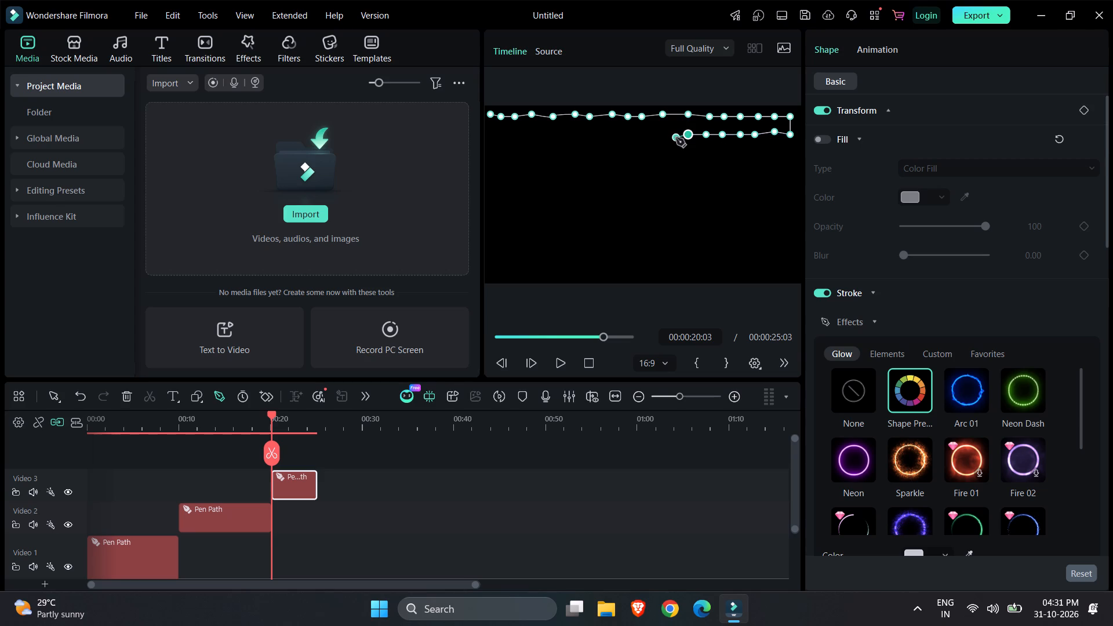
left_click(668, 135)
left_click(652, 133)
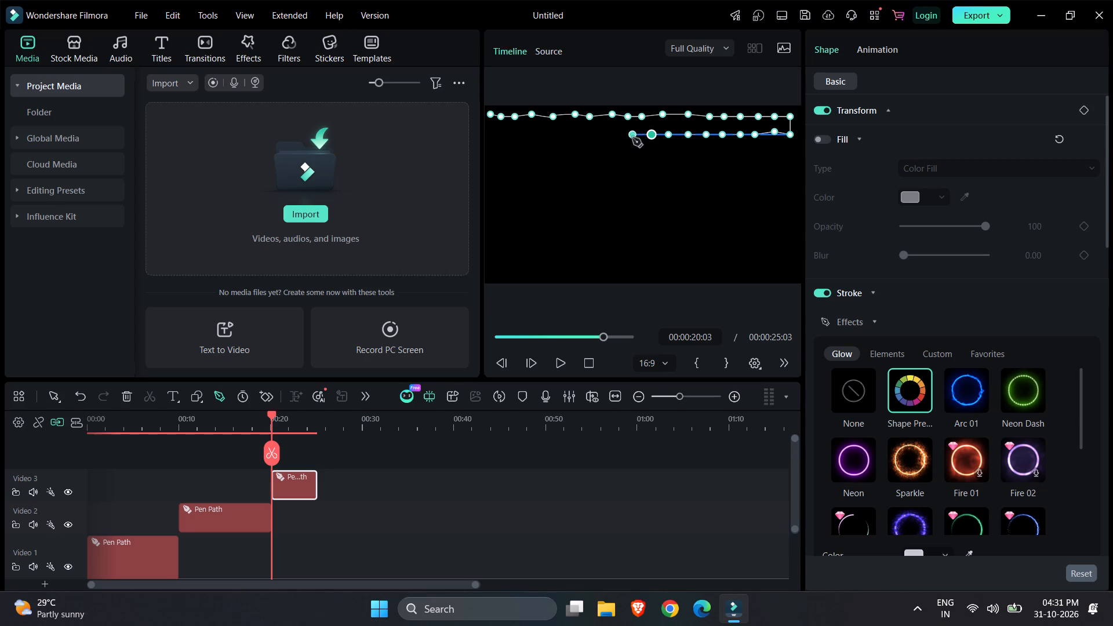
Continue the second row of path points leftward from the frame's middle to its left edge.
left_click(632, 138)
left_click(618, 138)
left_click(603, 138)
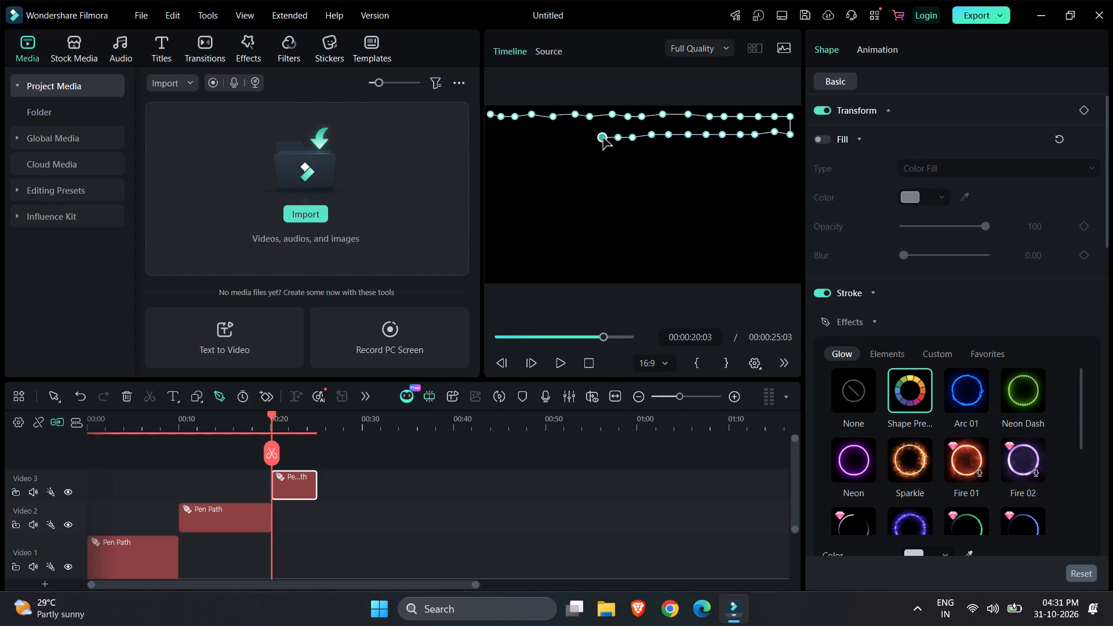
left_click(590, 135)
left_click(570, 135)
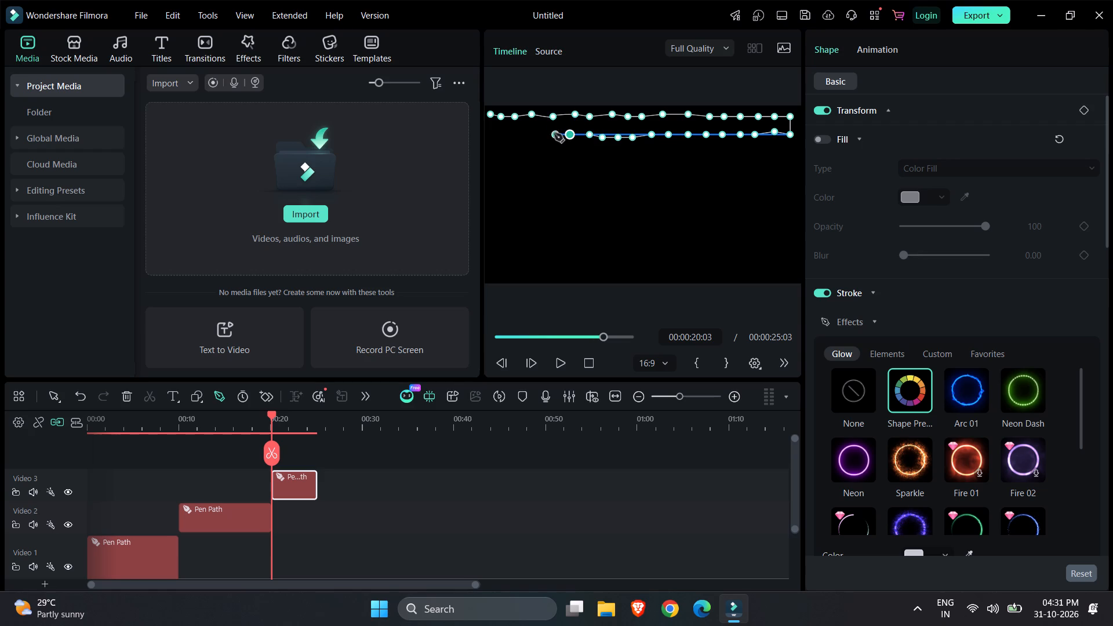
left_click(551, 133)
left_click(530, 133)
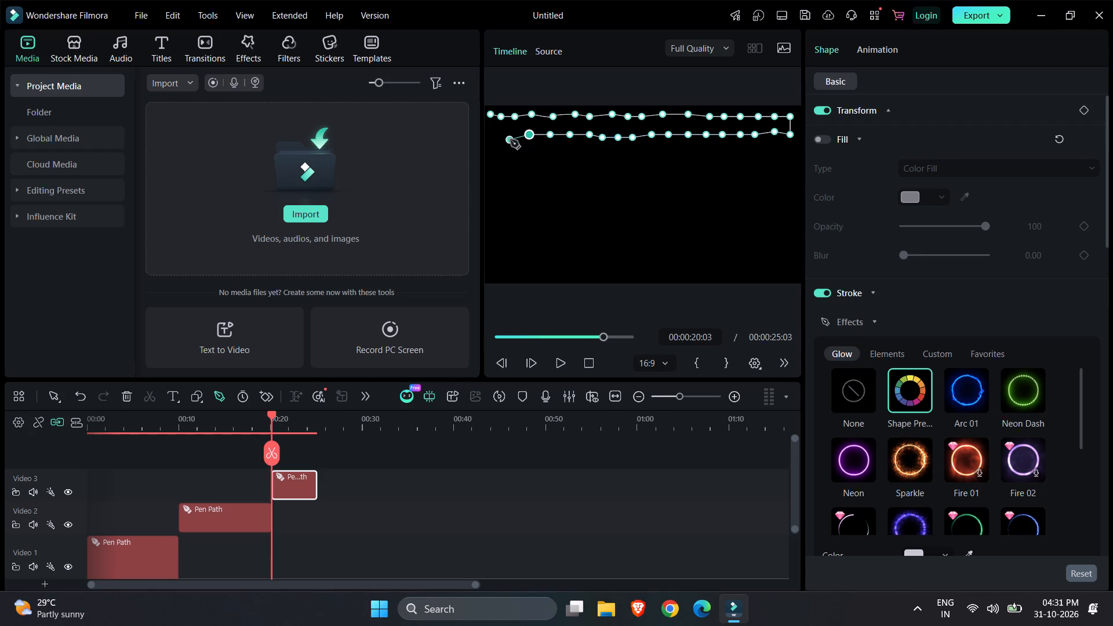
left_click(510, 140)
left_click(500, 139)
left_click(490, 135)
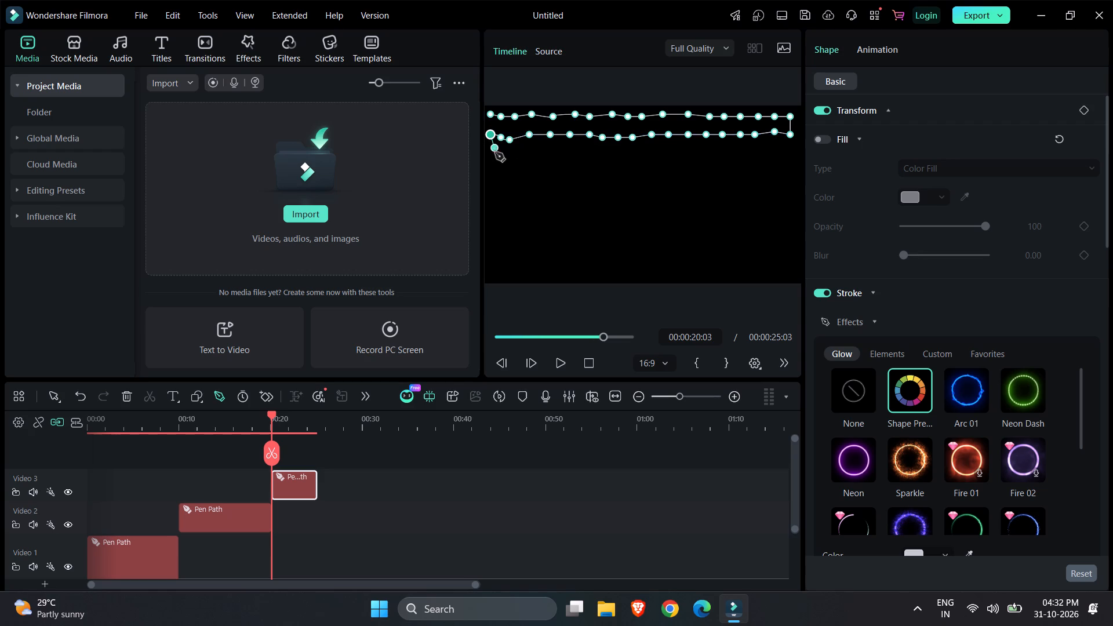
Drop the path down at the frame's left edge and place a third row of points across to the right edge.
left_click(486, 159)
left_click(505, 158)
left_click(526, 155)
left_click(544, 153)
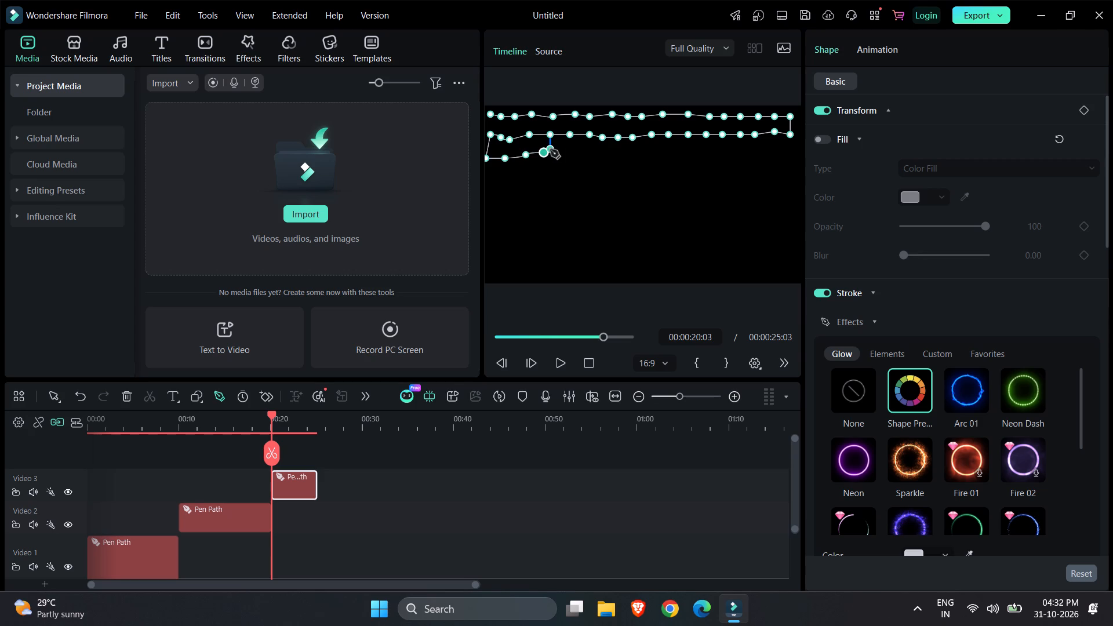
left_click(558, 158)
left_click(583, 159)
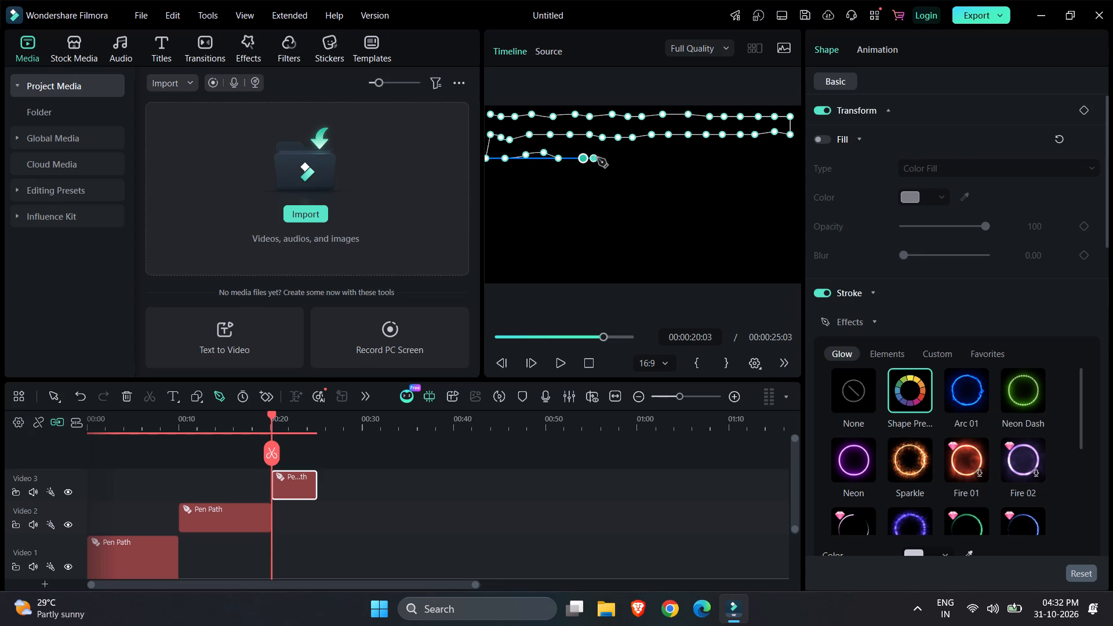
left_click(609, 159)
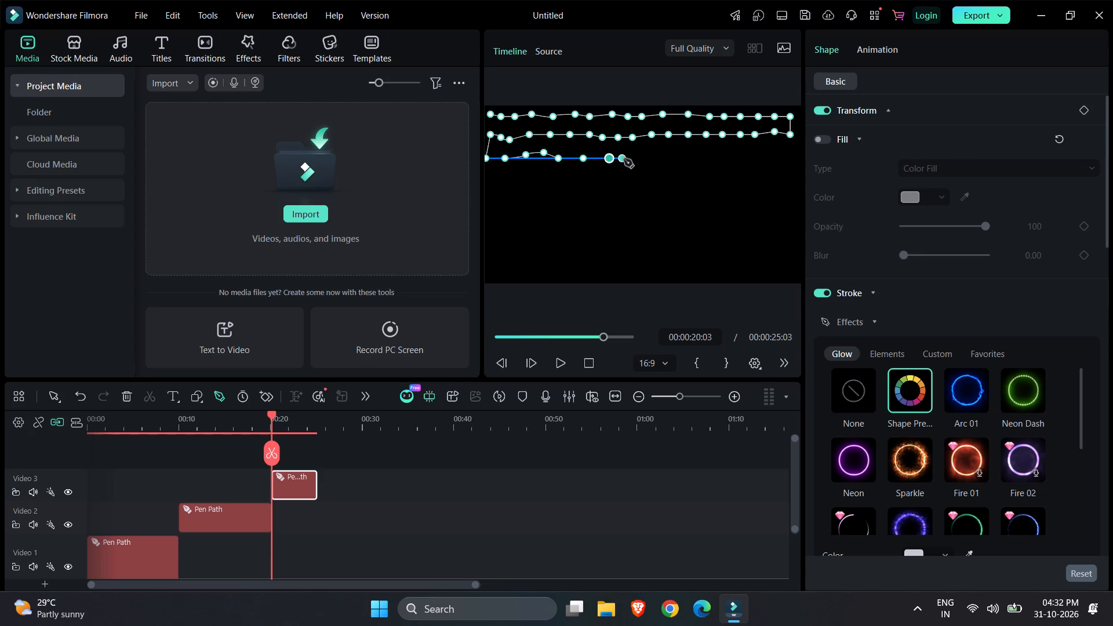
left_click(638, 159)
left_click(661, 159)
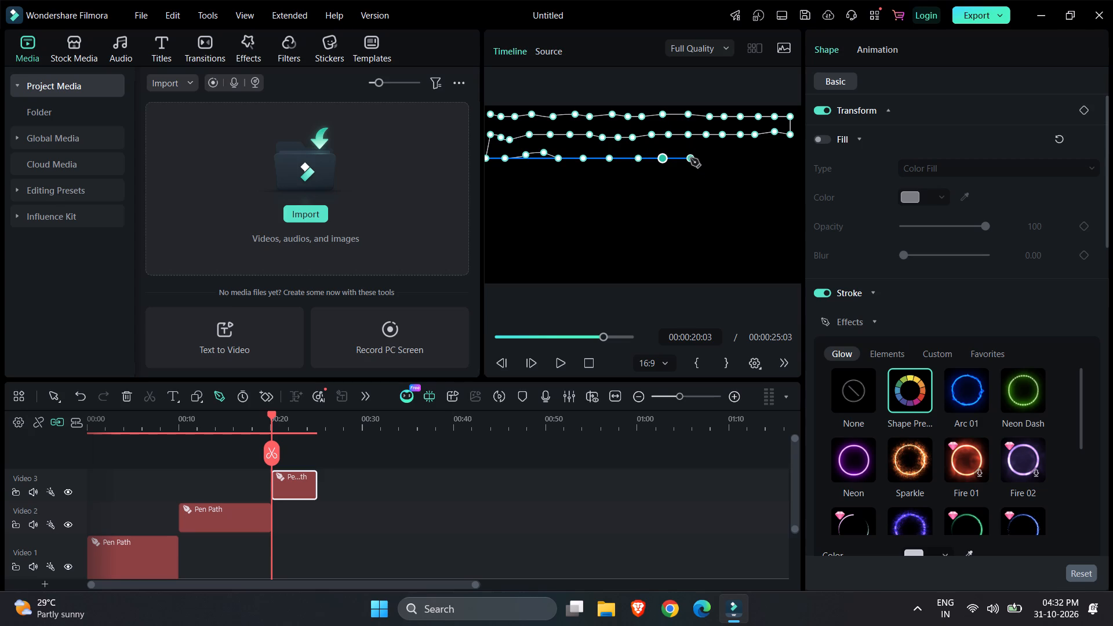
left_click(690, 158)
left_click(716, 159)
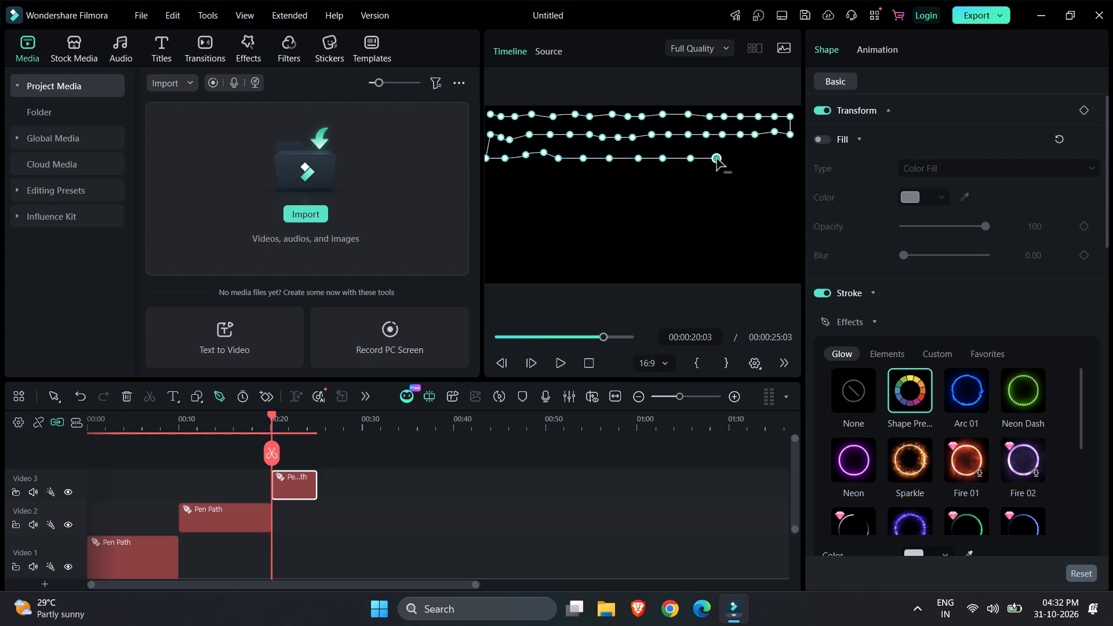
left_click(744, 159)
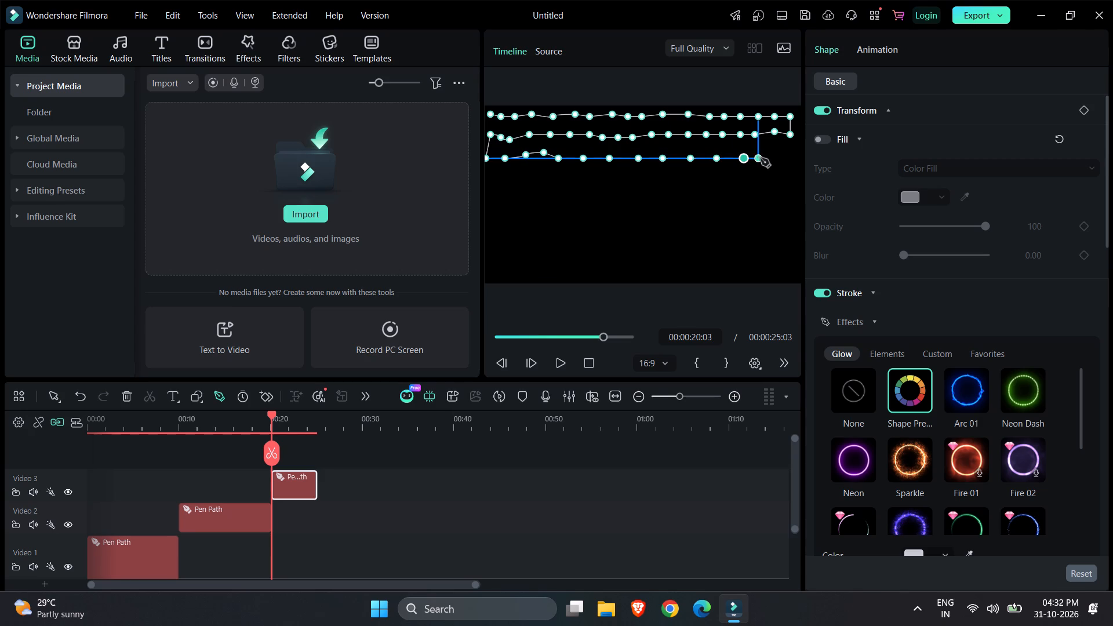
left_click(765, 158)
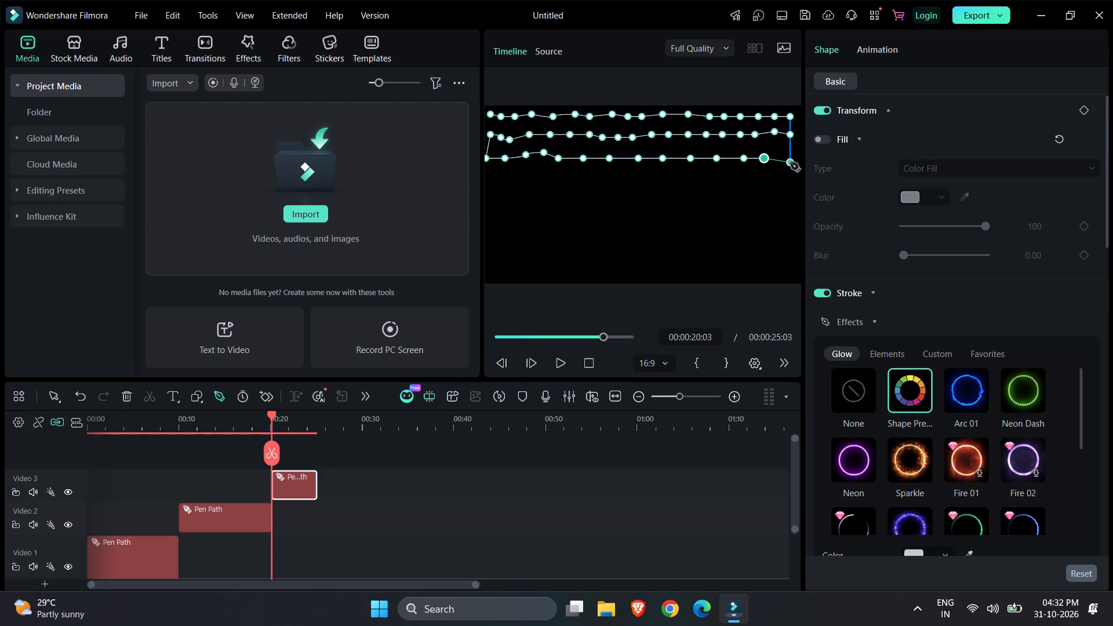
left_click(790, 159)
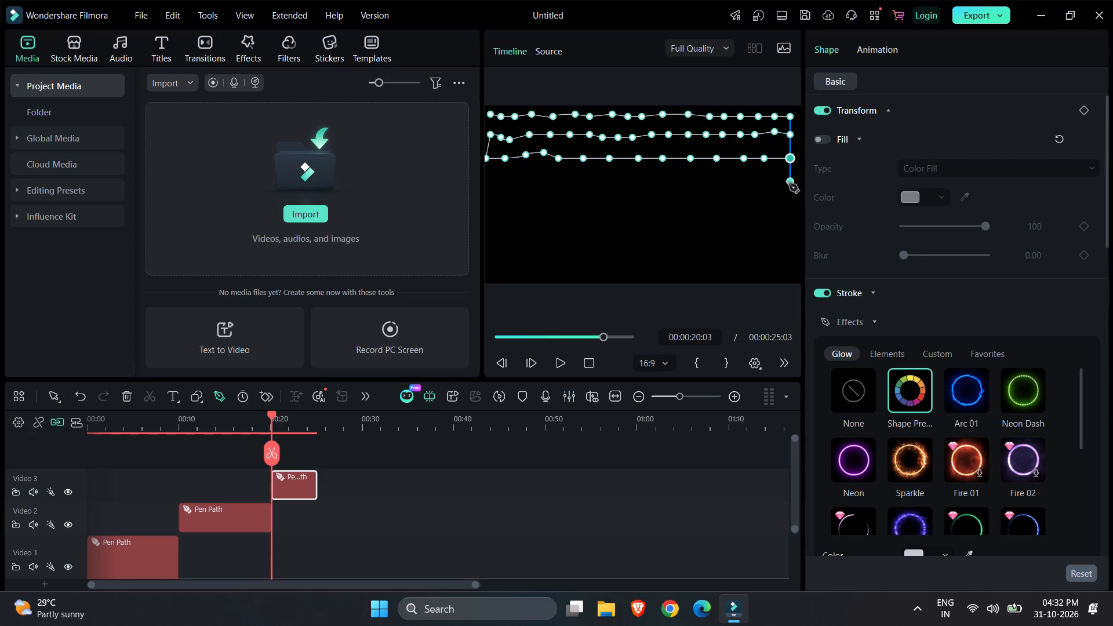
Turn the path down at the frame's right edge and place a fourth row of points leftward to the middle.
left_click(789, 184)
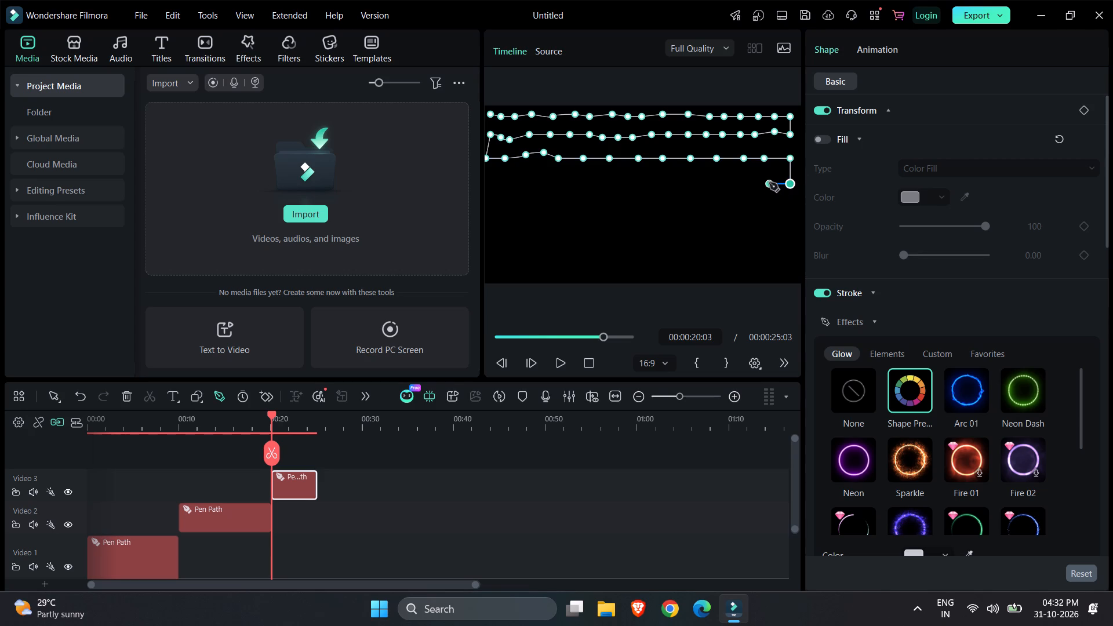
left_click(769, 183)
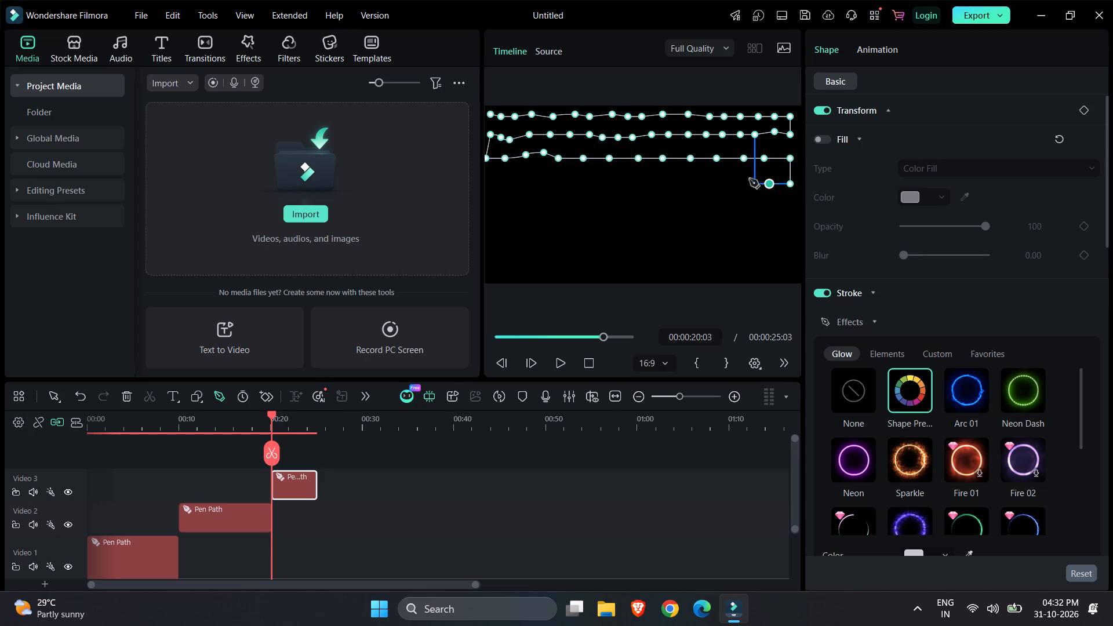
left_click(747, 179)
left_click(727, 184)
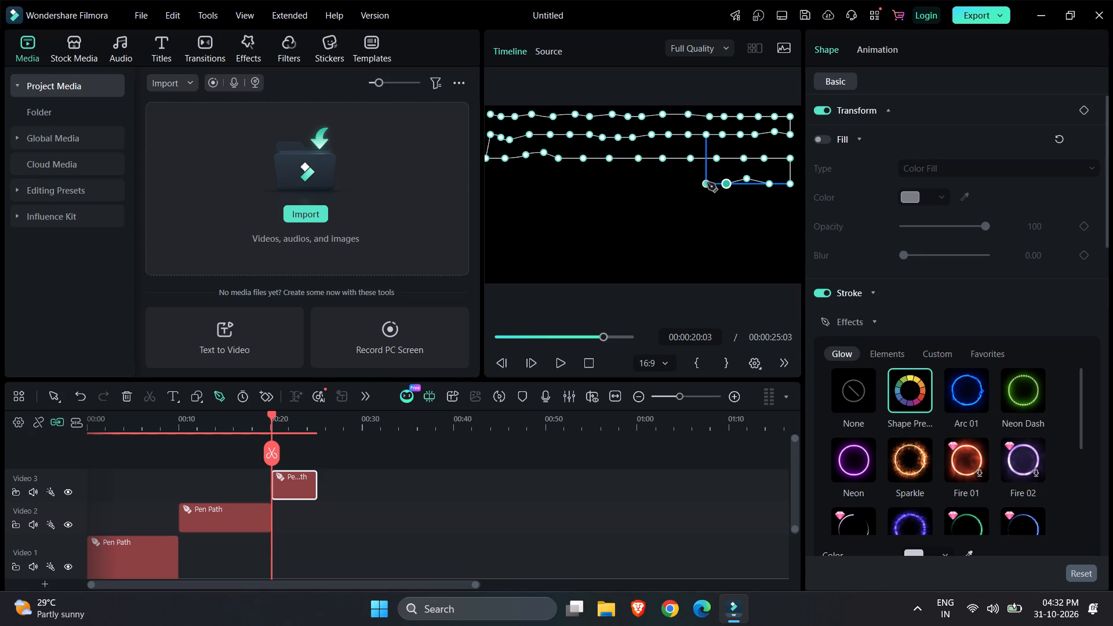
left_click(707, 183)
left_click(693, 183)
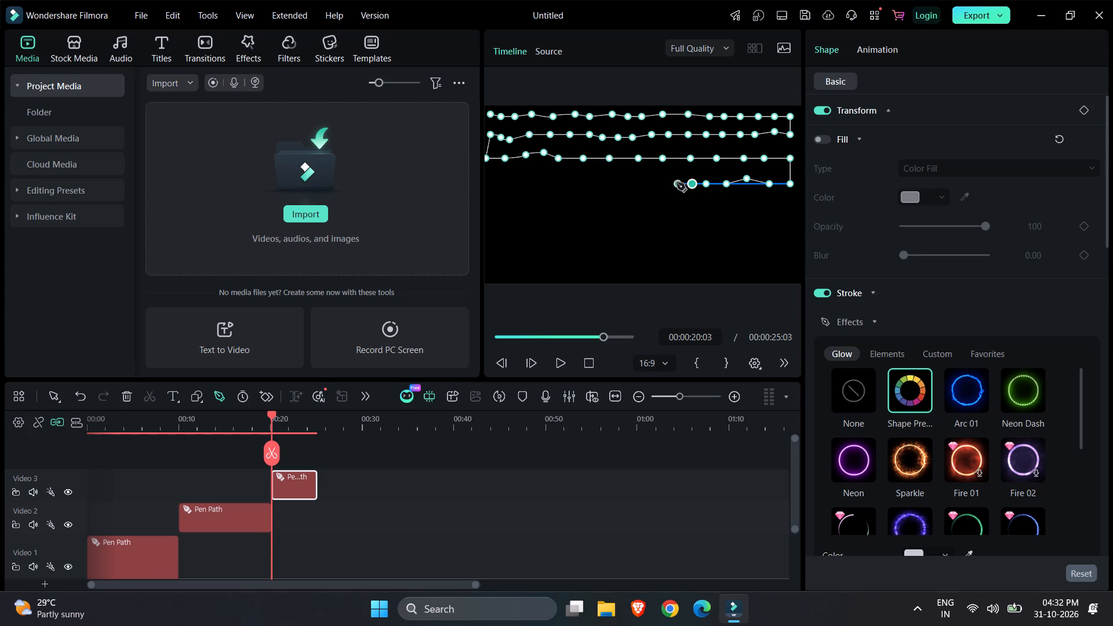
left_click(676, 183)
left_click(659, 183)
left_click(642, 183)
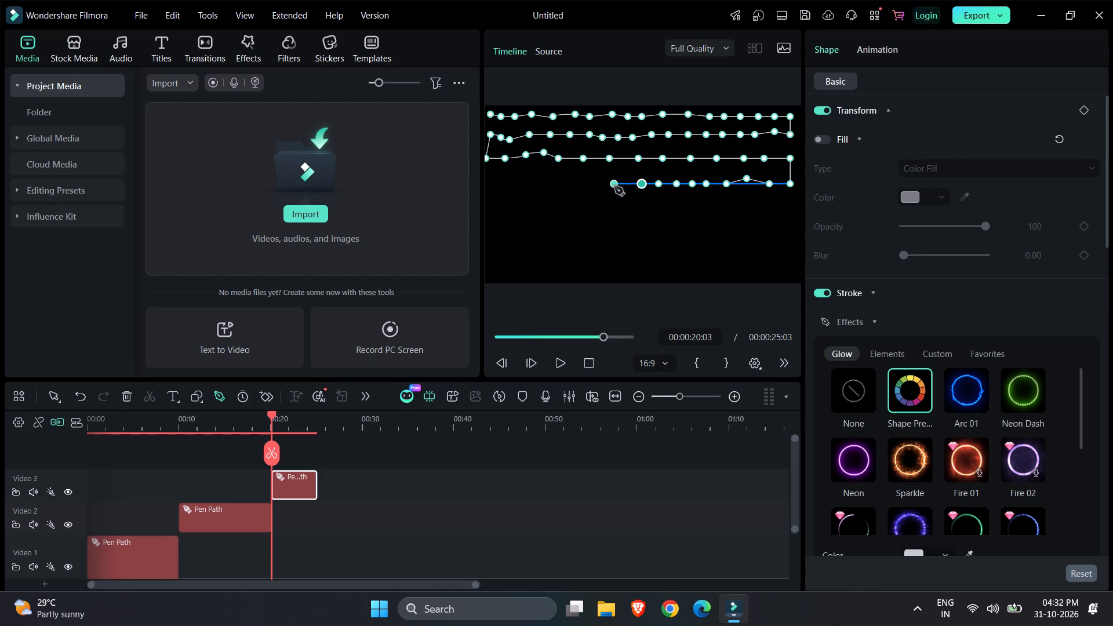
Continue the fourth row of path points leftward from the frame's middle to its left edge.
left_click(614, 187)
left_click(585, 184)
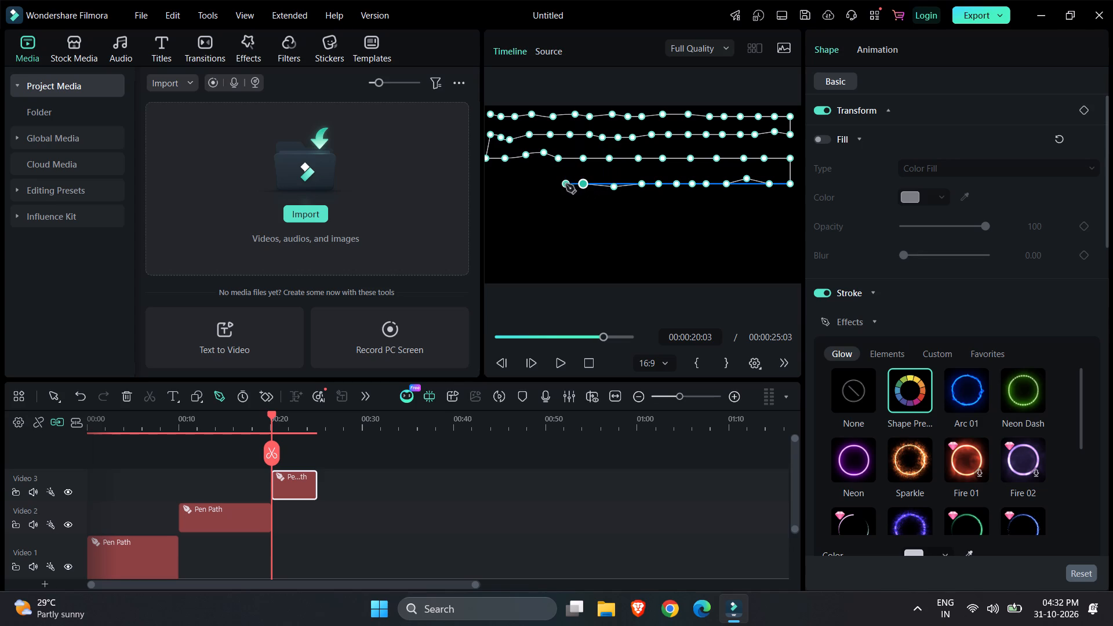
left_click(566, 184)
left_click(546, 183)
left_click(522, 184)
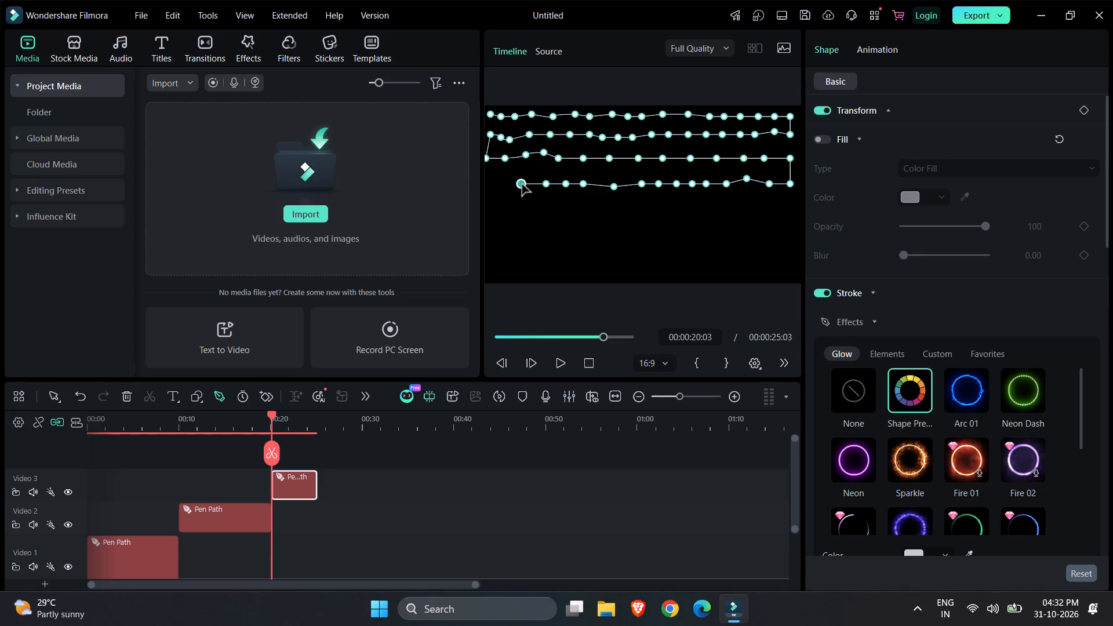
left_click(507, 184)
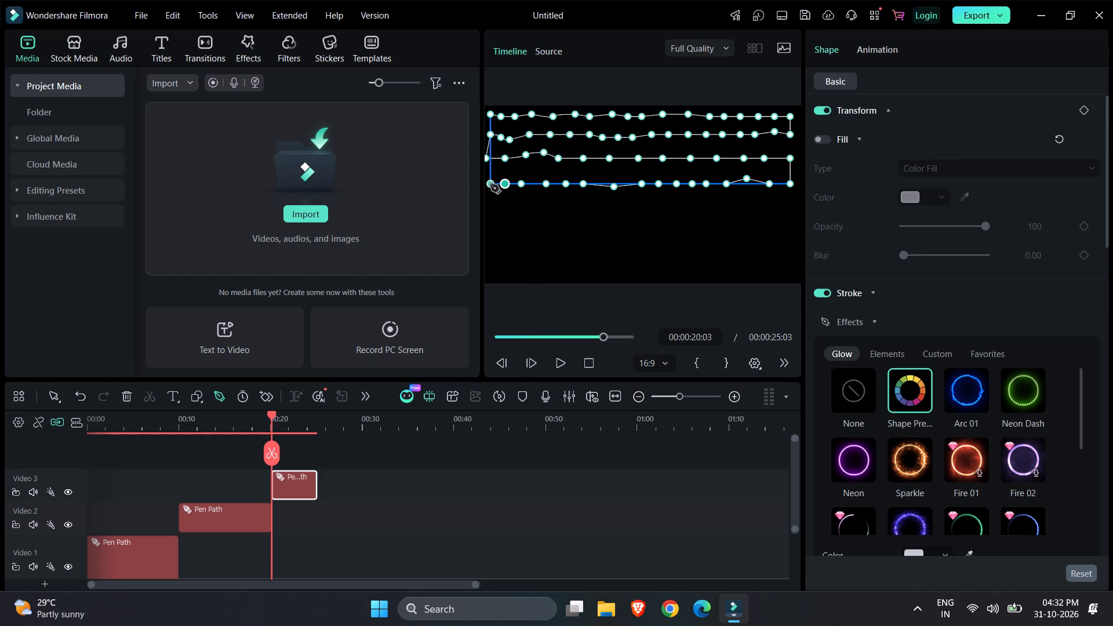
left_click(490, 184)
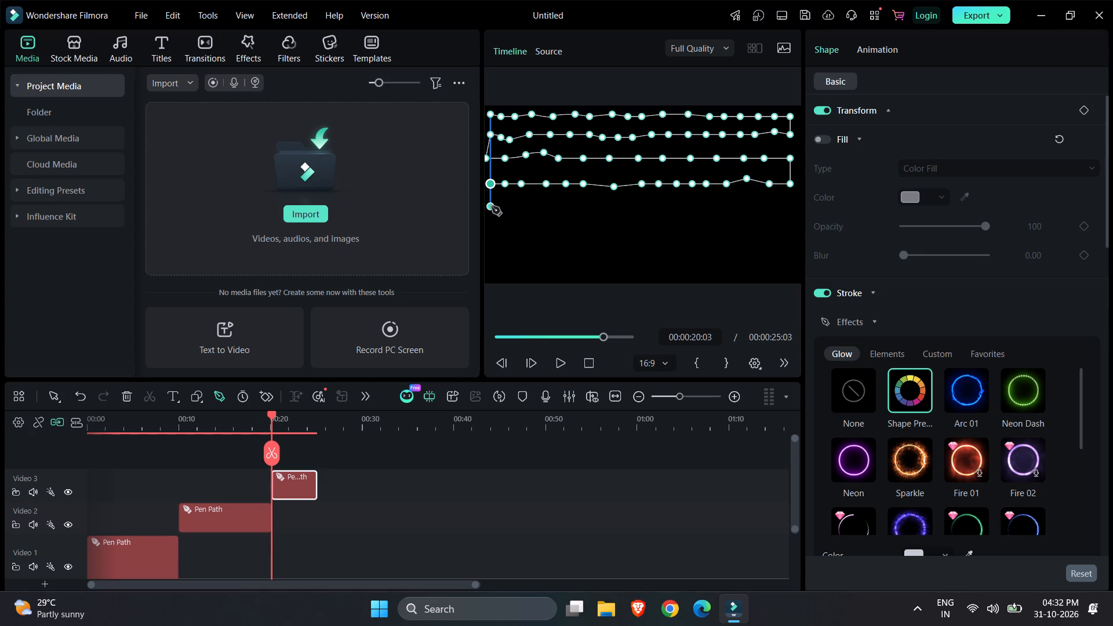
Drop the path down at the frame's left edge and place a fifth row of points across to the right edge.
left_click(492, 206)
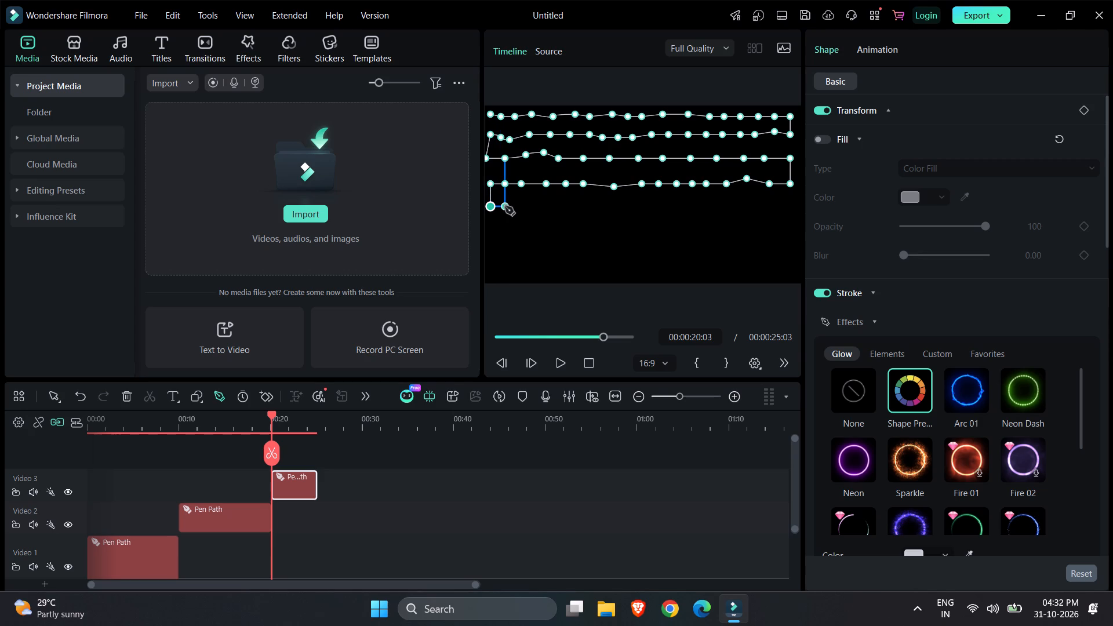
left_click(506, 206)
left_click(526, 206)
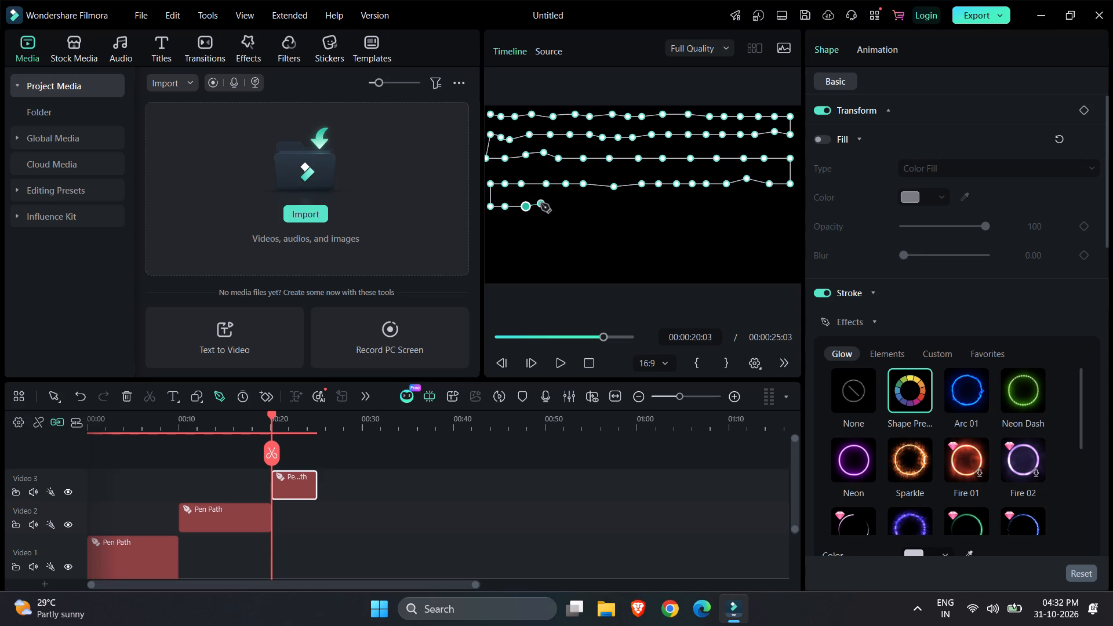
left_click(542, 203)
left_click(572, 208)
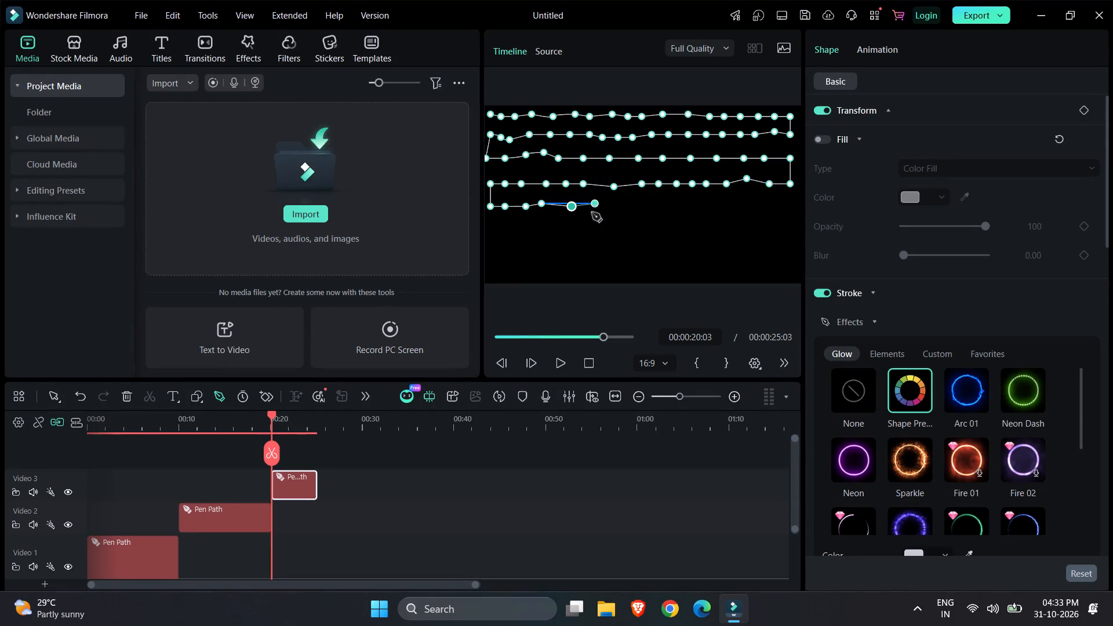
left_click(590, 209)
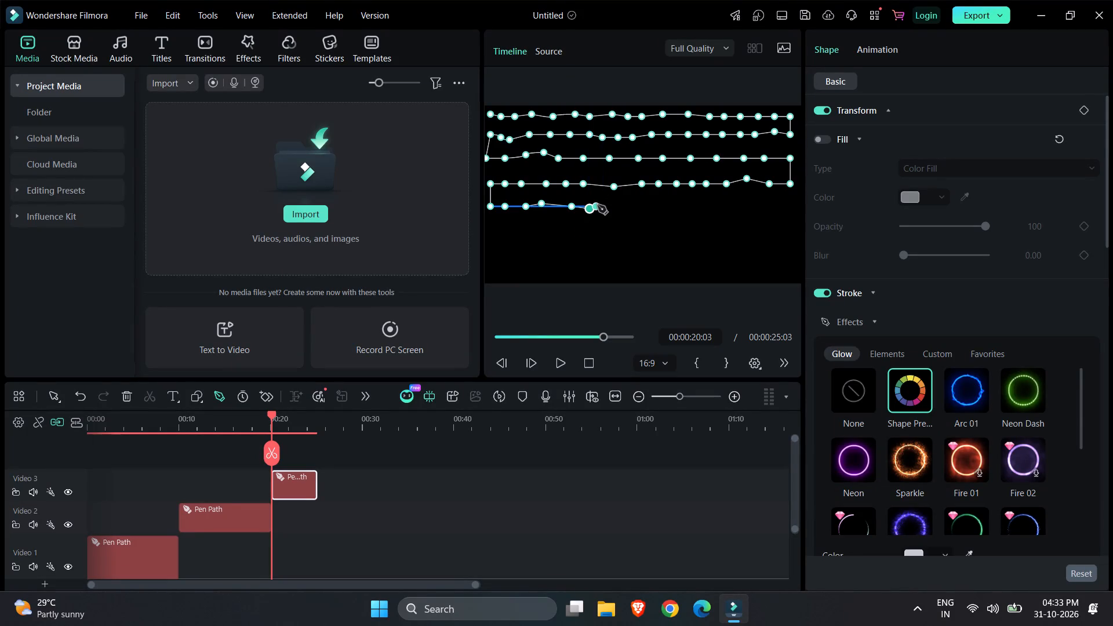
left_click(612, 210)
left_click(632, 209)
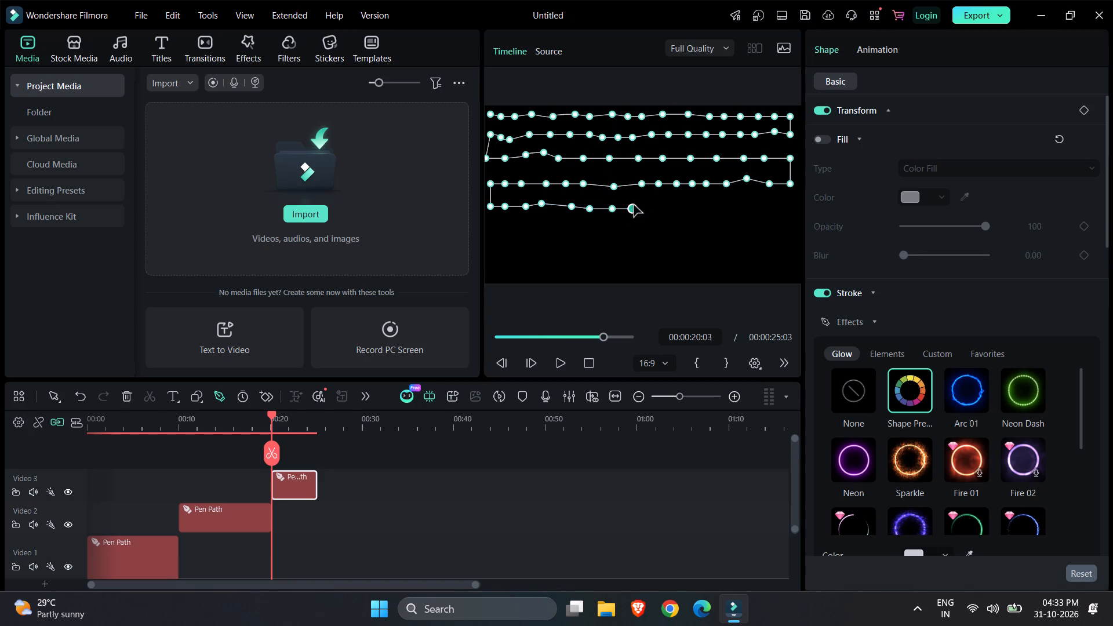
left_click(652, 210)
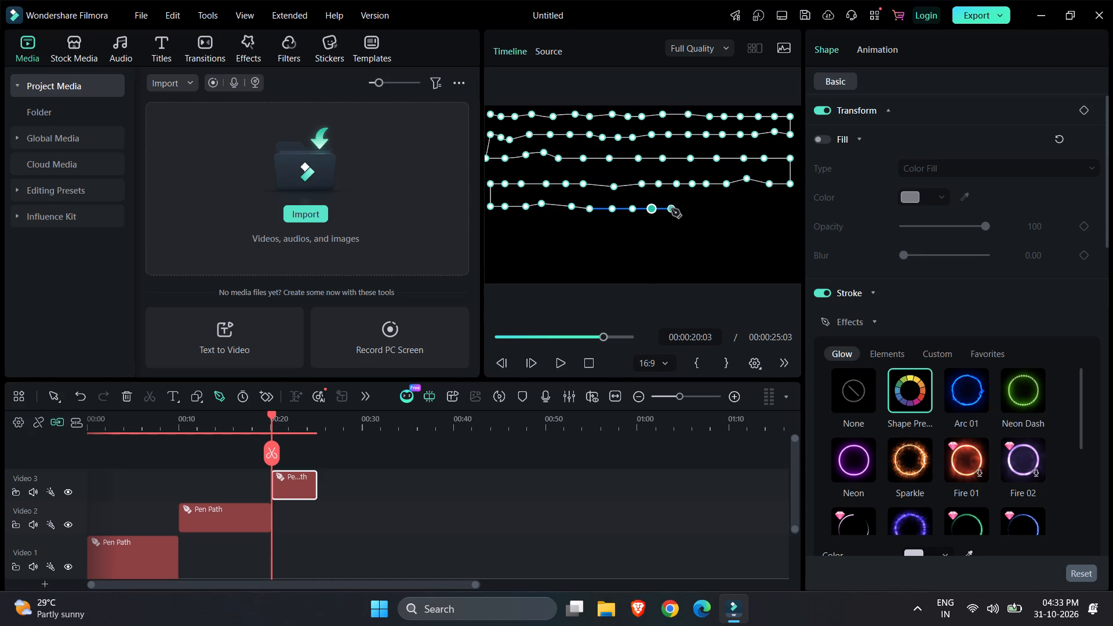
left_click(671, 209)
left_click(697, 210)
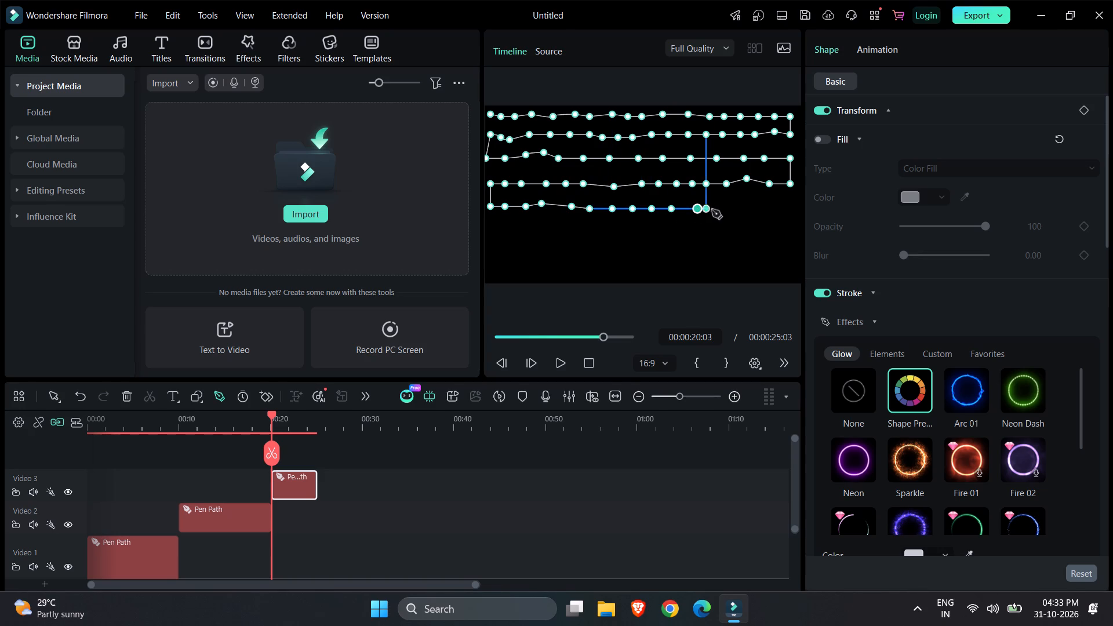
left_click(716, 210)
left_click(736, 210)
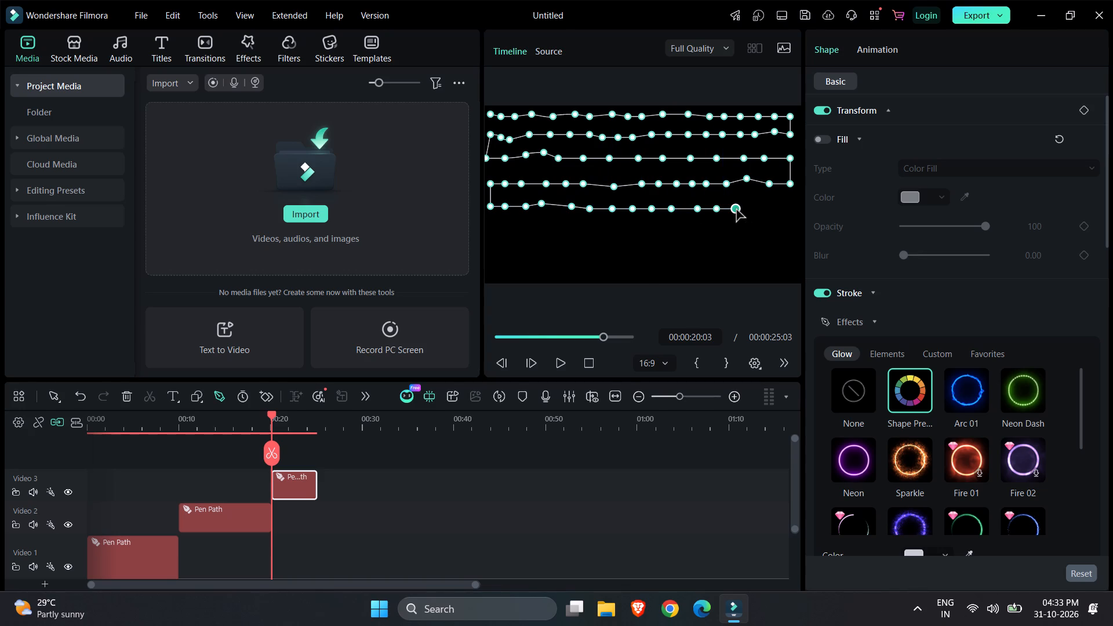
left_click(759, 210)
left_click(788, 210)
Turn the path down at the frame's right edge and place a sixth row of points leftward to the left edge.
left_click(788, 232)
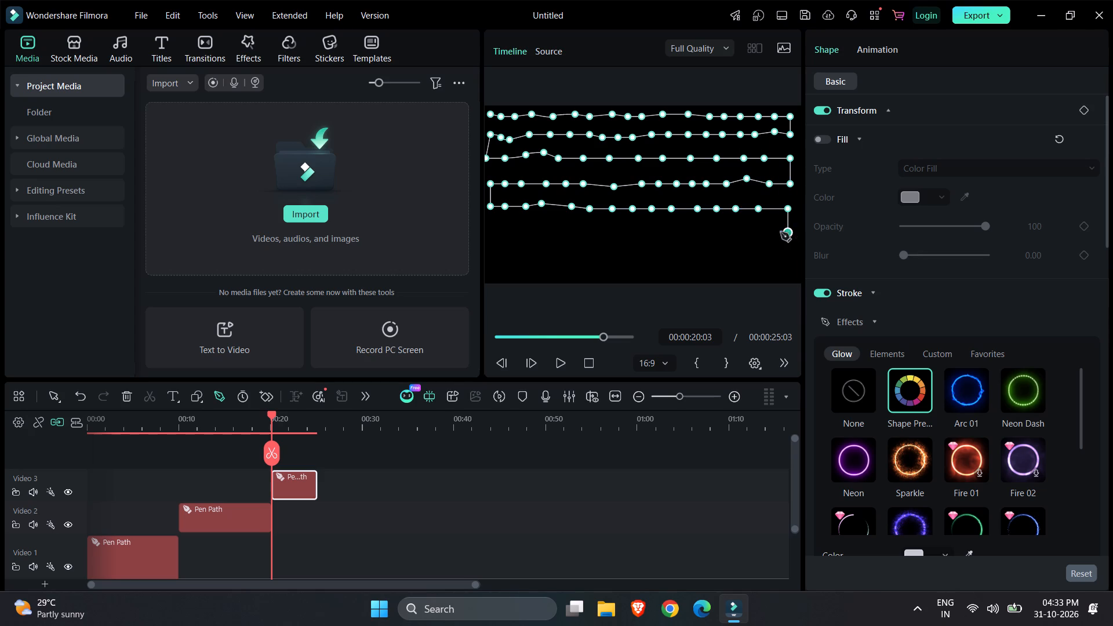
left_click(769, 232)
left_click(750, 232)
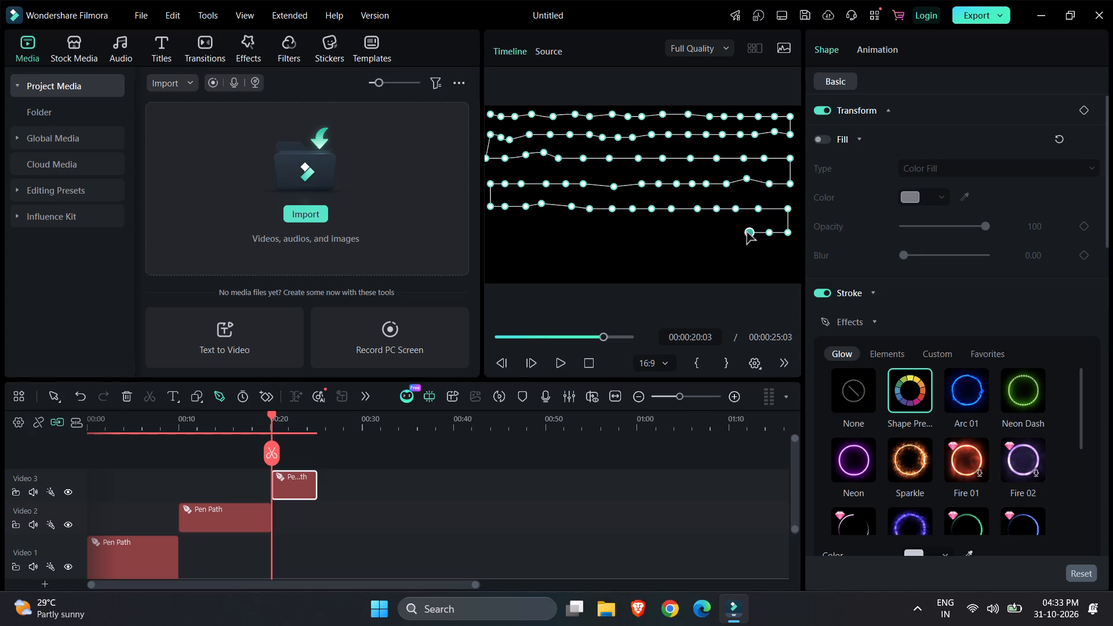
left_click(732, 232)
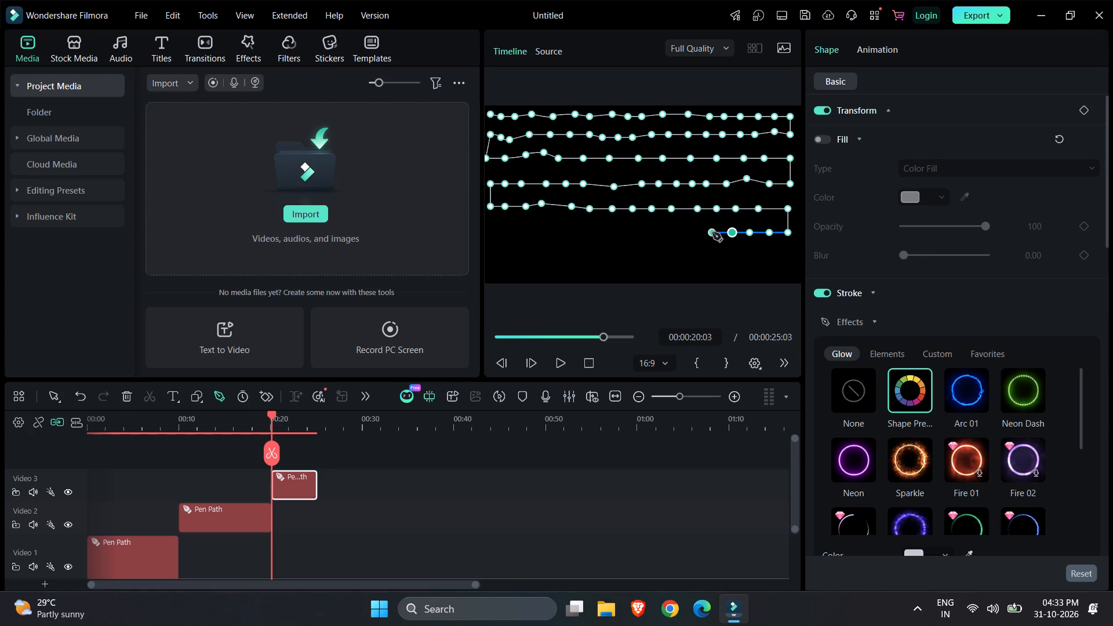
left_click(712, 232)
left_click(688, 232)
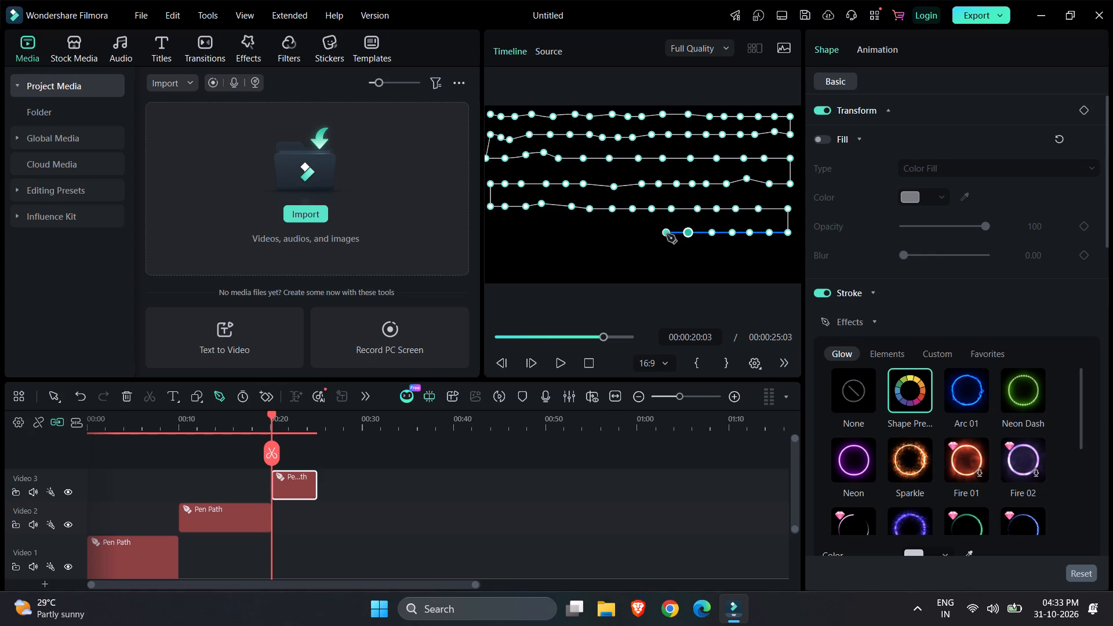
left_click(667, 234)
left_click(644, 234)
left_click(623, 234)
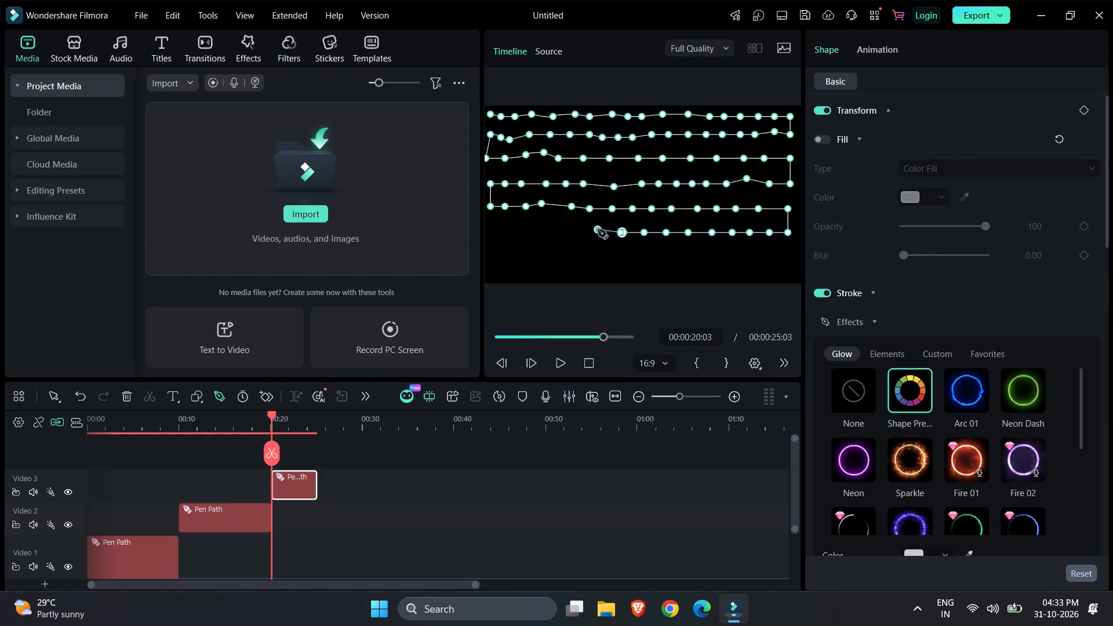
left_click(598, 232)
left_click(574, 234)
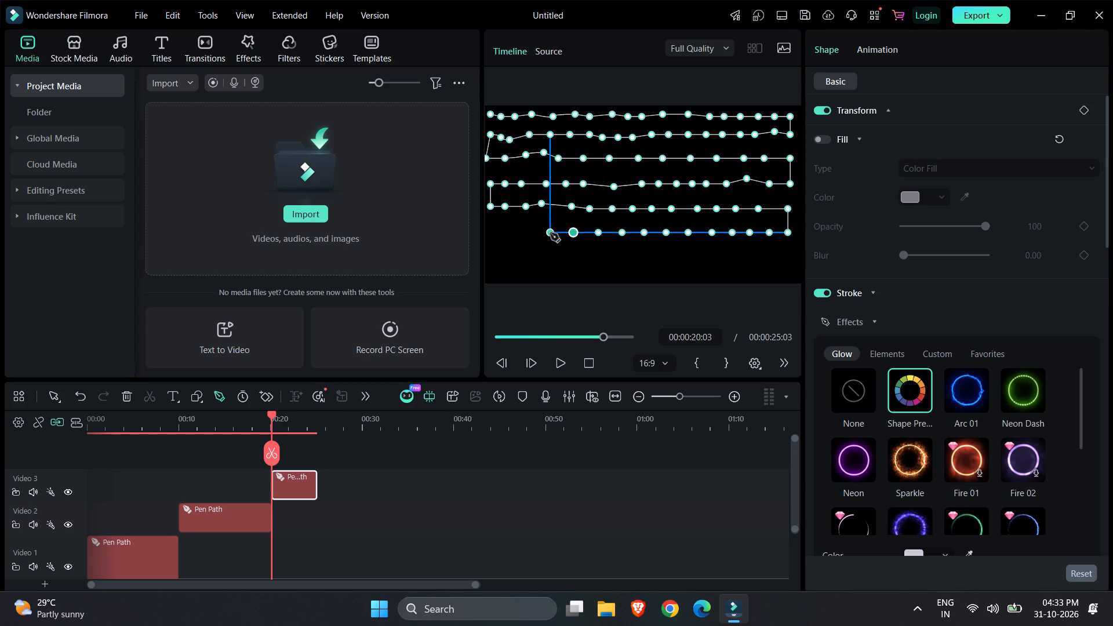
left_click(550, 233)
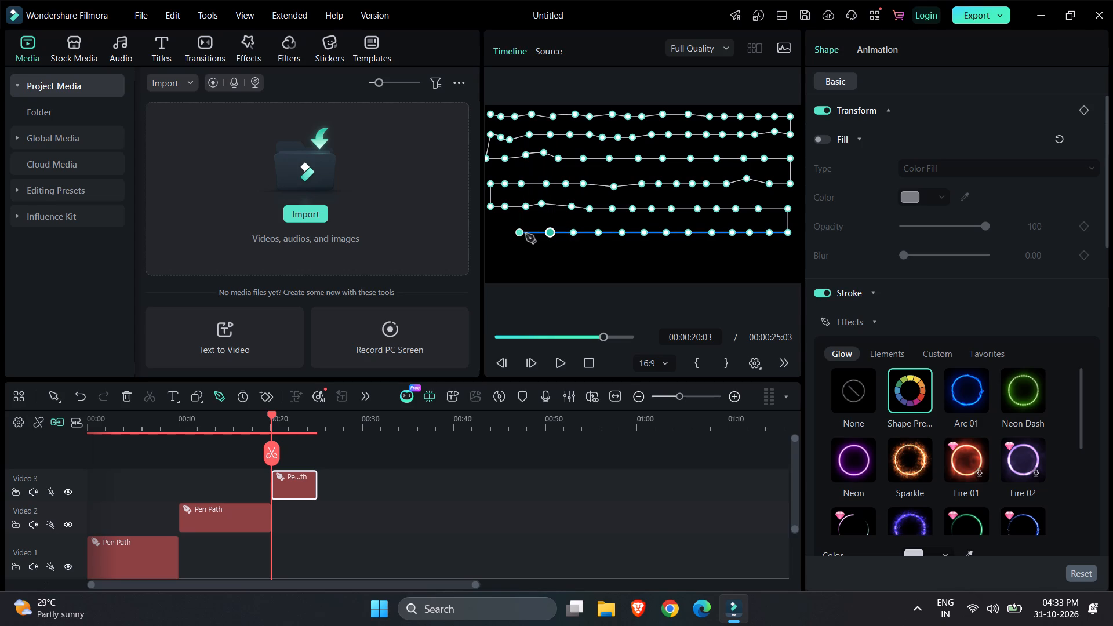
left_click(529, 234)
left_click(510, 234)
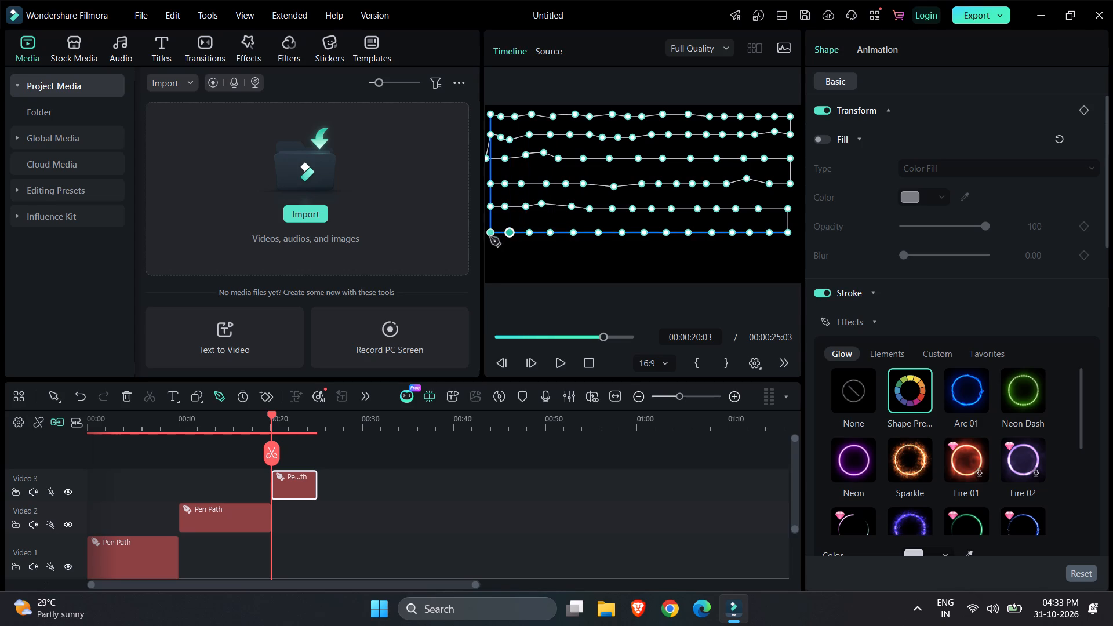
left_click(492, 234)
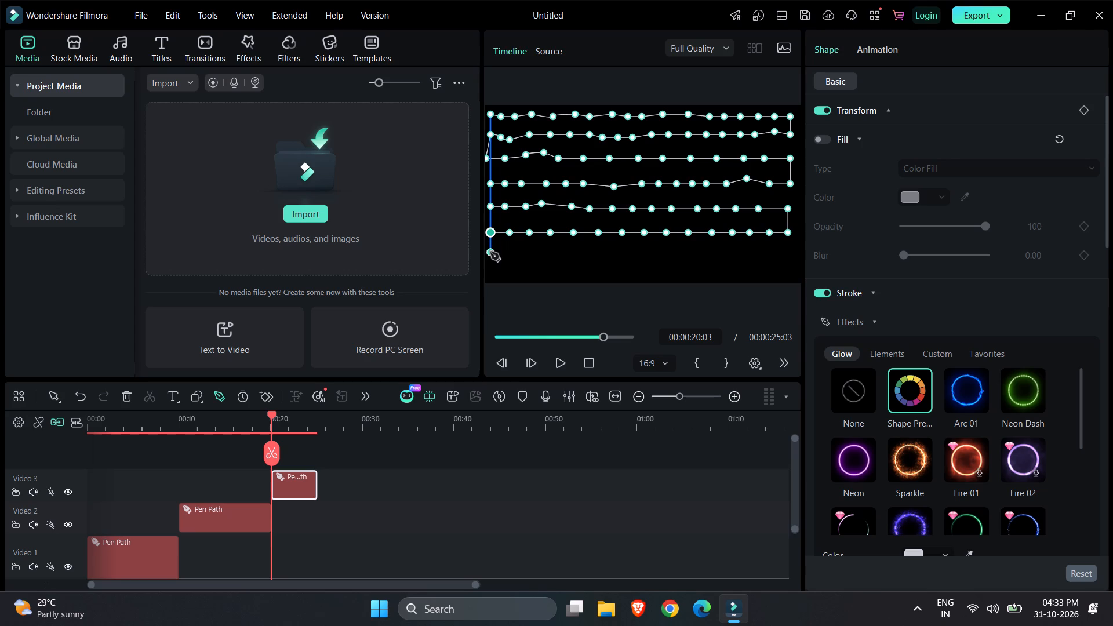
Drop the path down at the frame's left edge and place a seventh row of points across to the right edge.
left_click(490, 252)
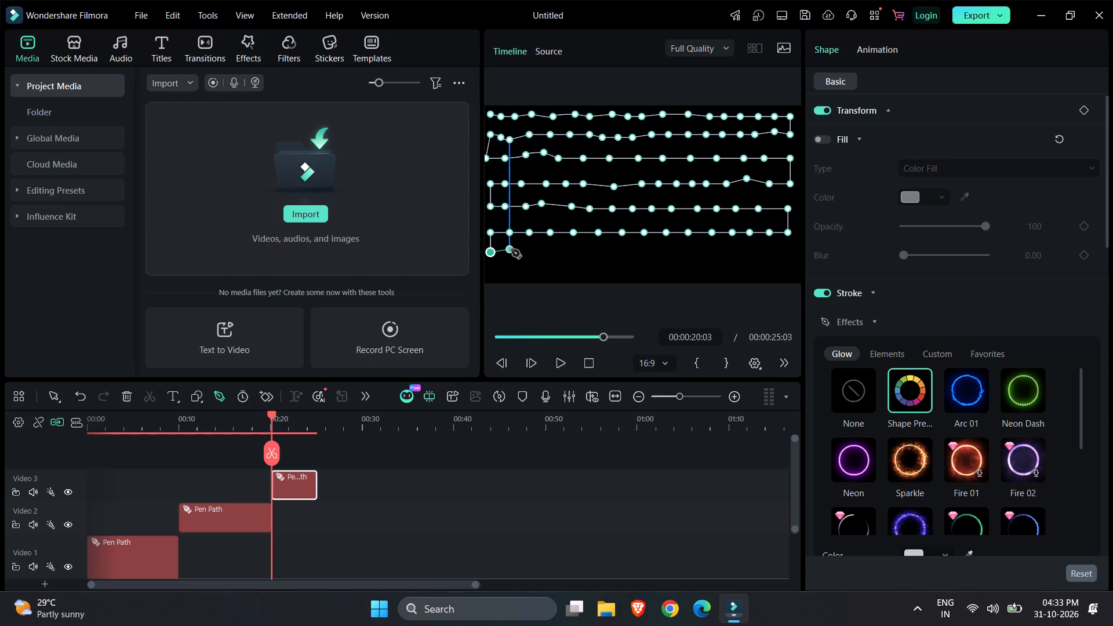
left_click(510, 252)
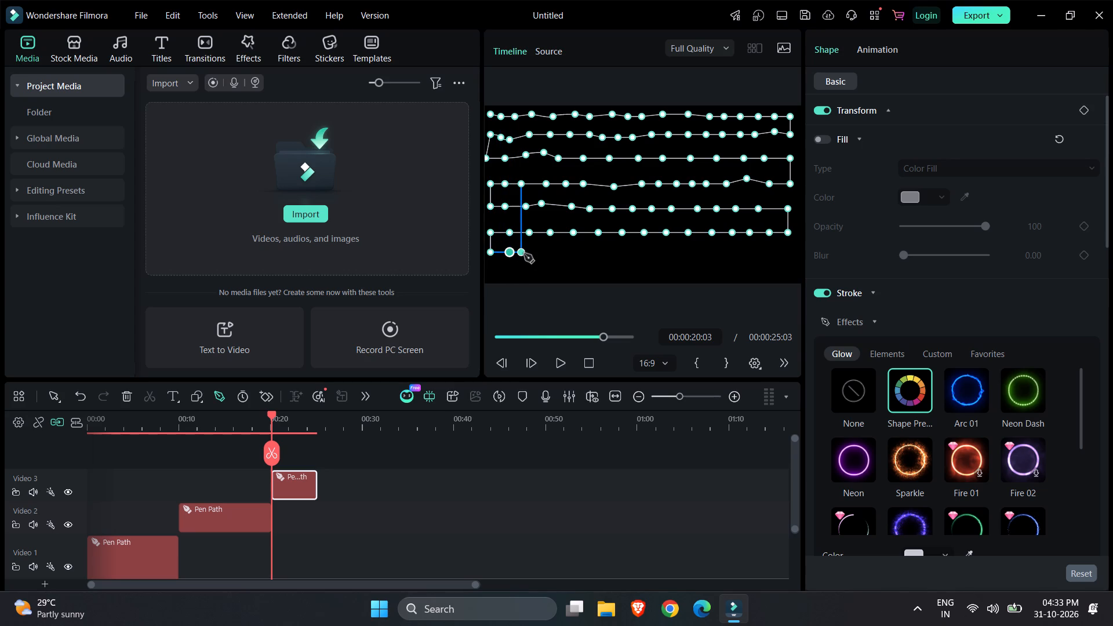
left_click(529, 254)
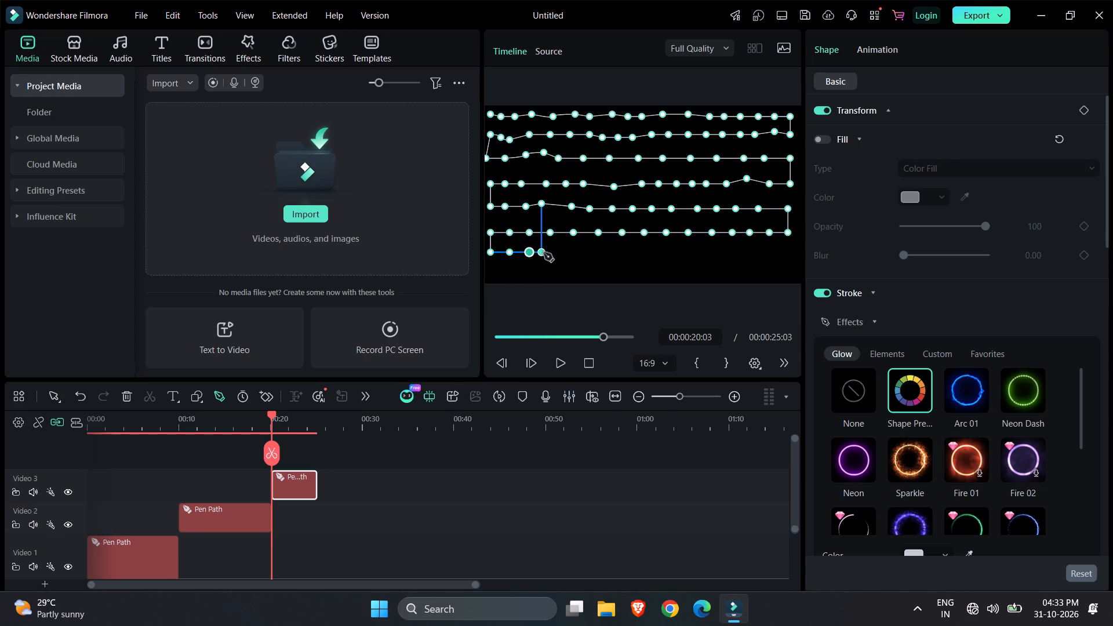
left_click(545, 253)
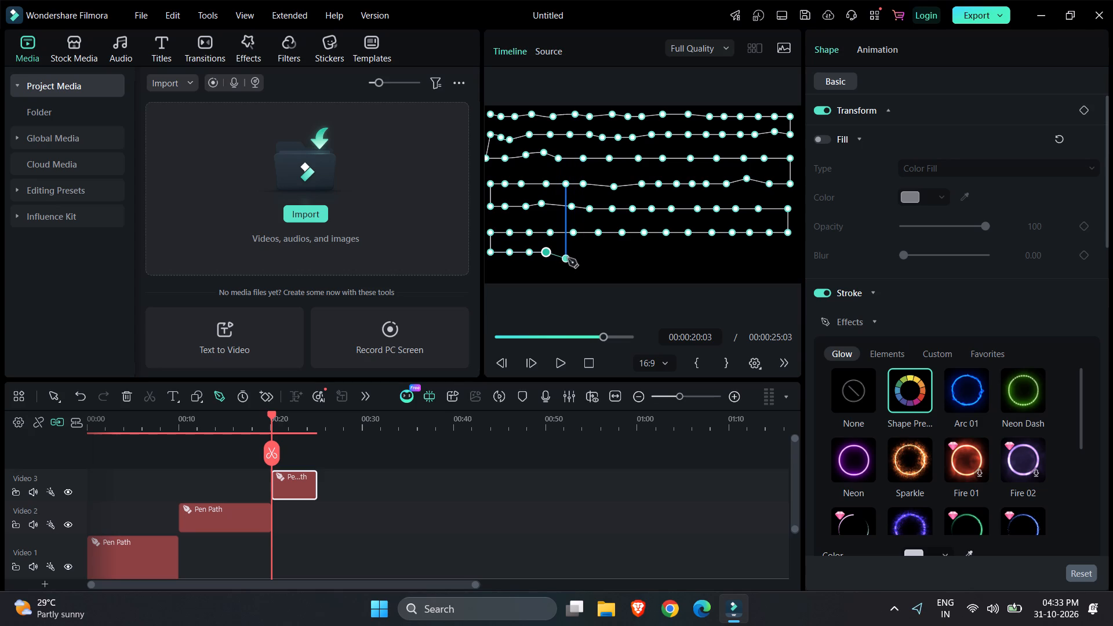
left_click(576, 254)
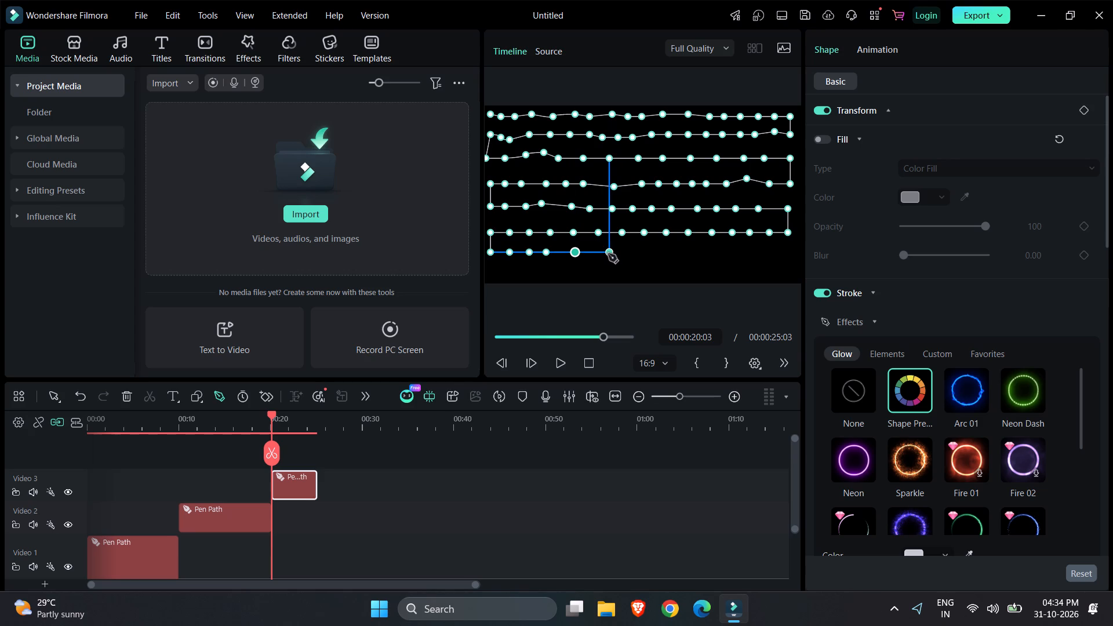
left_click(608, 254)
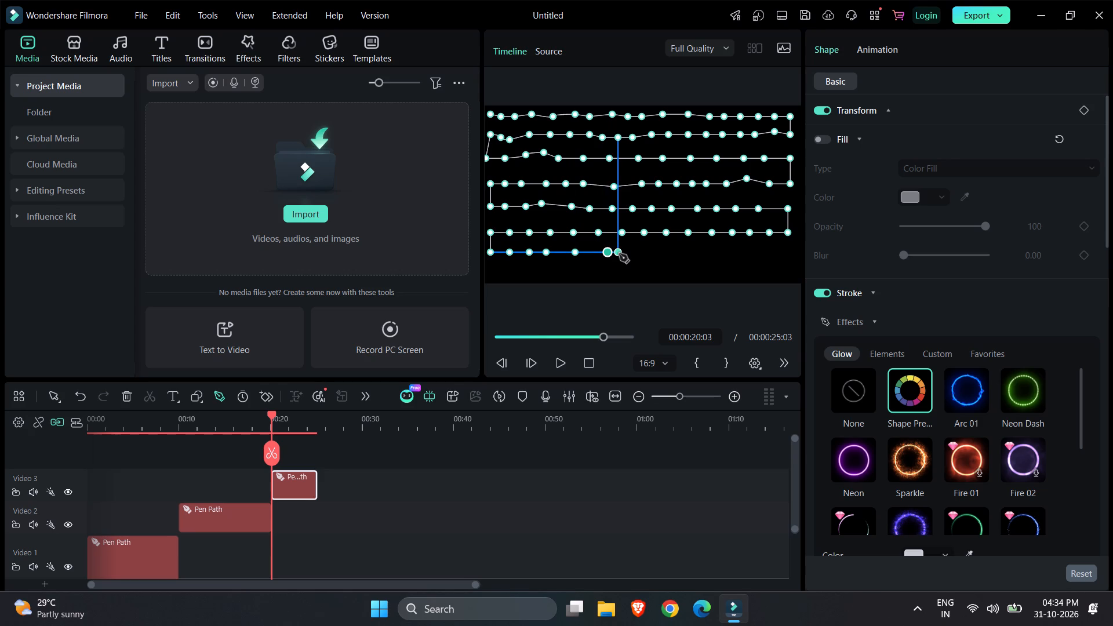
left_click(624, 253)
left_click(643, 253)
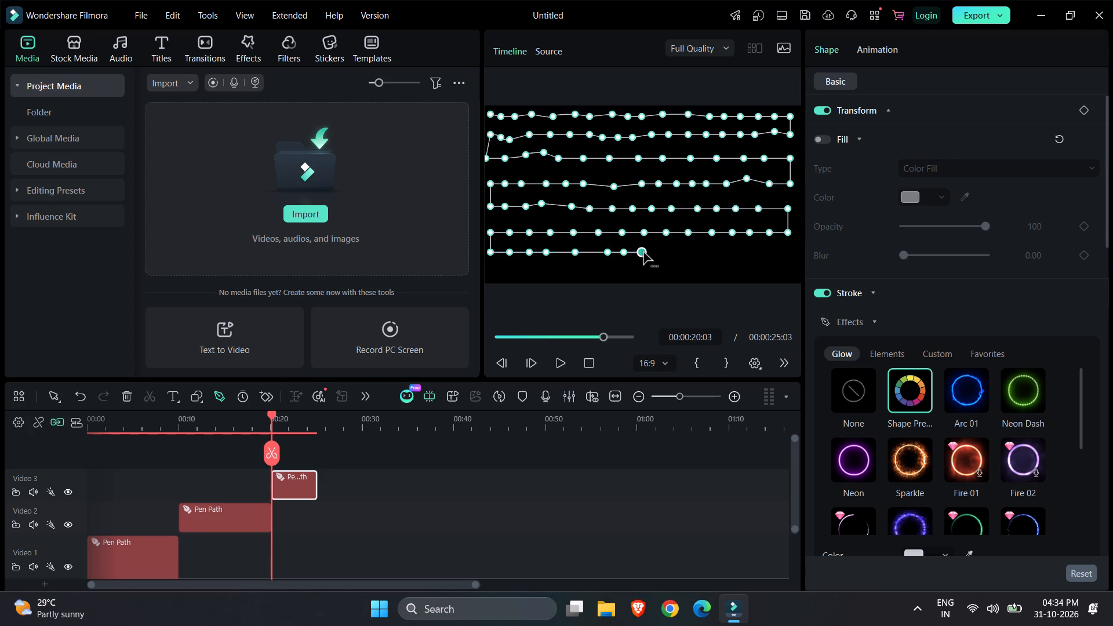
left_click(663, 254)
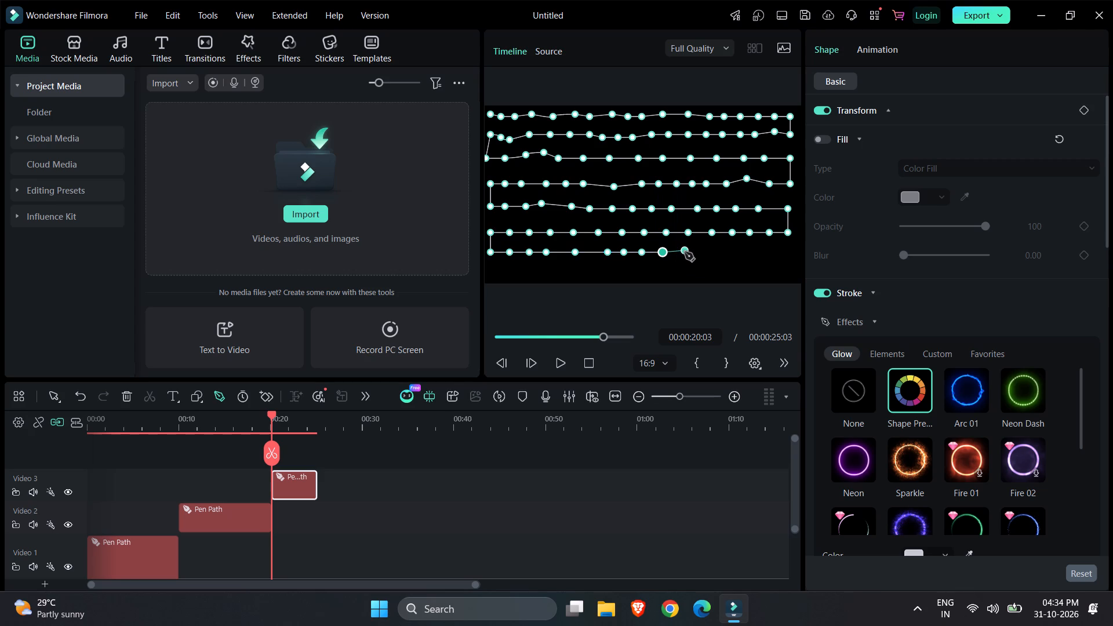
left_click(685, 254)
left_click(715, 254)
left_click(743, 253)
left_click(764, 253)
left_click(787, 253)
Drop the path down at the frame's right edge, place an eighth row of points leftward to the left edge, and finish the path.
left_click(787, 271)
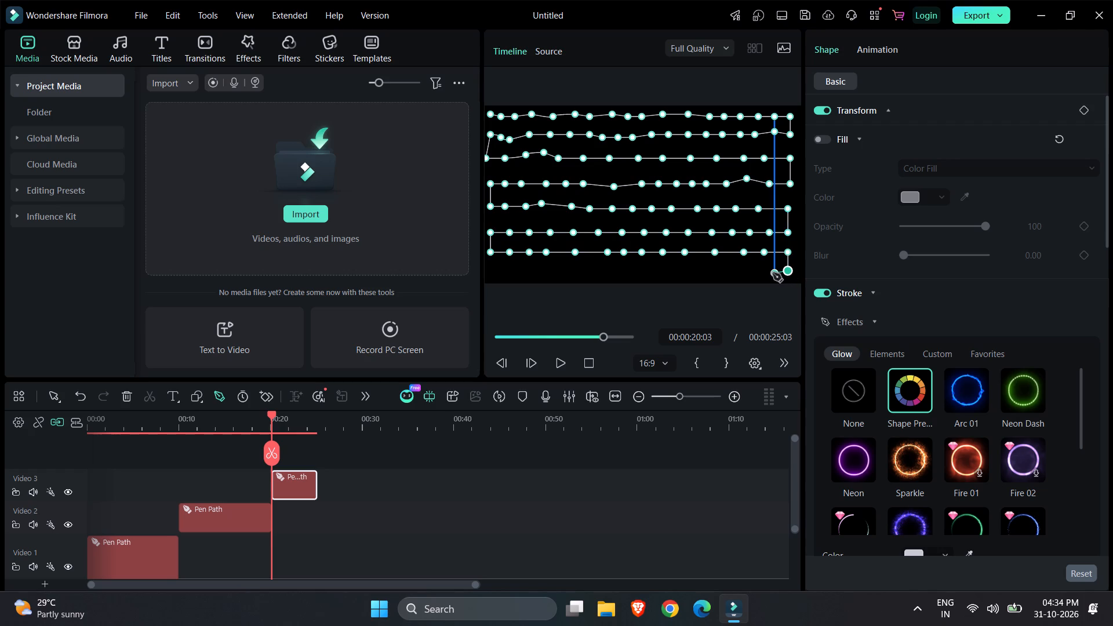
left_click(773, 273)
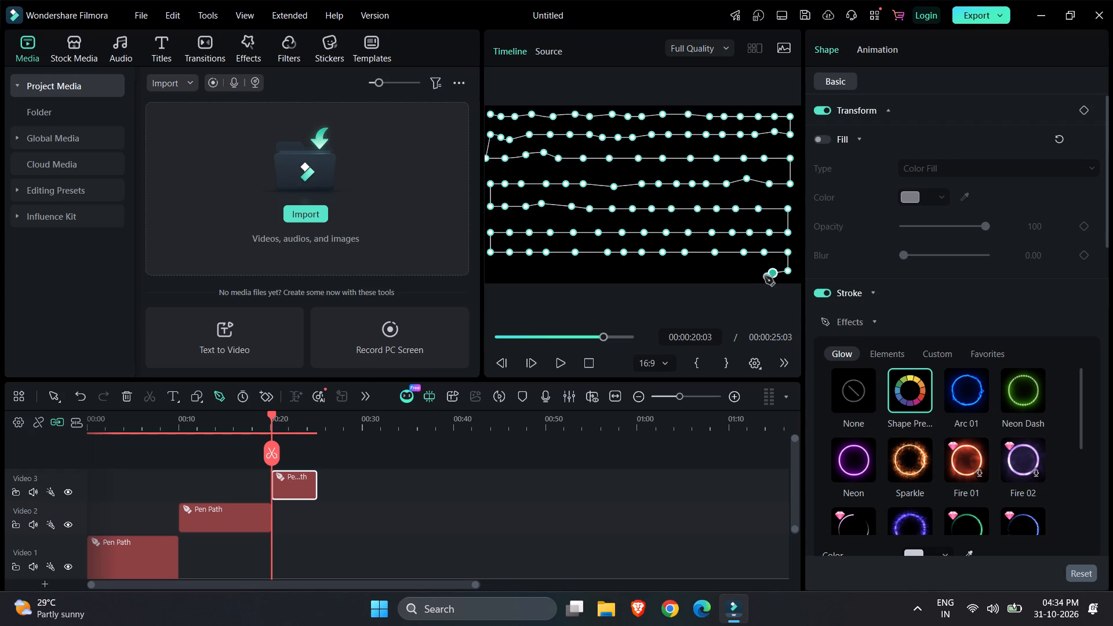
left_click(753, 274)
left_click(733, 274)
left_click(711, 274)
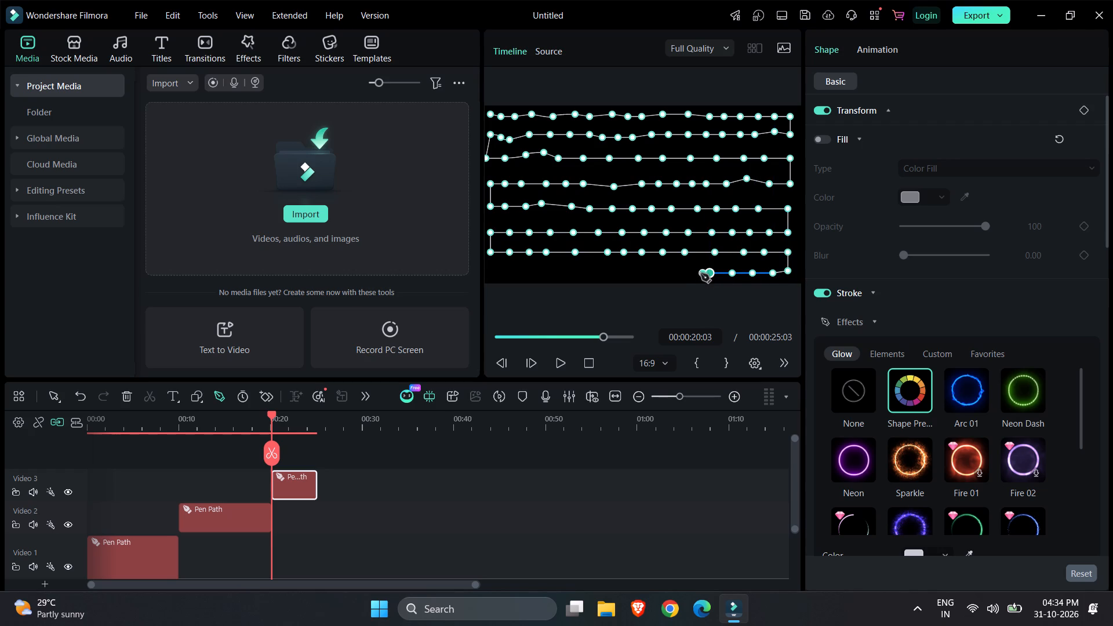
left_click(689, 274)
left_click(670, 274)
left_click(652, 274)
left_click(631, 274)
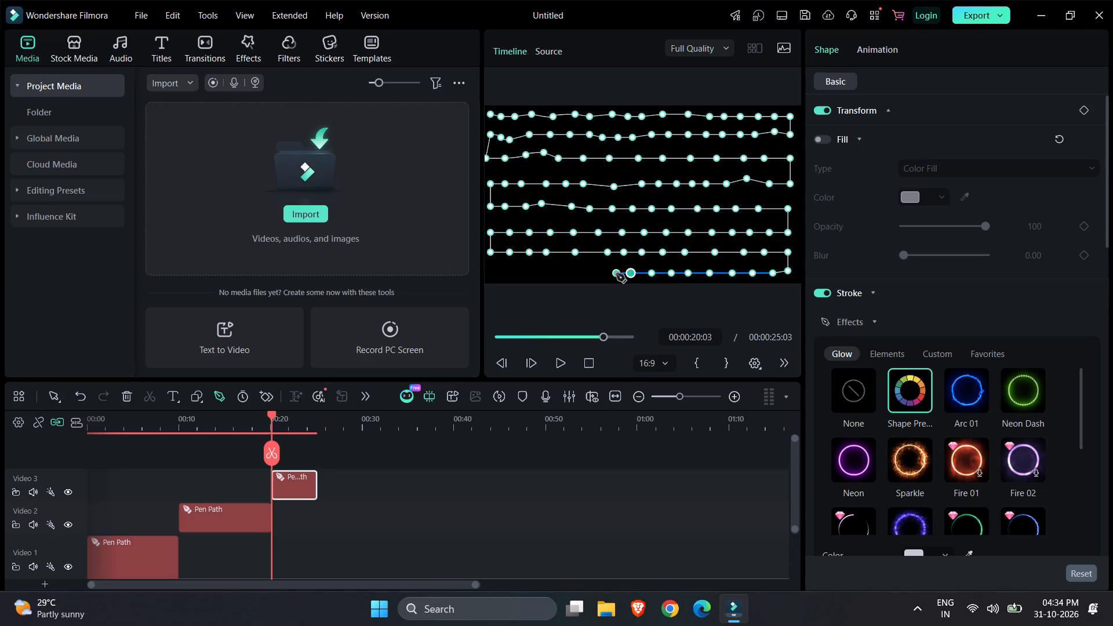
left_click(613, 274)
left_click(593, 274)
left_click(572, 274)
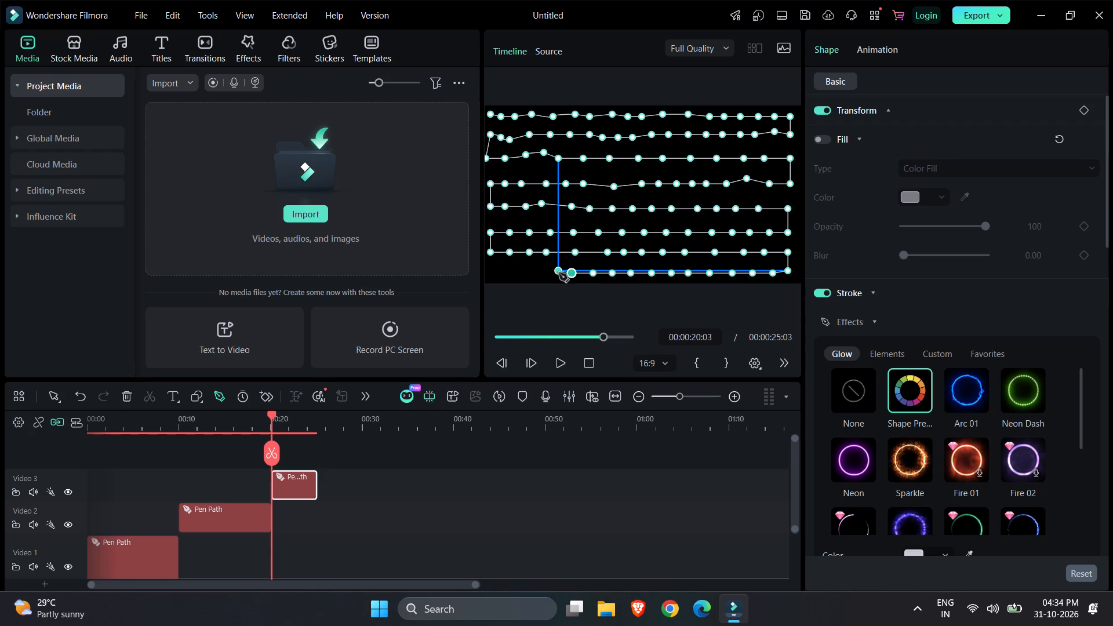
left_click(544, 273)
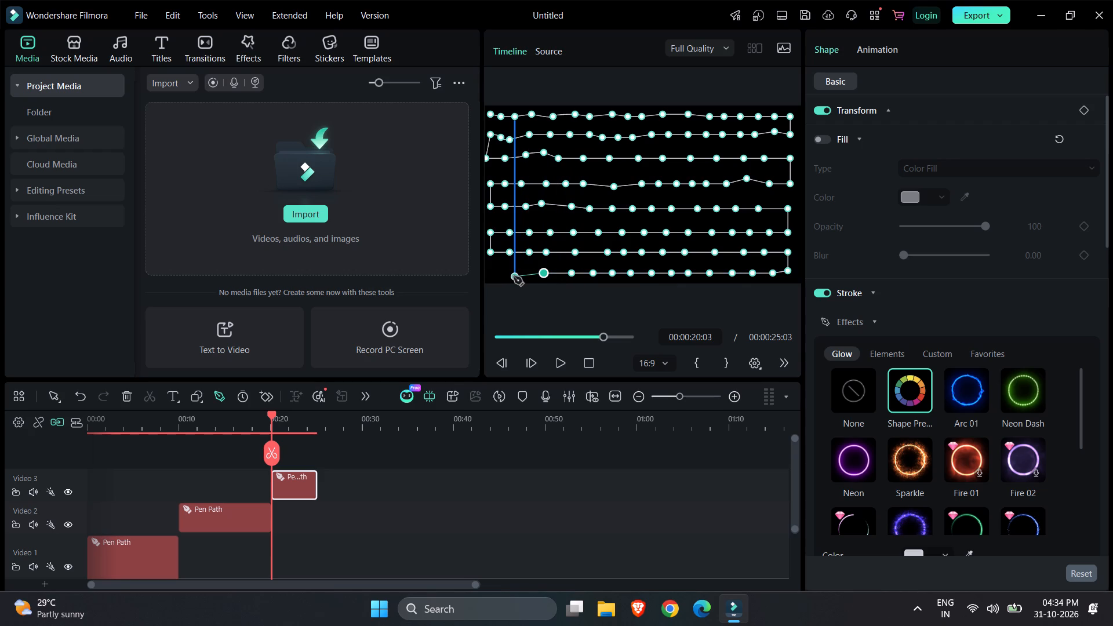
left_click(518, 274)
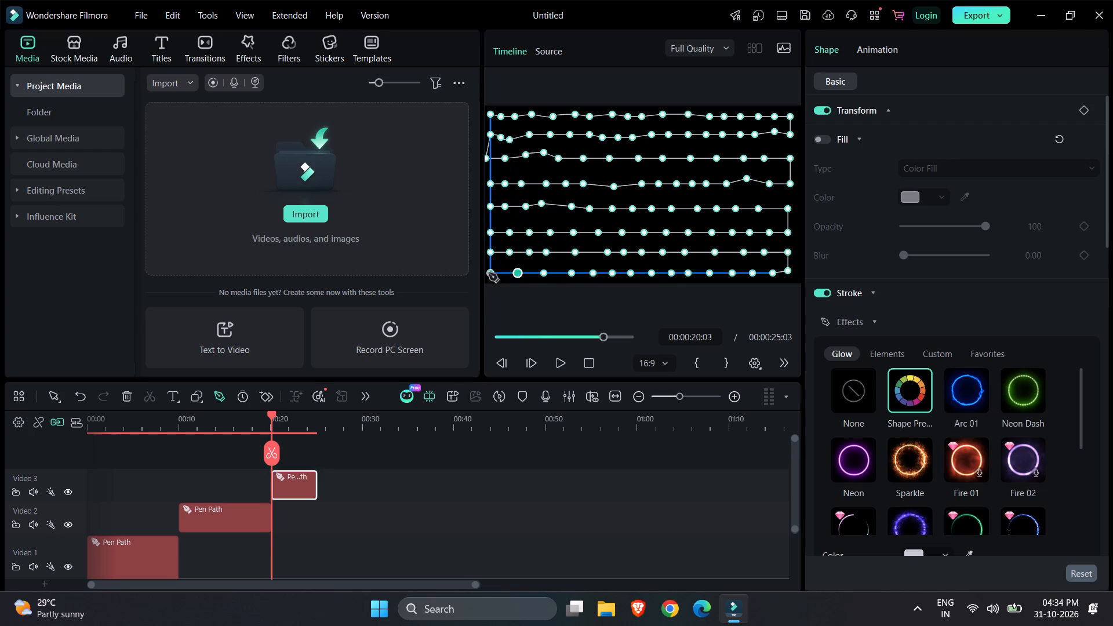
left_click(489, 273)
left_click(514, 536)
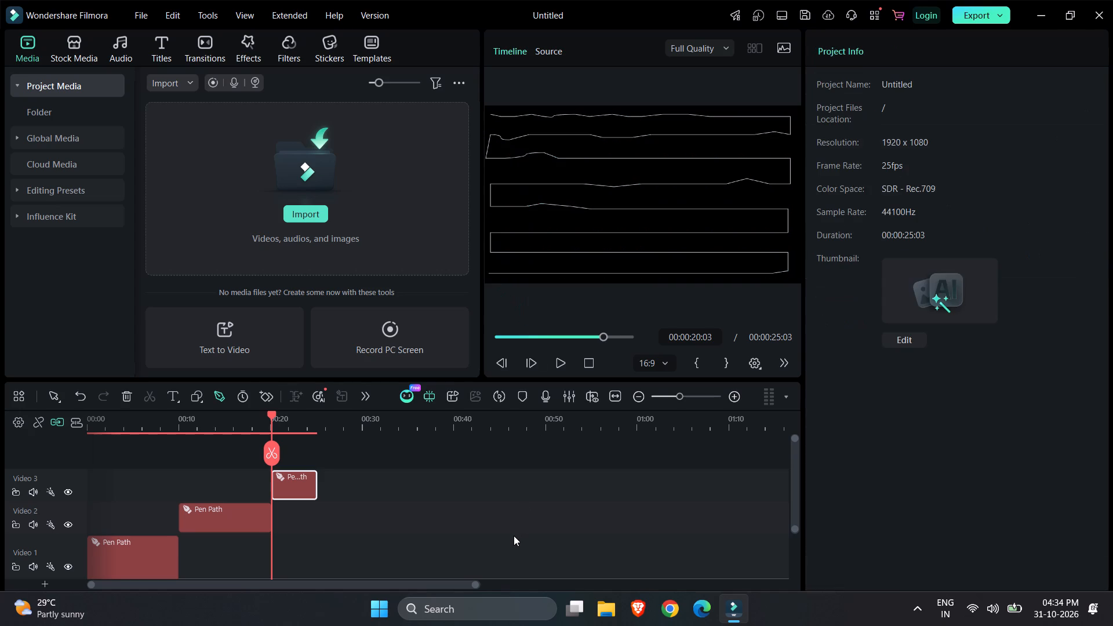
Select the finished zigzag path and apply the Neon glow effect to its stroke.
left_click(630, 203)
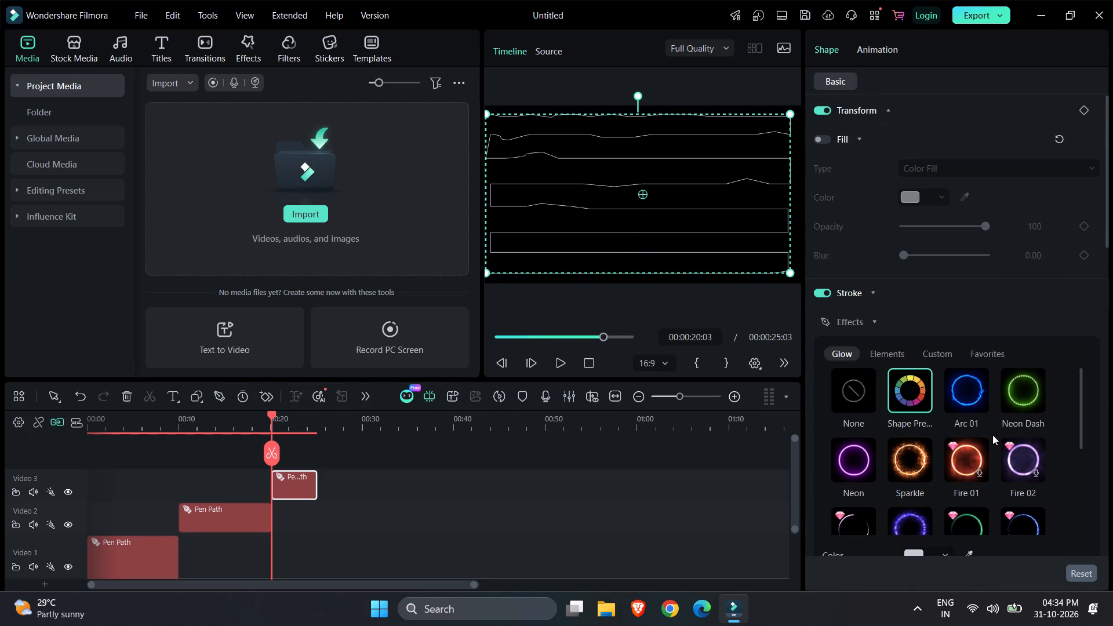
left_click(1013, 399)
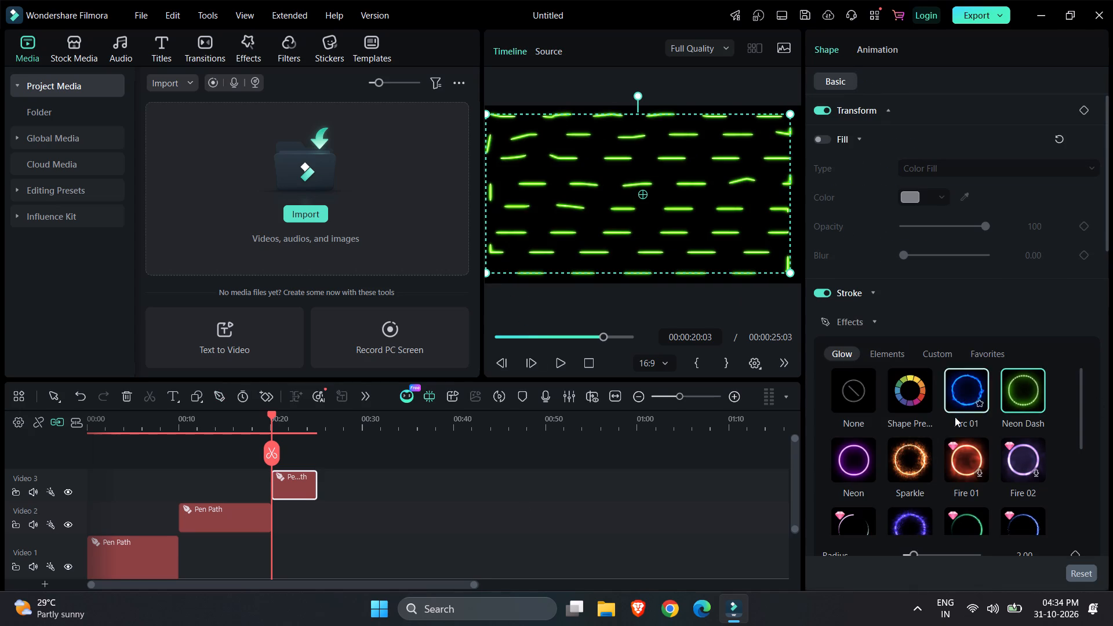
left_click(862, 457)
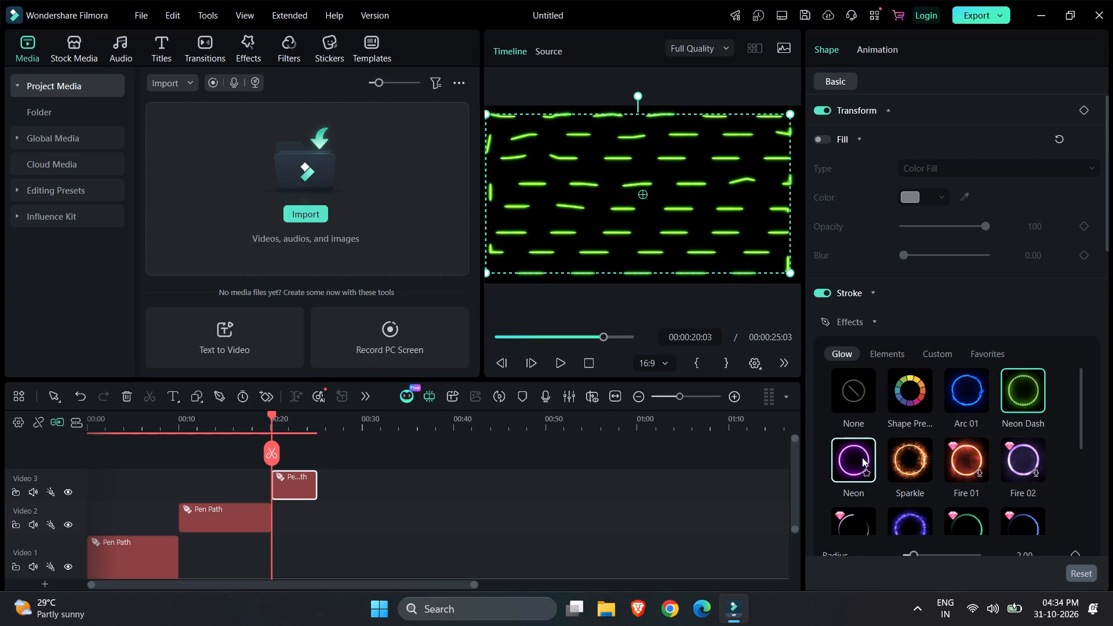
double_click(862, 457)
left_click(1027, 393)
left_click(849, 449)
left_click(849, 449)
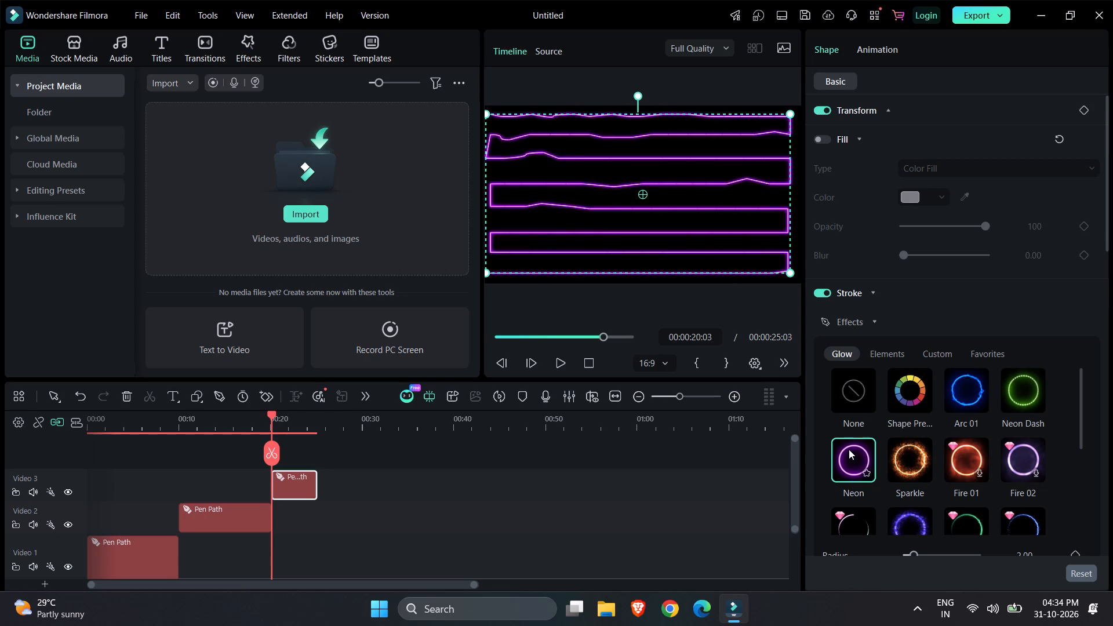
Extend the third Pen Path clip on Video 3 so it ends at 00:00:30:00.
left_click(431, 465)
left_click(312, 483)
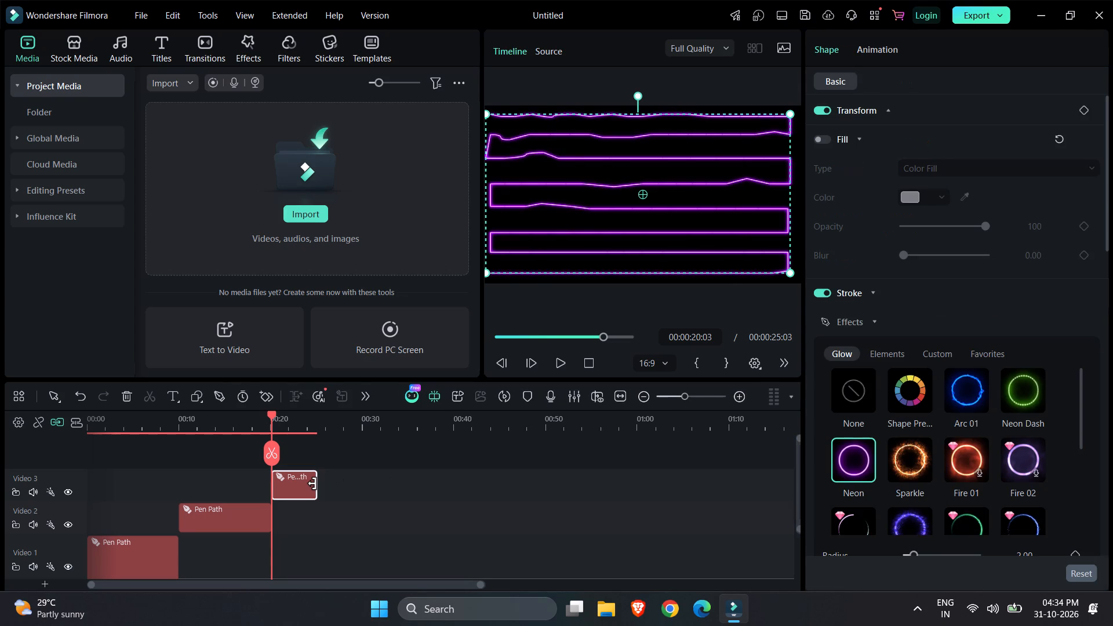
left_click_drag(312, 483, 322, 483)
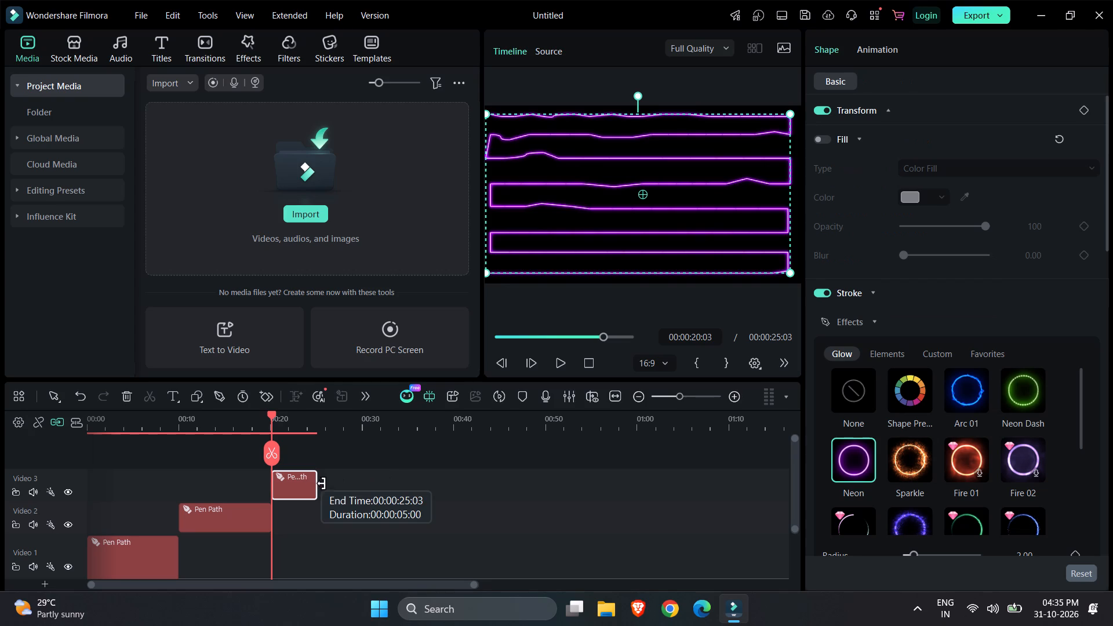
left_click_drag(322, 483, 352, 474)
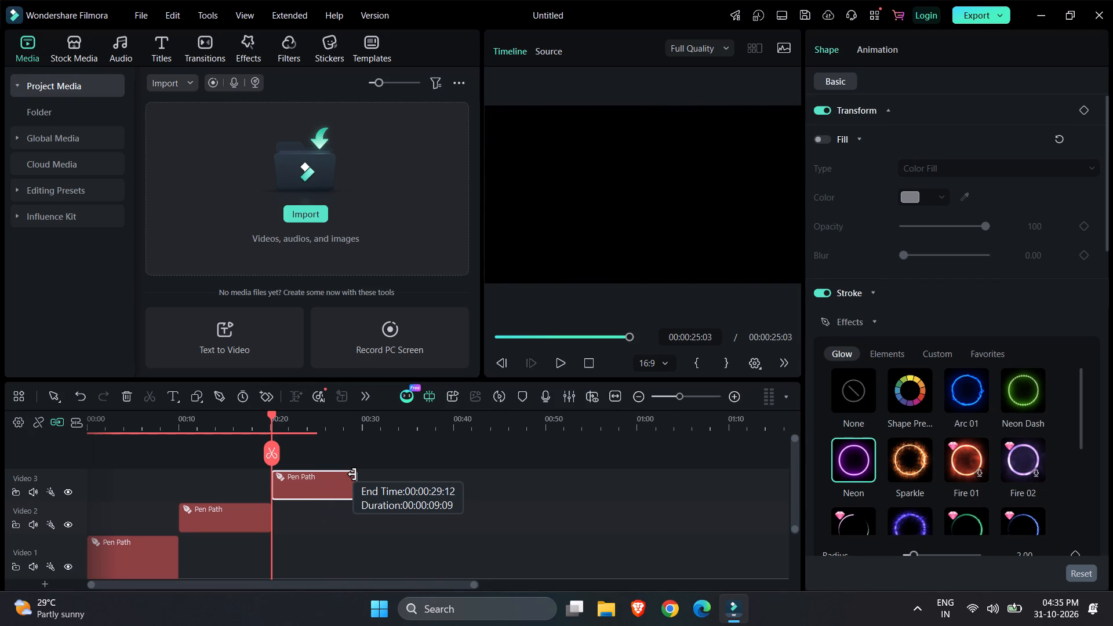
left_click_drag(352, 474, 358, 474)
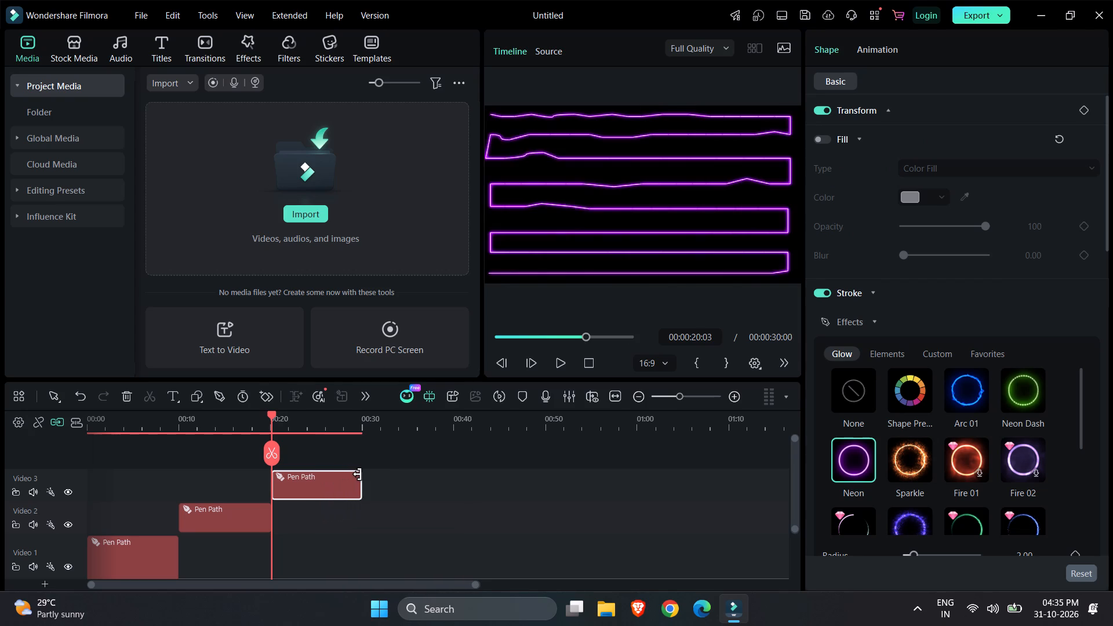
Start a fourth Pen tool path at 00:00:30:00 from the frame's lower-left corner, placing points diagonally up toward the frame's centre.
left_click_drag(270, 445, 332, 454)
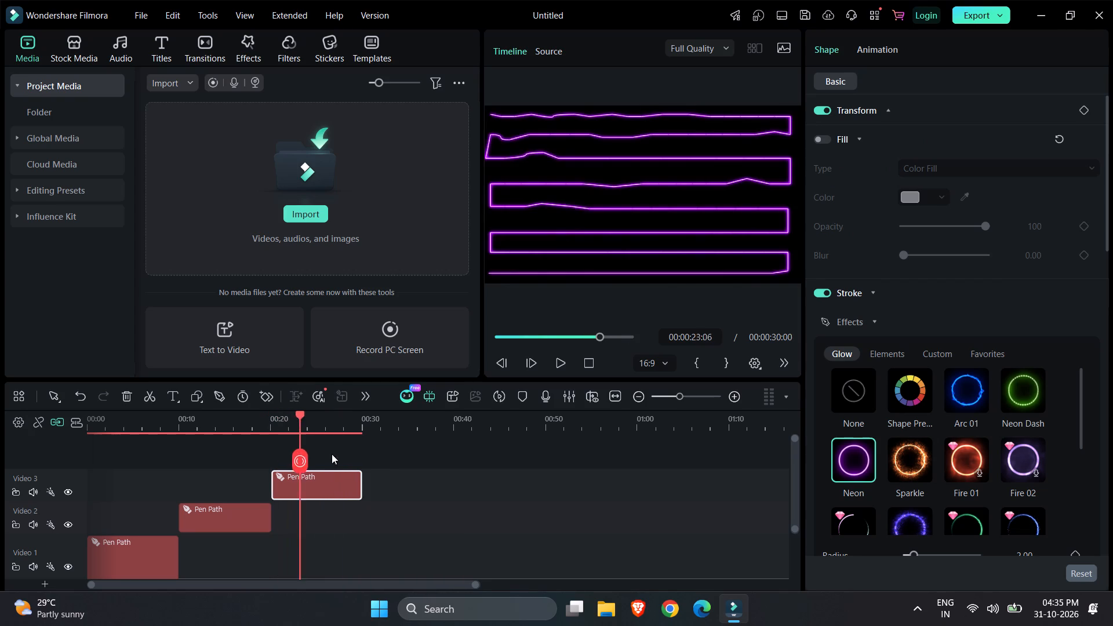
left_click_drag(332, 454, 384, 445)
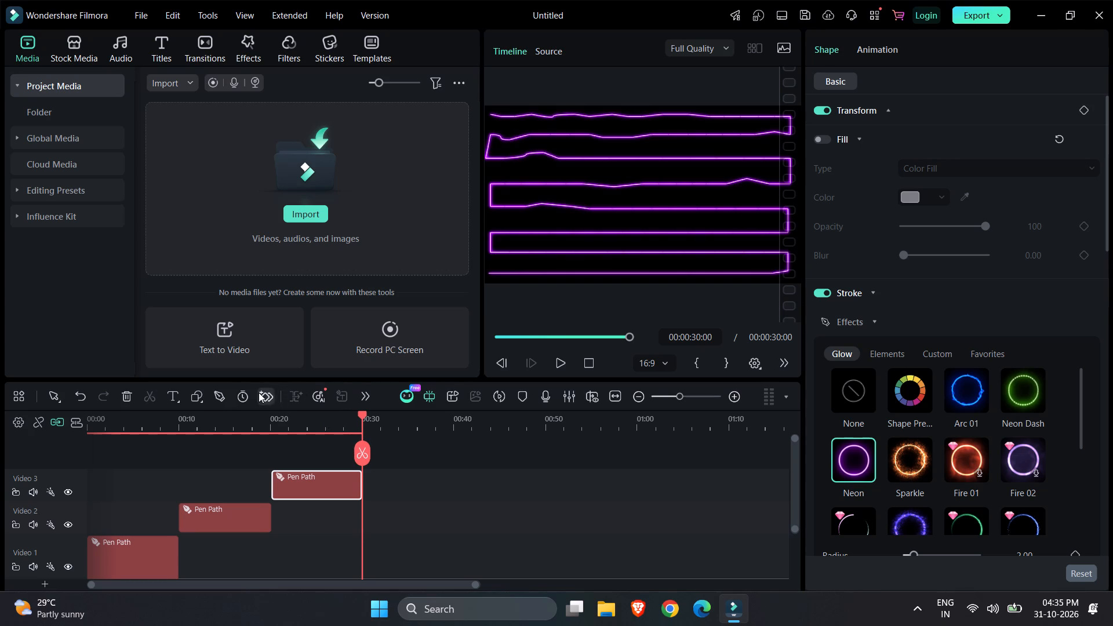
left_click(220, 394)
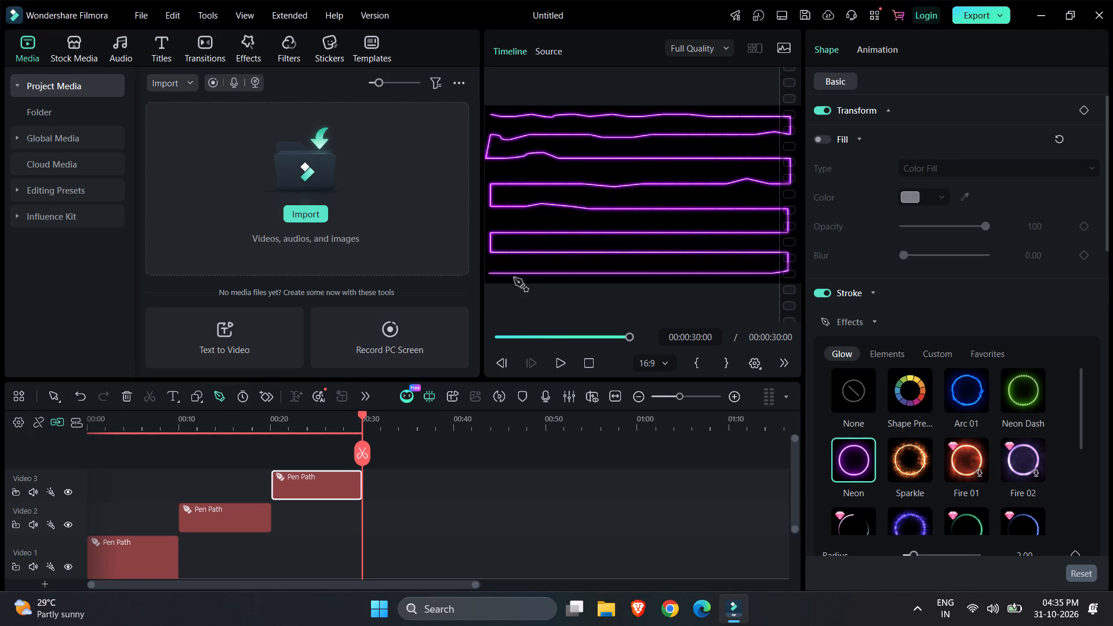
left_click(497, 274)
left_click(509, 267)
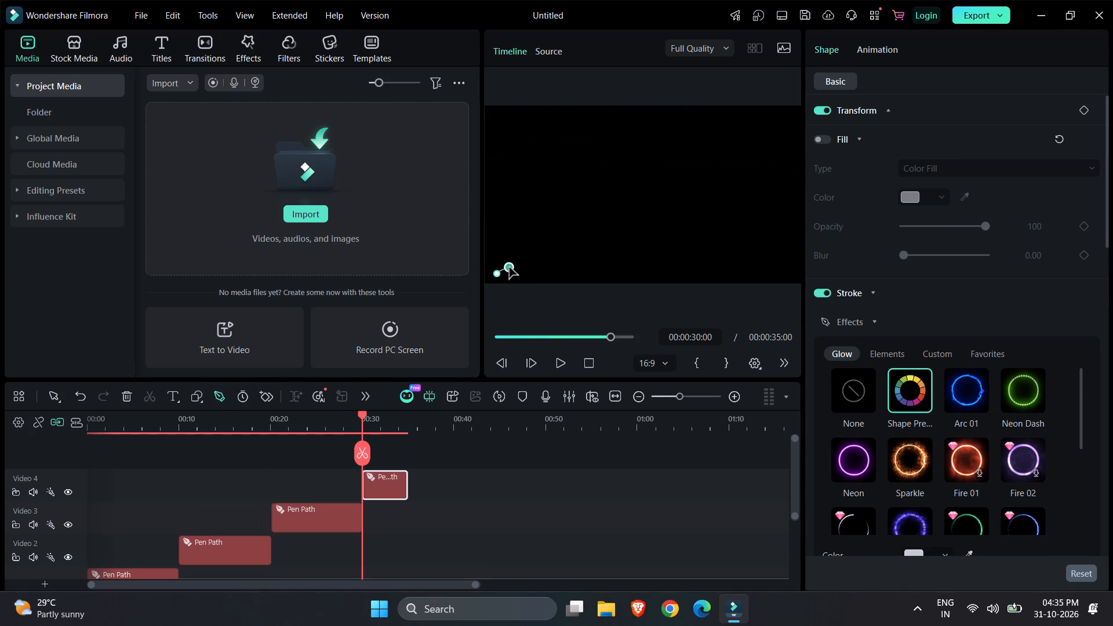
left_click(525, 257)
left_click(539, 248)
left_click(558, 238)
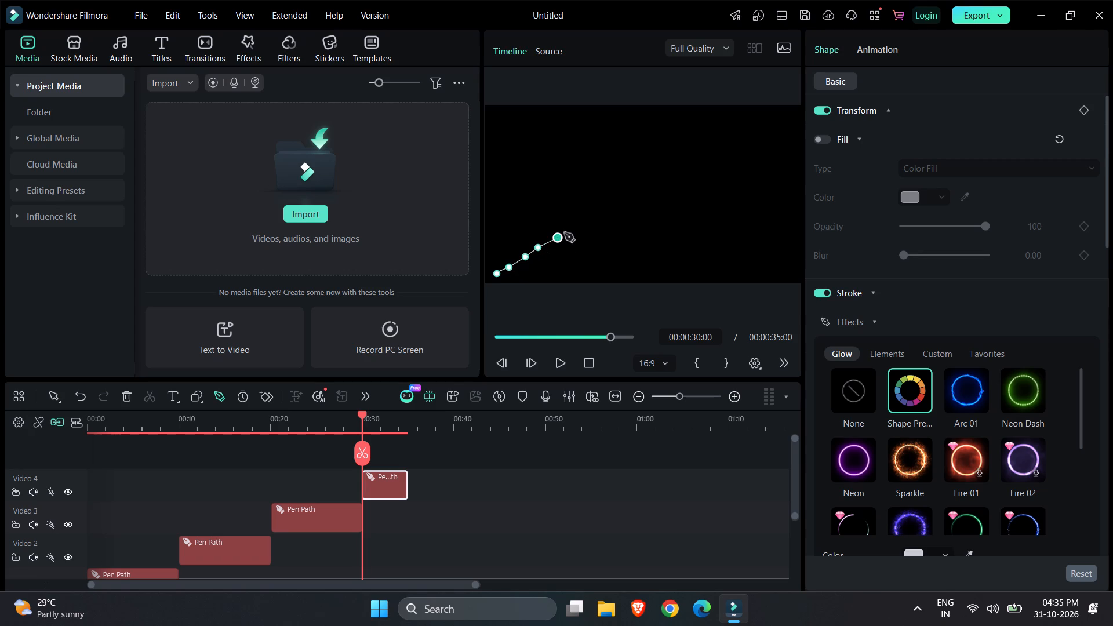
left_click(573, 230)
left_click(592, 223)
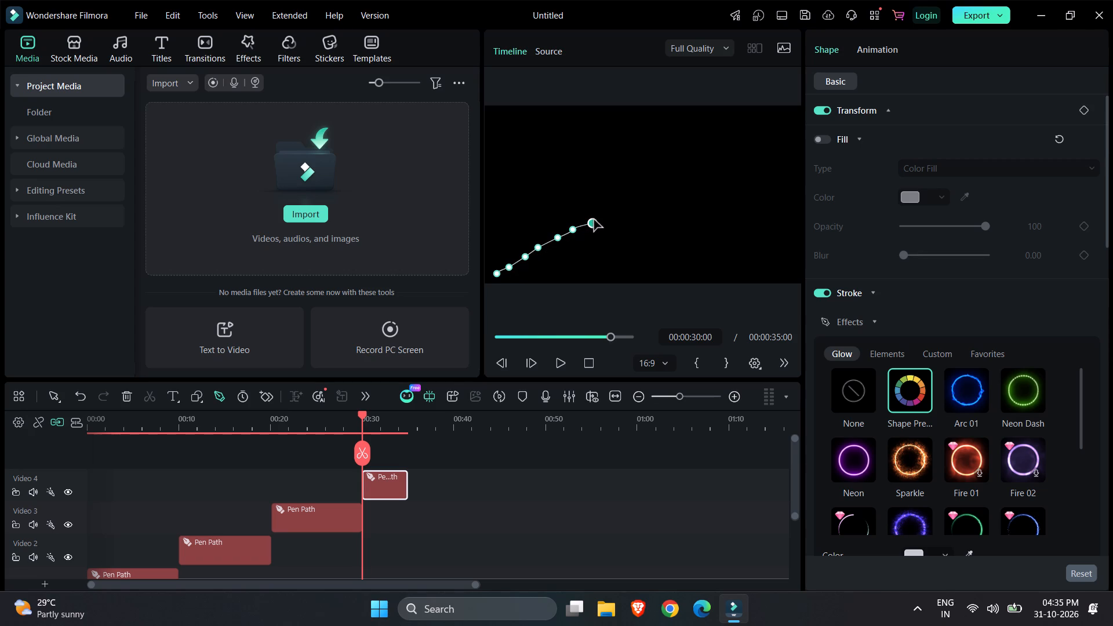
left_click(607, 215)
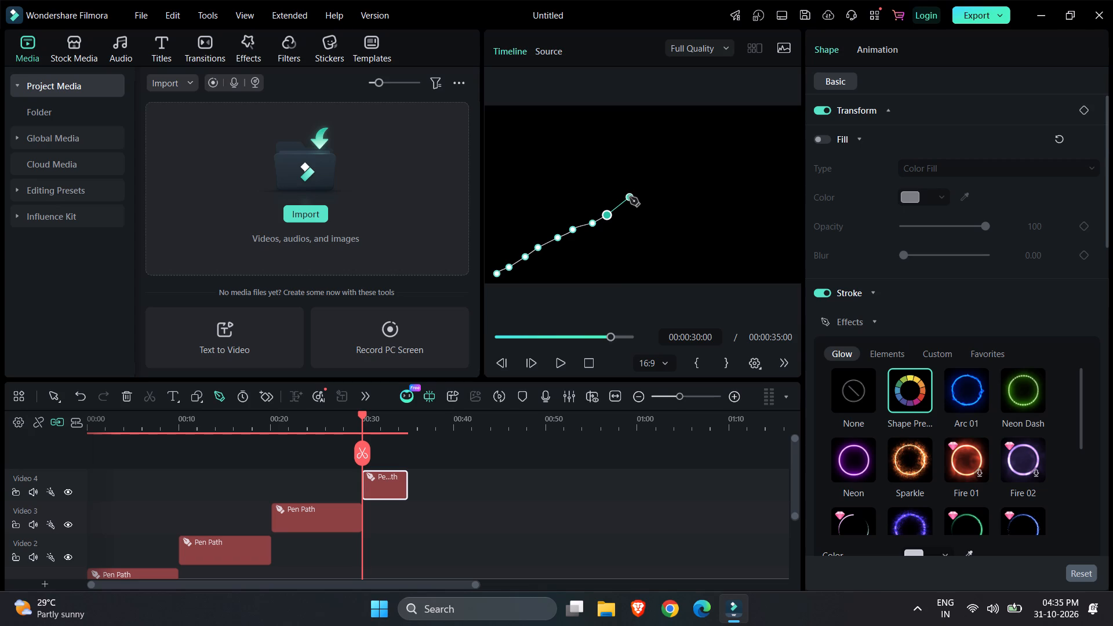
Continue the diagonal row of points from the frame's centre up to its upper-right corner.
left_click(620, 205)
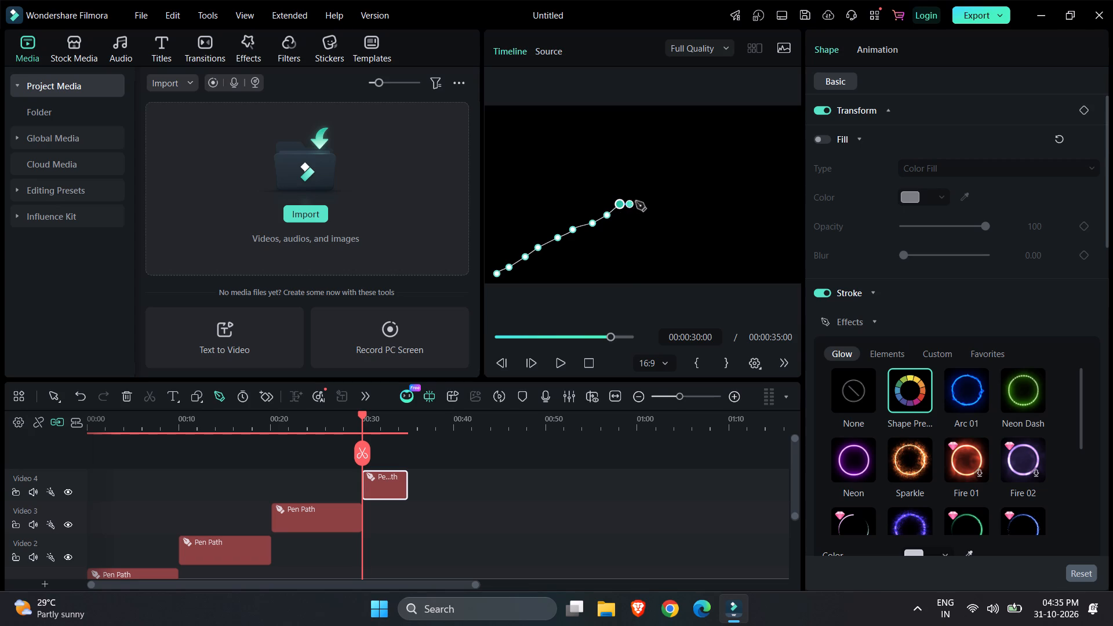
left_click(635, 192)
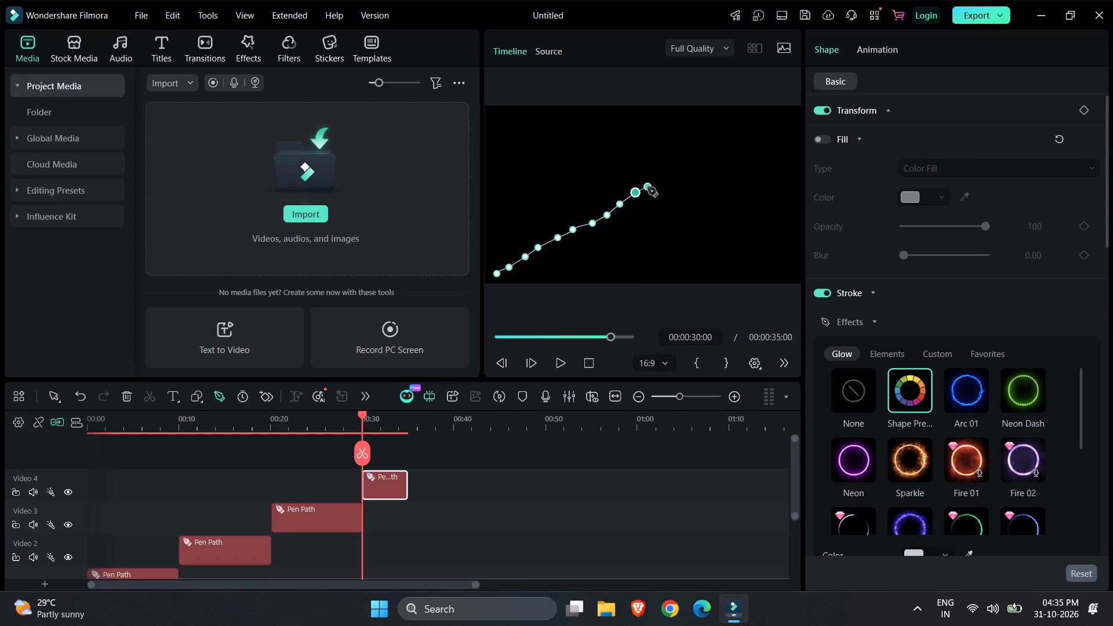
left_click(649, 185)
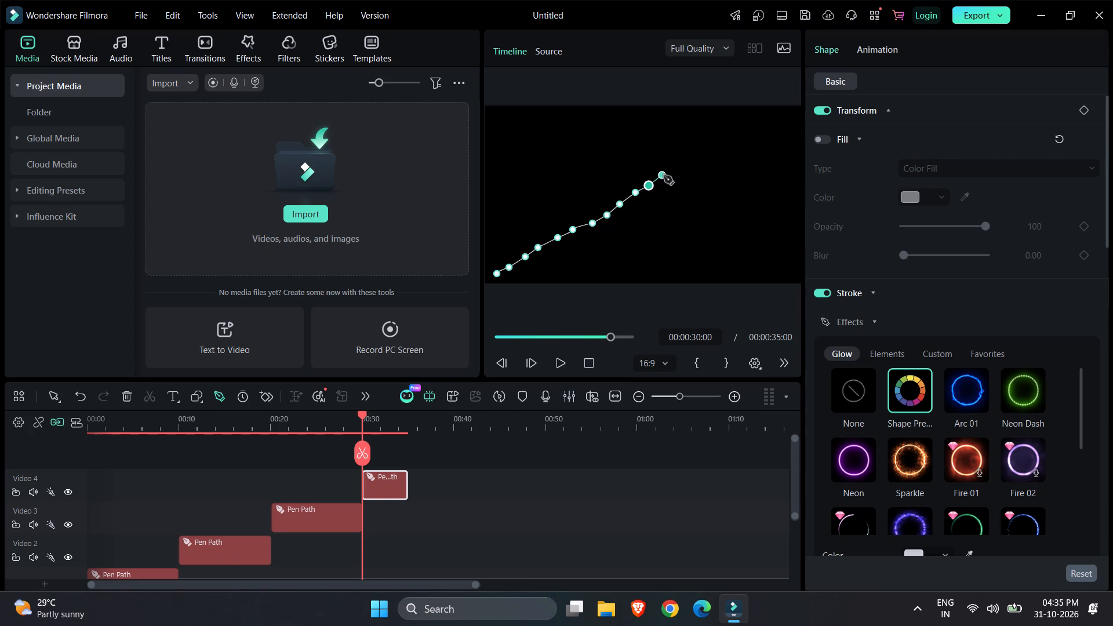
left_click(664, 176)
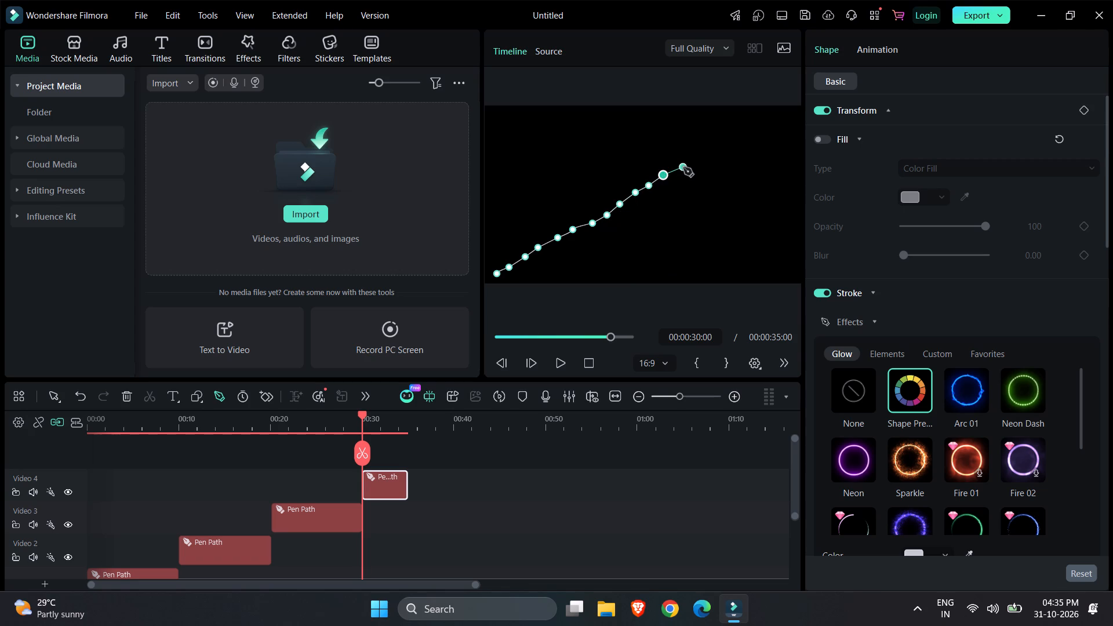
left_click(683, 168)
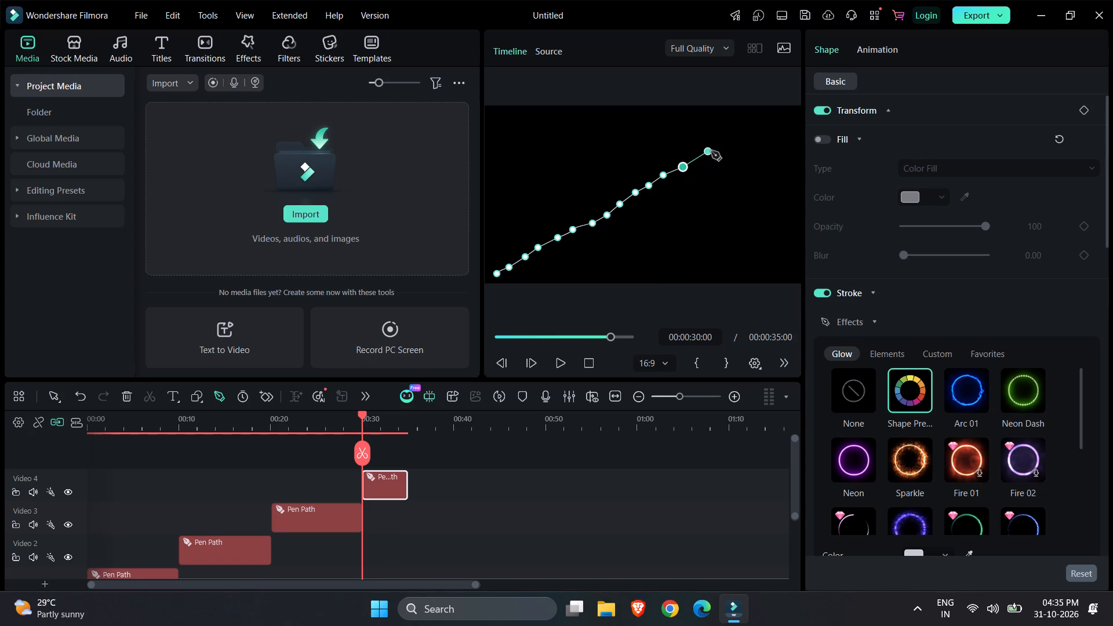
left_click(704, 156)
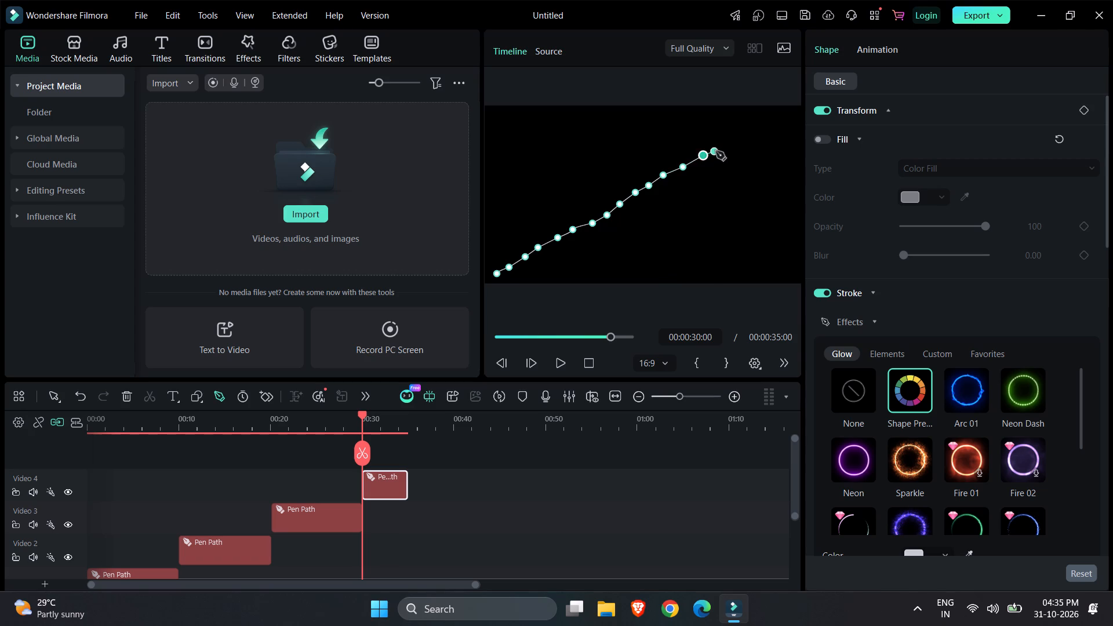
left_click(721, 147)
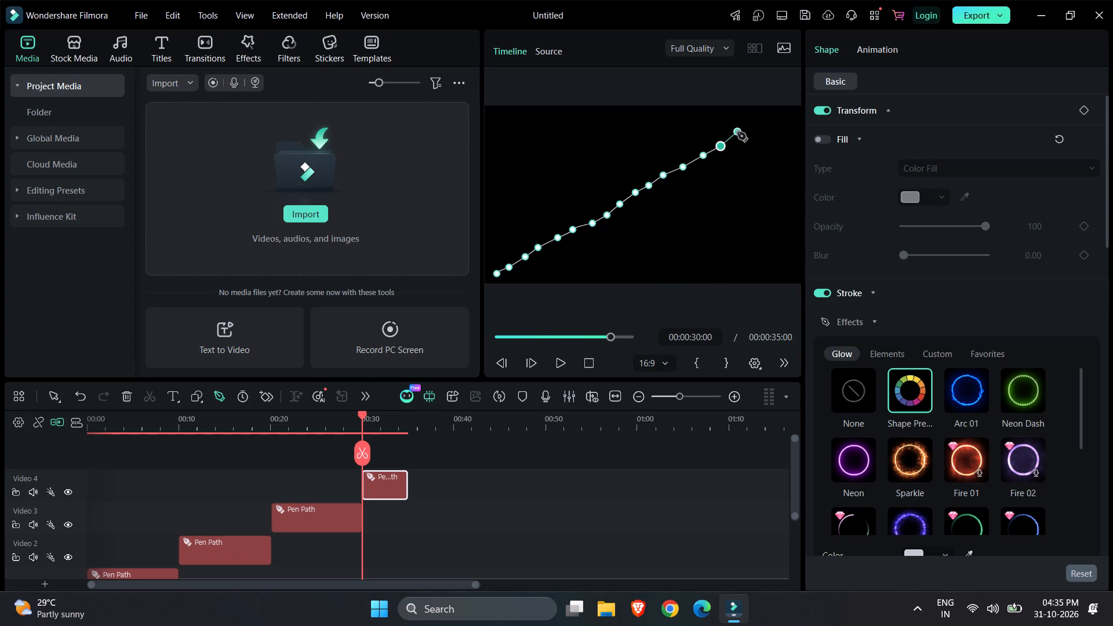
left_click(740, 136)
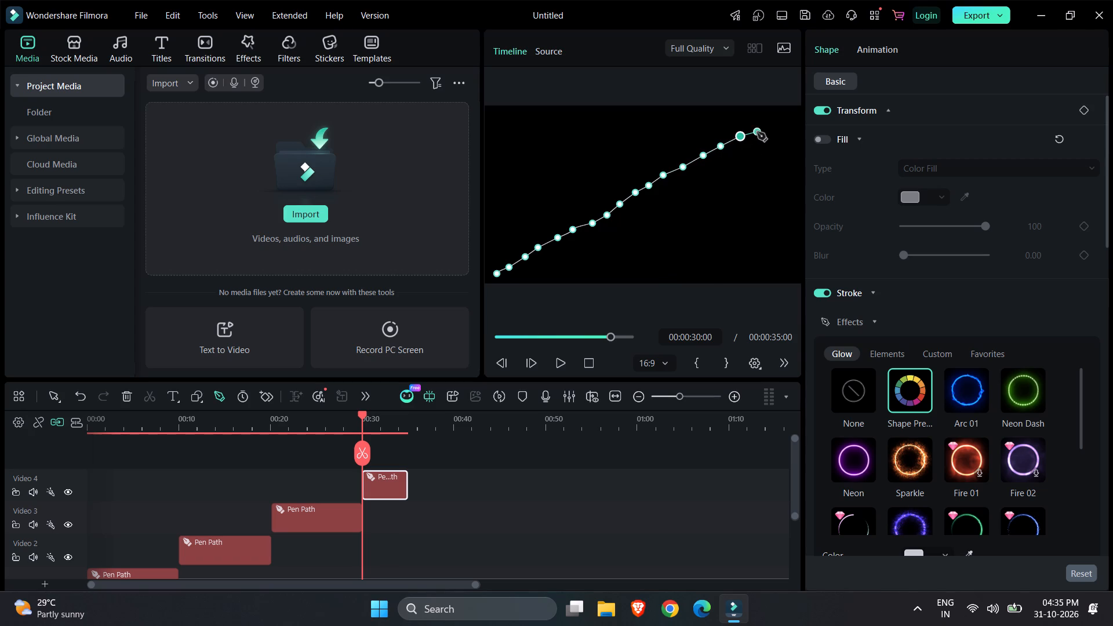
left_click(757, 130)
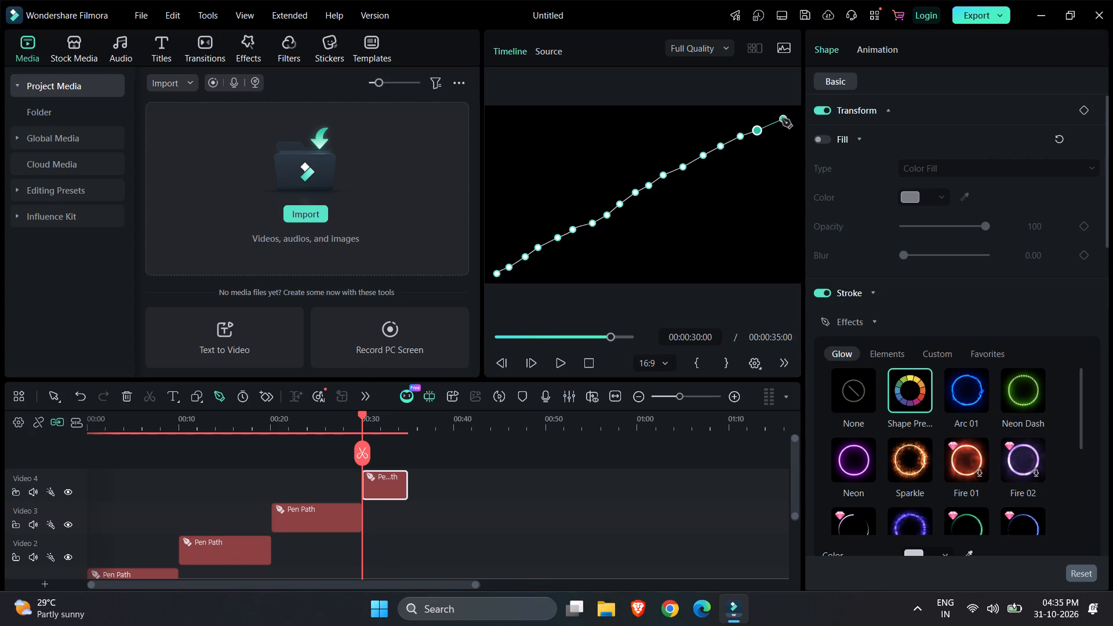
left_click(777, 119)
left_click(796, 109)
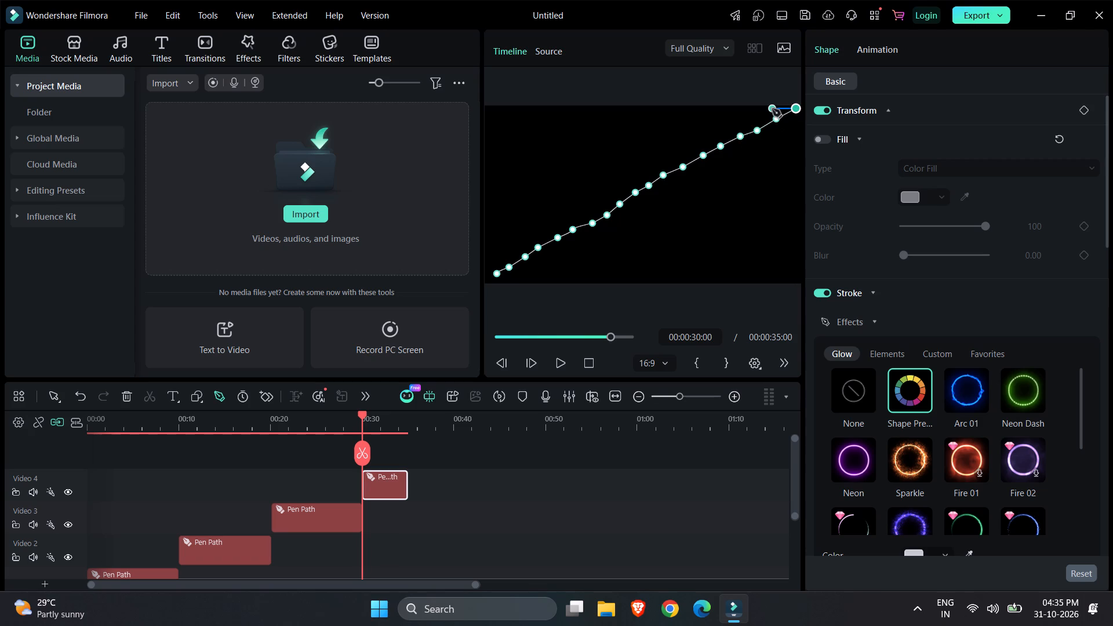
Place a row of path points leftward along the frame's top edge to the upper-left corner.
left_click(770, 109)
left_click(751, 109)
left_click_drag(728, 109, 722, 109)
left_click(707, 109)
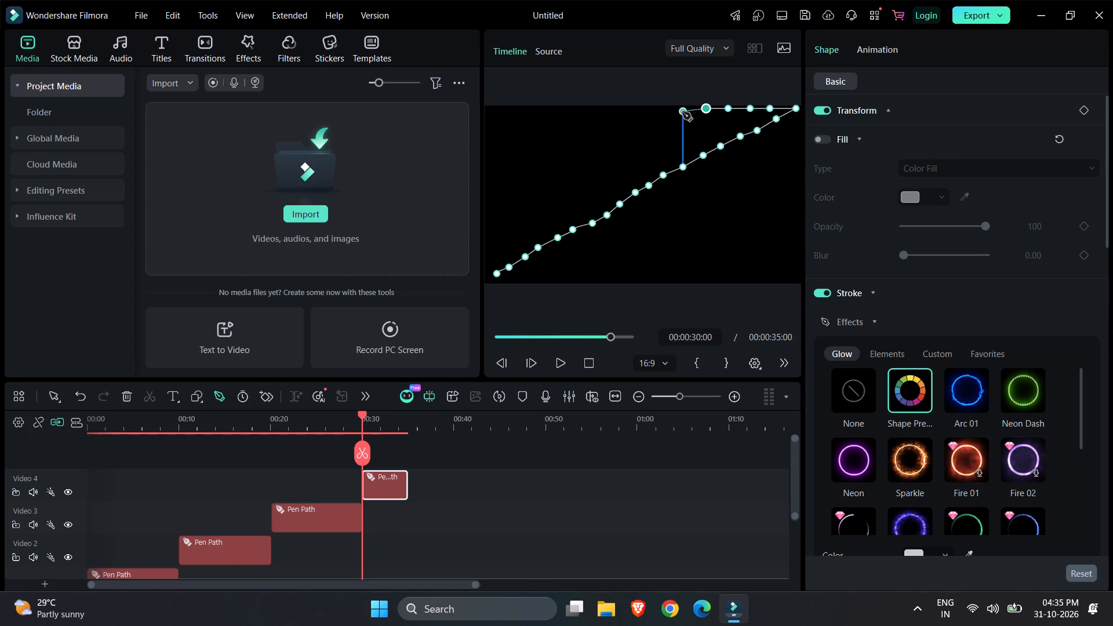
left_click(682, 112)
left_click(654, 112)
left_click(638, 114)
left_click(616, 109)
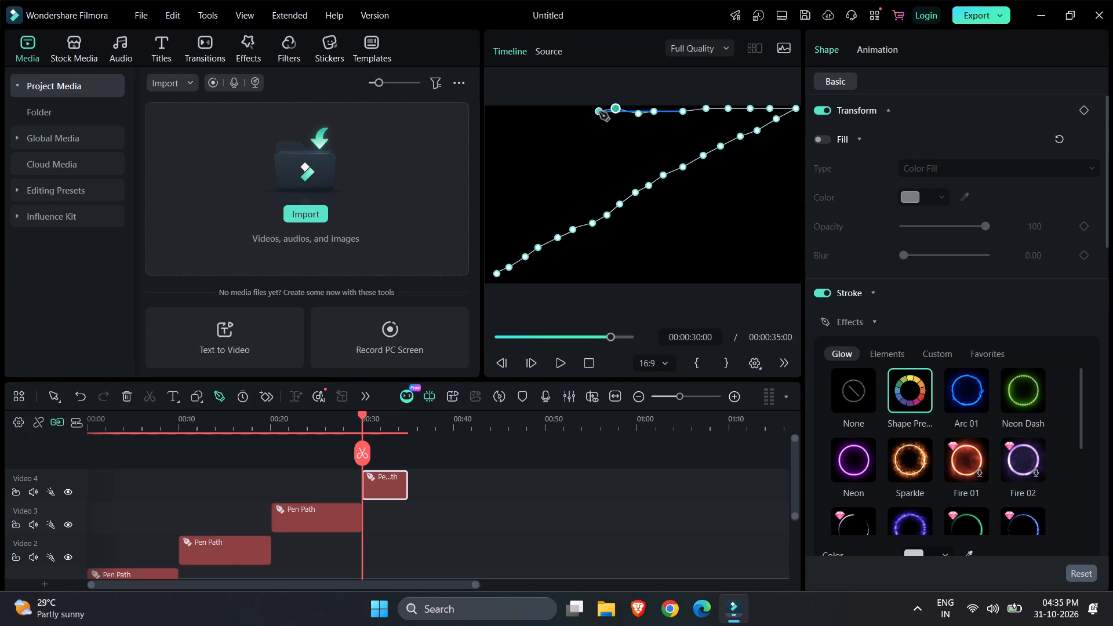
left_click(599, 112)
left_click(576, 112)
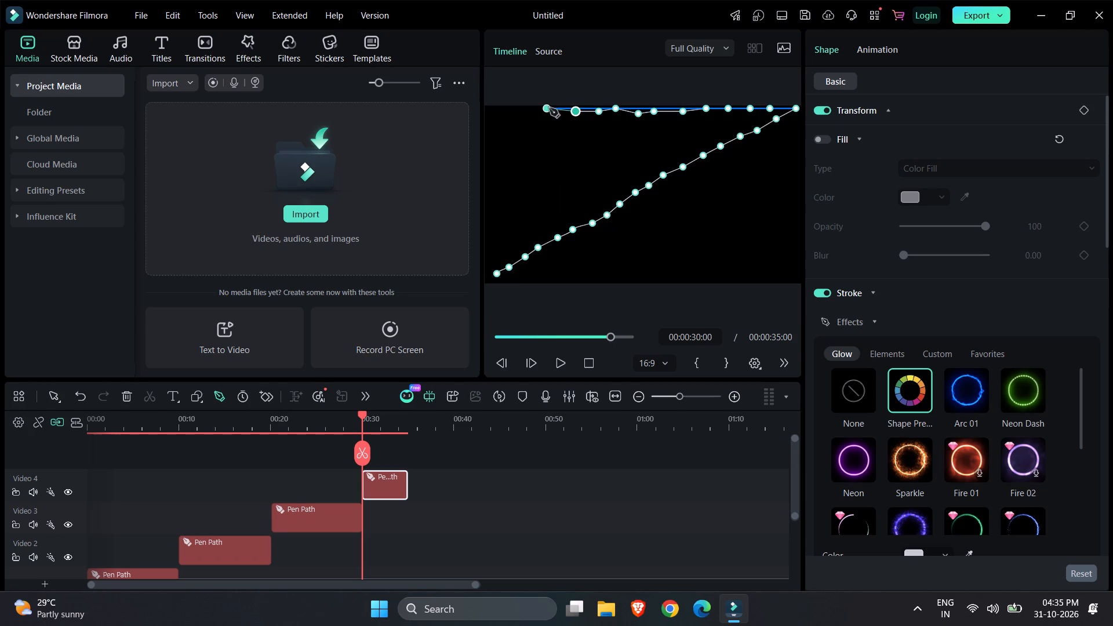
left_click(555, 114)
left_click(531, 114)
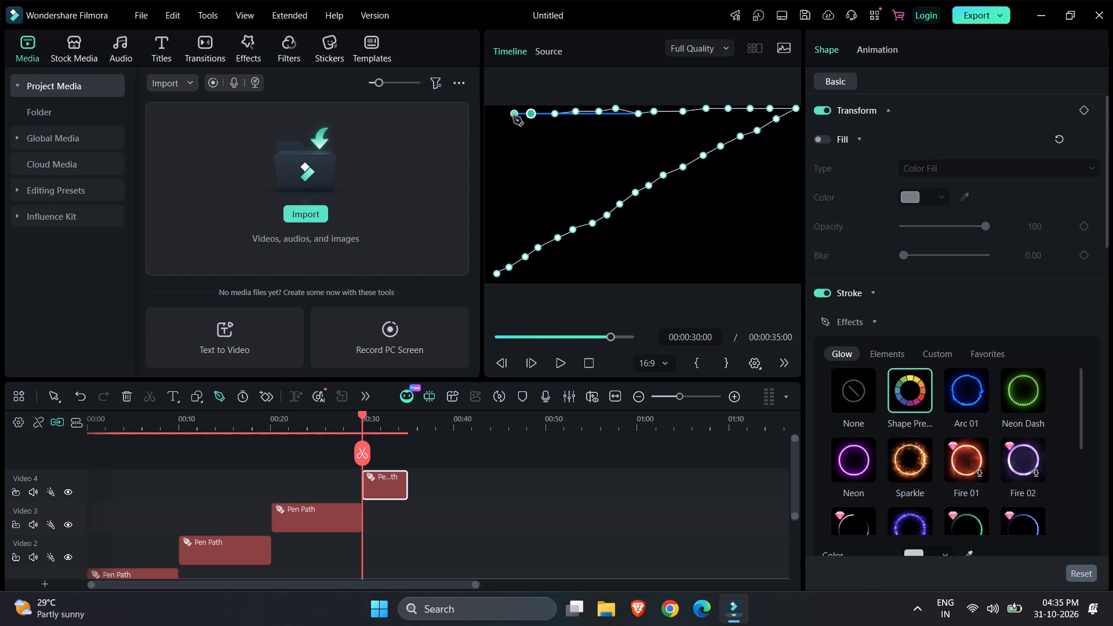
left_click(513, 117)
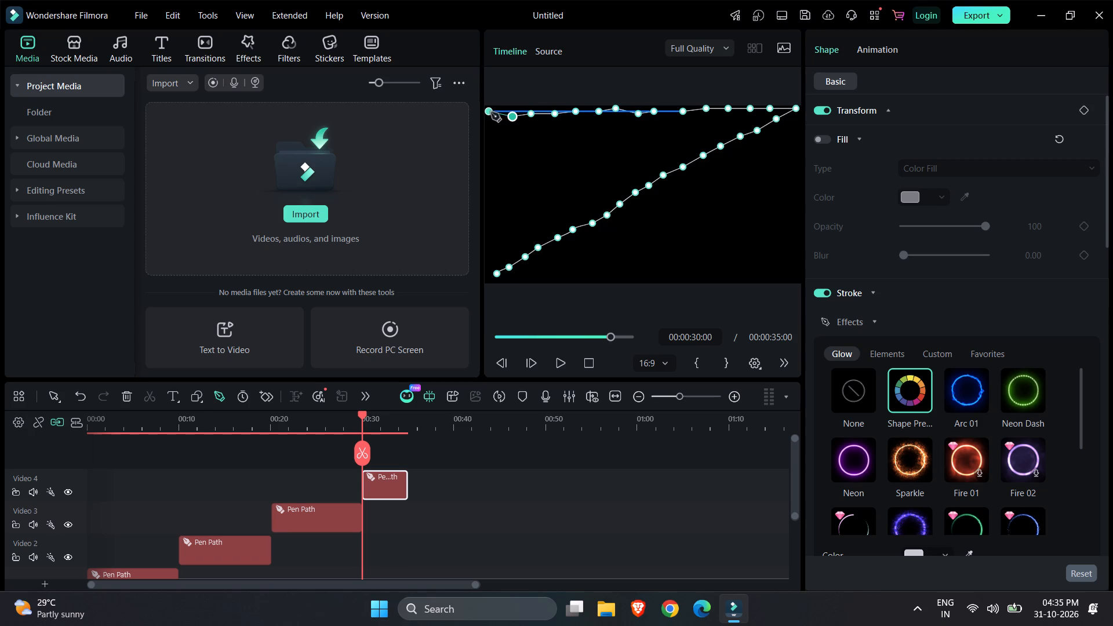
left_click(491, 112)
Turn the path down from the frame's upper-left corner and place a second row of points rightward, just below the top row.
left_click(501, 122)
left_click(512, 138)
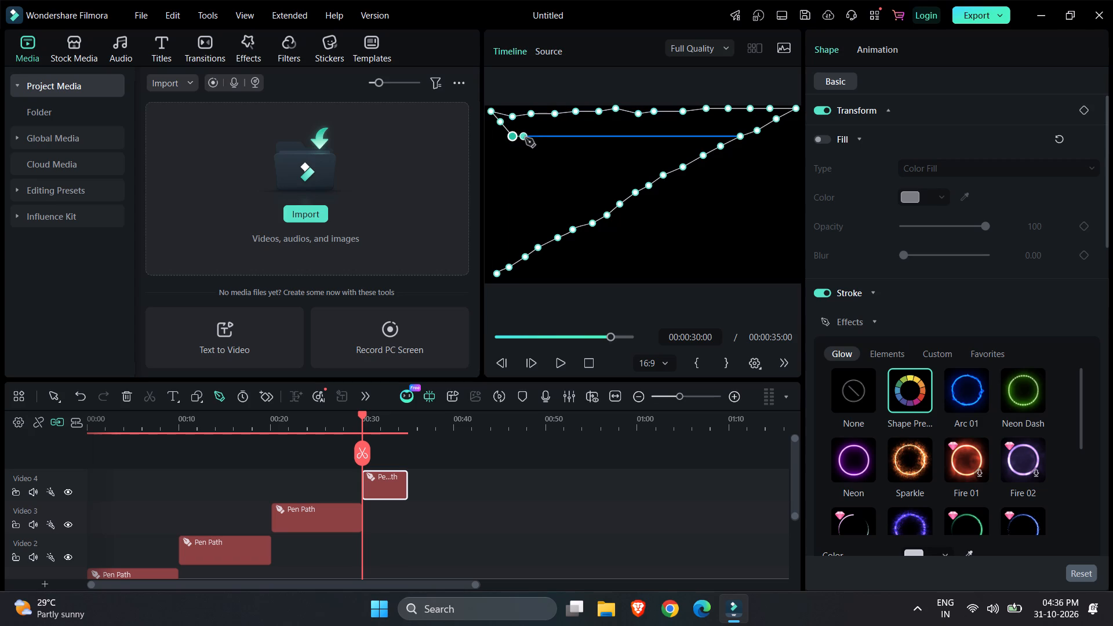
left_click(525, 138)
left_click(545, 139)
left_click(565, 137)
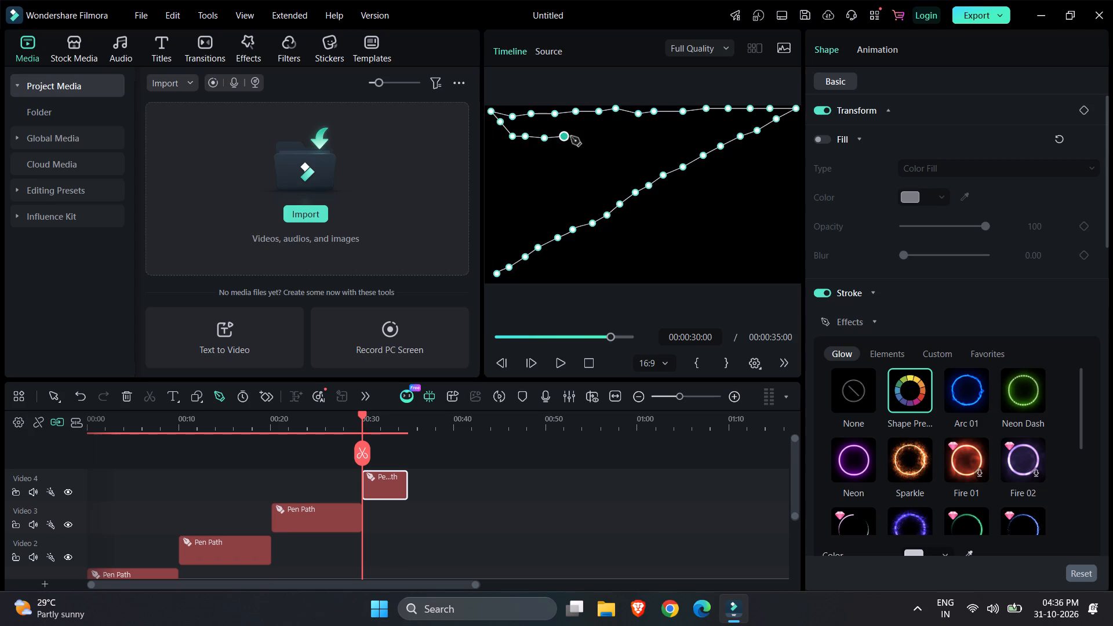
left_click(581, 133)
left_click(605, 132)
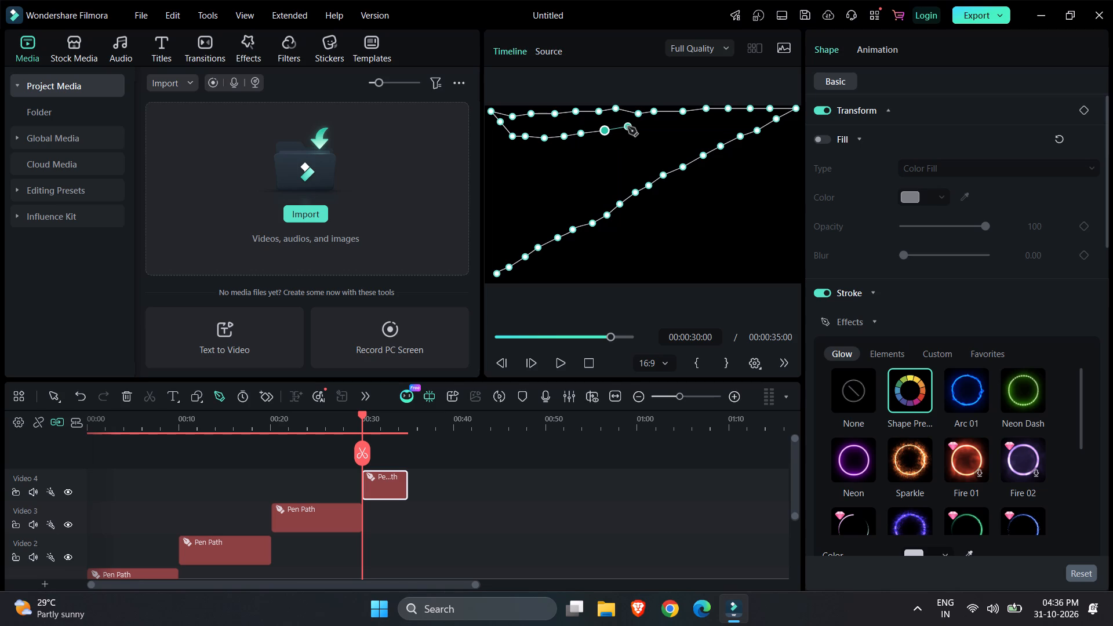
left_click(630, 132)
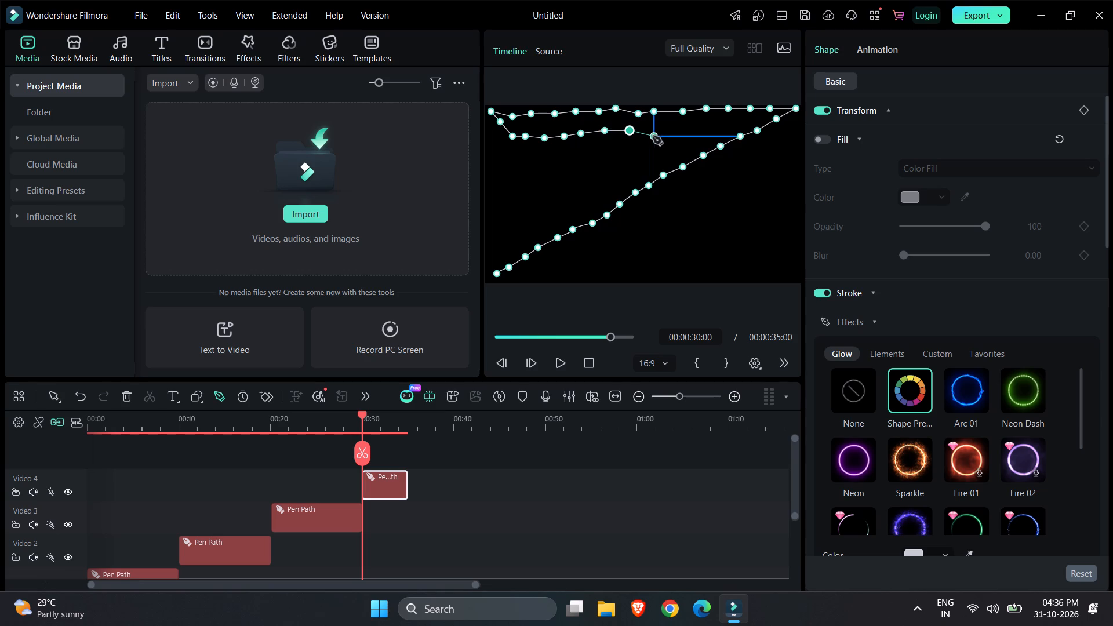
left_click(650, 132)
left_click(669, 132)
left_click(687, 132)
left_click(708, 132)
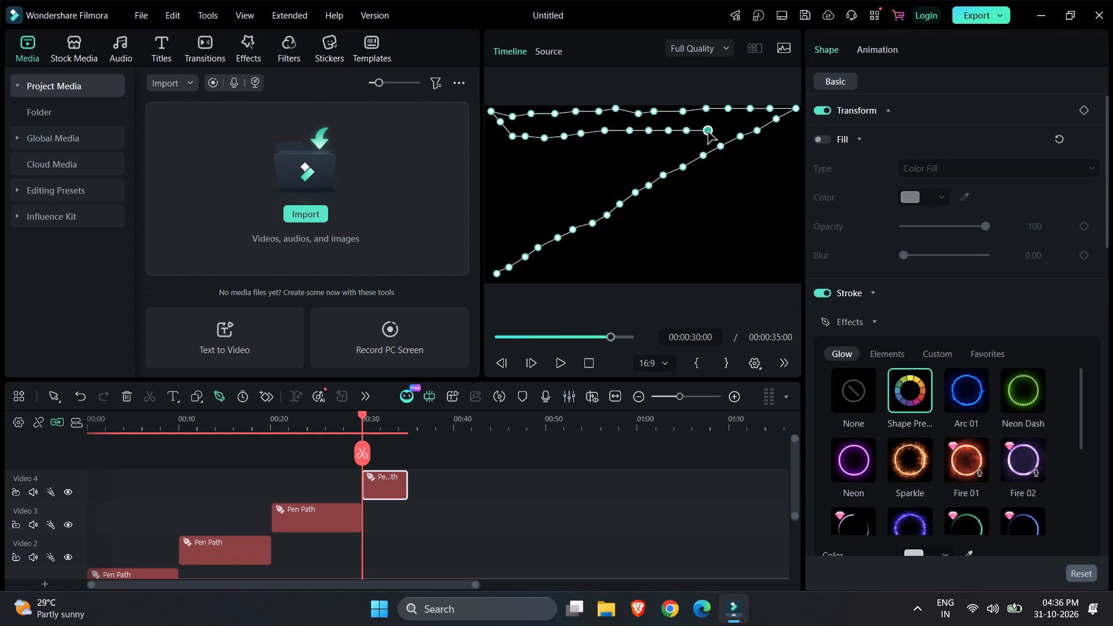
left_click(728, 129)
left_click(762, 119)
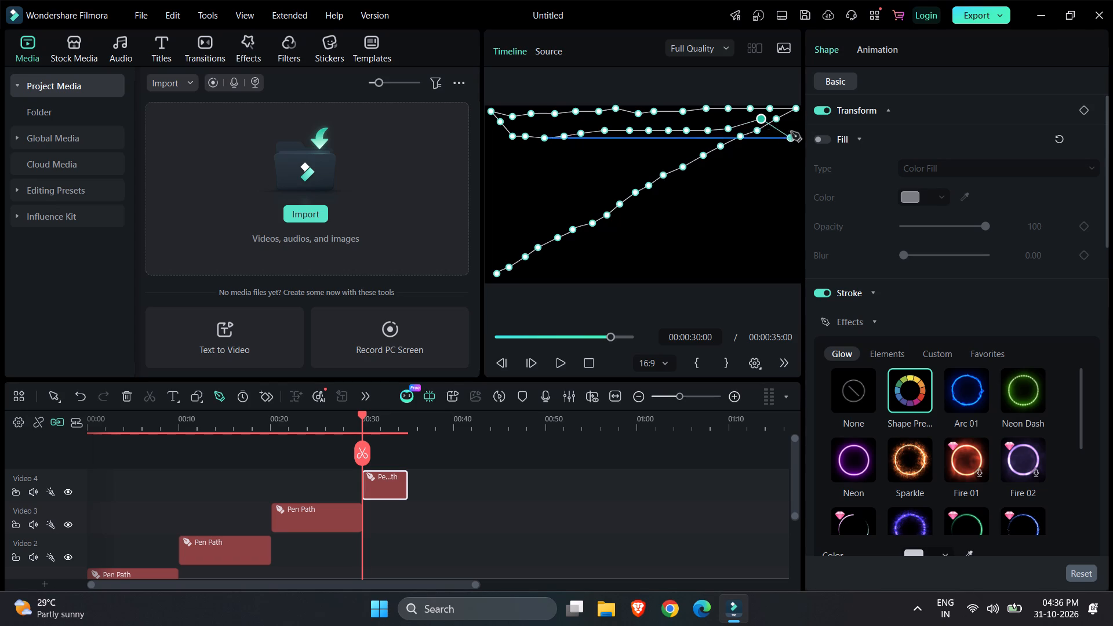
Take the path down the frame's right edge and start a third row of points leftward to just right of the centre.
left_click(791, 129)
left_click(791, 152)
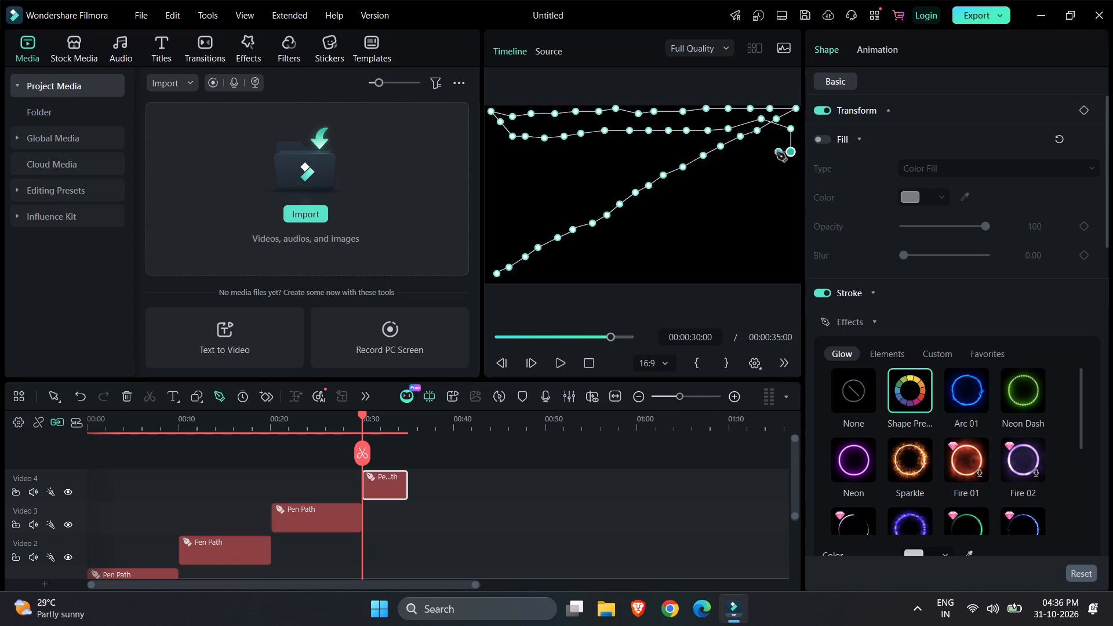
left_click(777, 152)
left_click(766, 156)
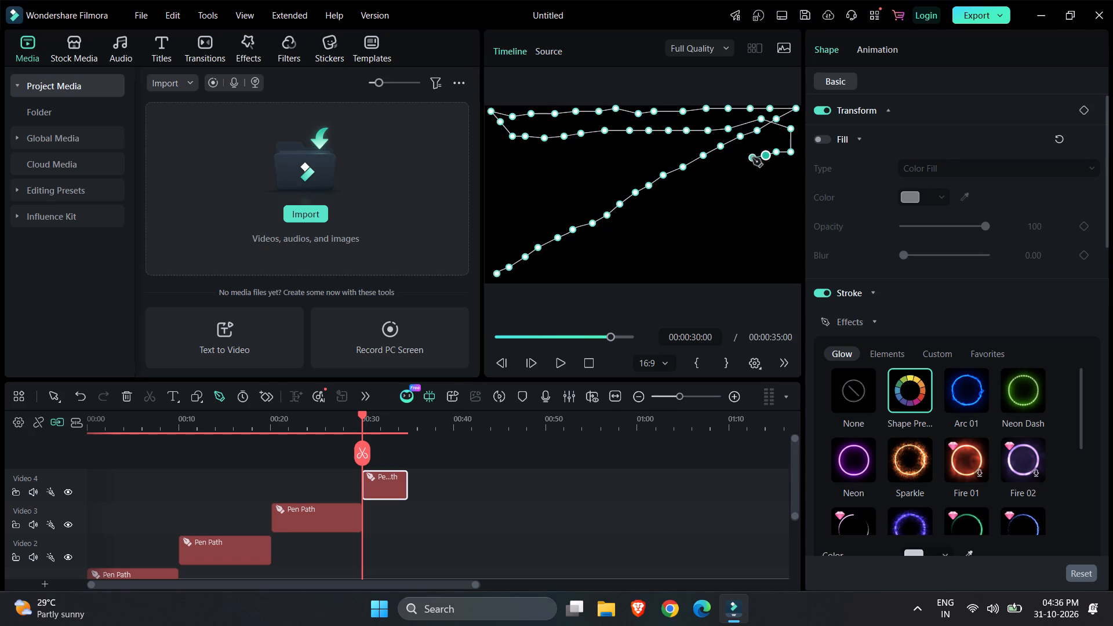
left_click(752, 158)
left_click(733, 156)
left_click(716, 156)
left_click_drag(679, 156, 683, 151)
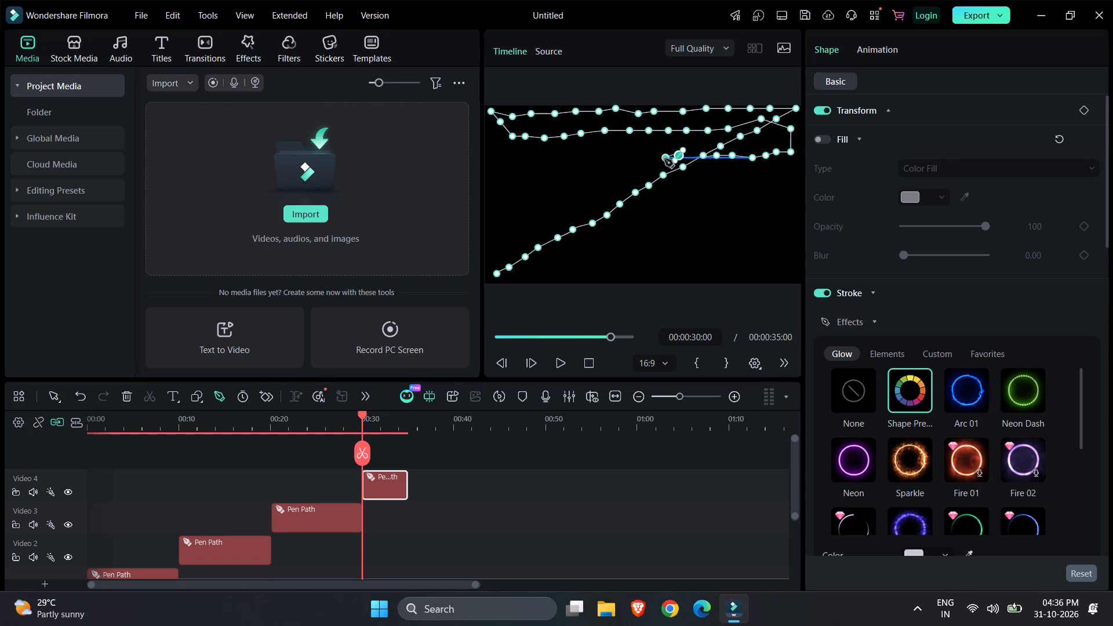
Continue the third row of path points leftward to the frame's left edge.
left_click(664, 159)
left_click(642, 161)
left_click(622, 159)
left_click(592, 159)
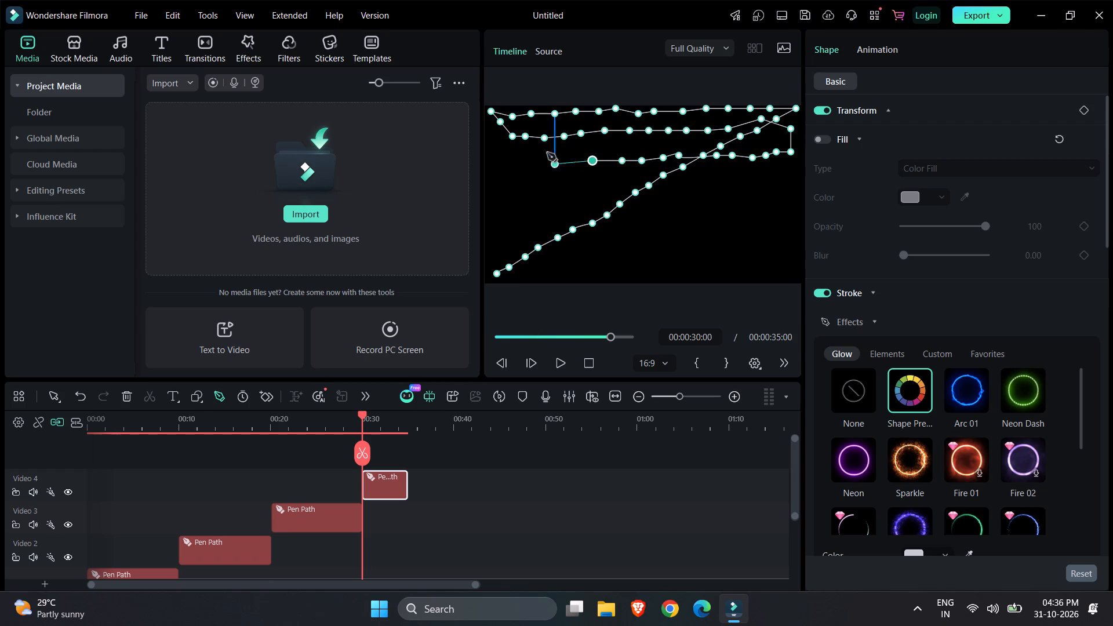
left_click(568, 161)
left_click(549, 164)
left_click(524, 165)
left_click(505, 161)
left_click(490, 161)
Drop the path down the left edge, then place points rightward and diagonally down across the first diagonal.
left_click(490, 185)
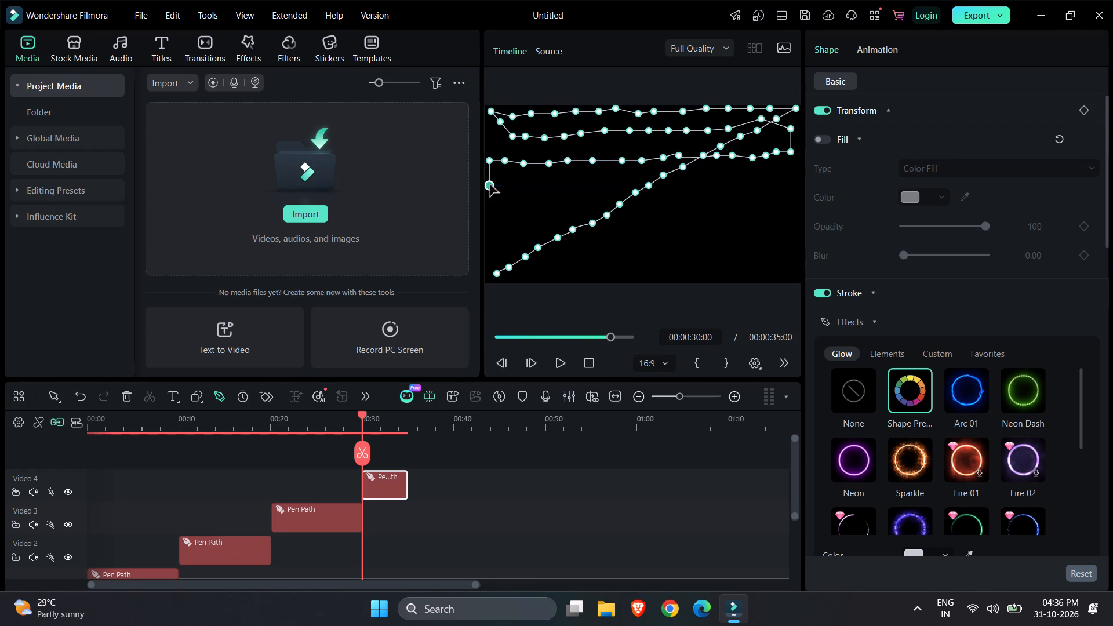
left_click(504, 185)
left_click(523, 185)
left_click(544, 194)
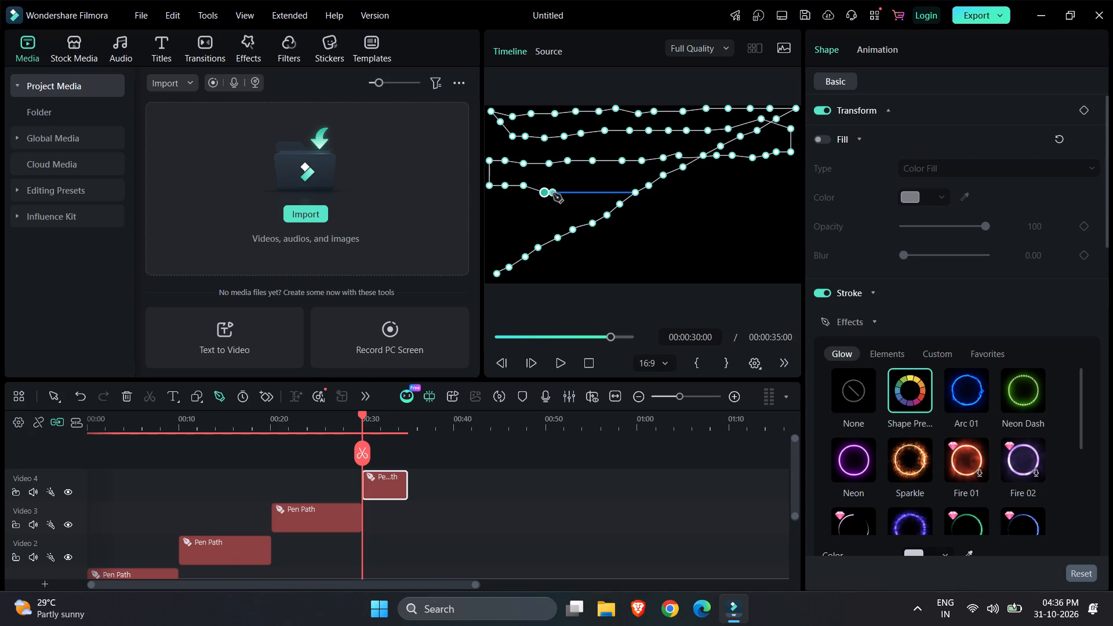
left_click(556, 200)
left_click(571, 205)
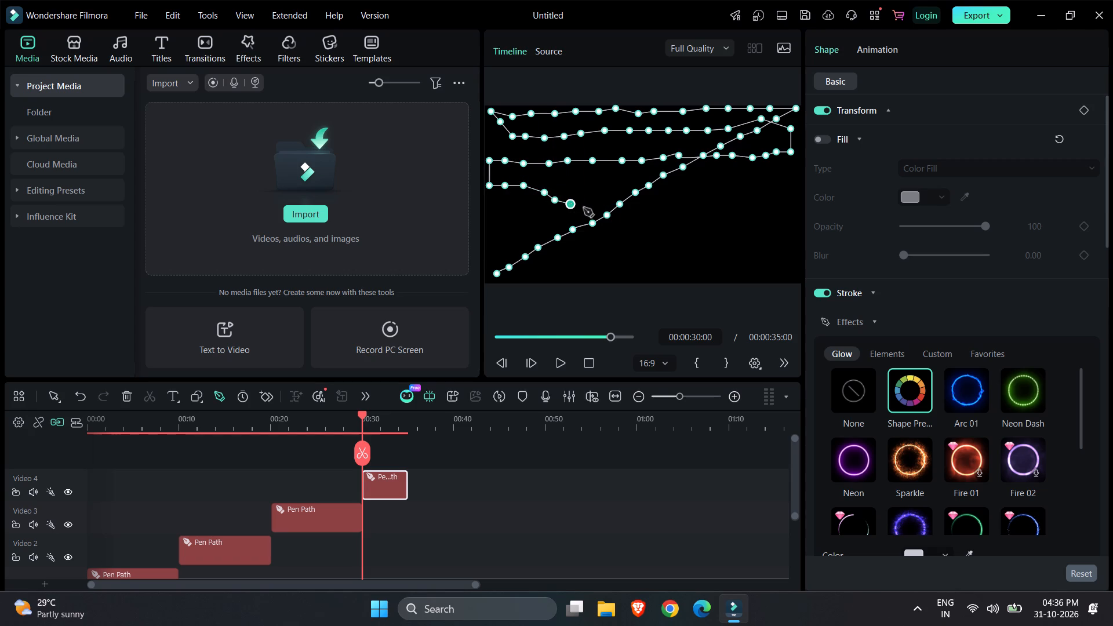
left_click(585, 208)
left_click(614, 223)
Continue the descending diagonal of points to the frame's bottom edge and along it to the lower-right corner.
left_click(628, 232)
left_click(645, 239)
left_click(659, 244)
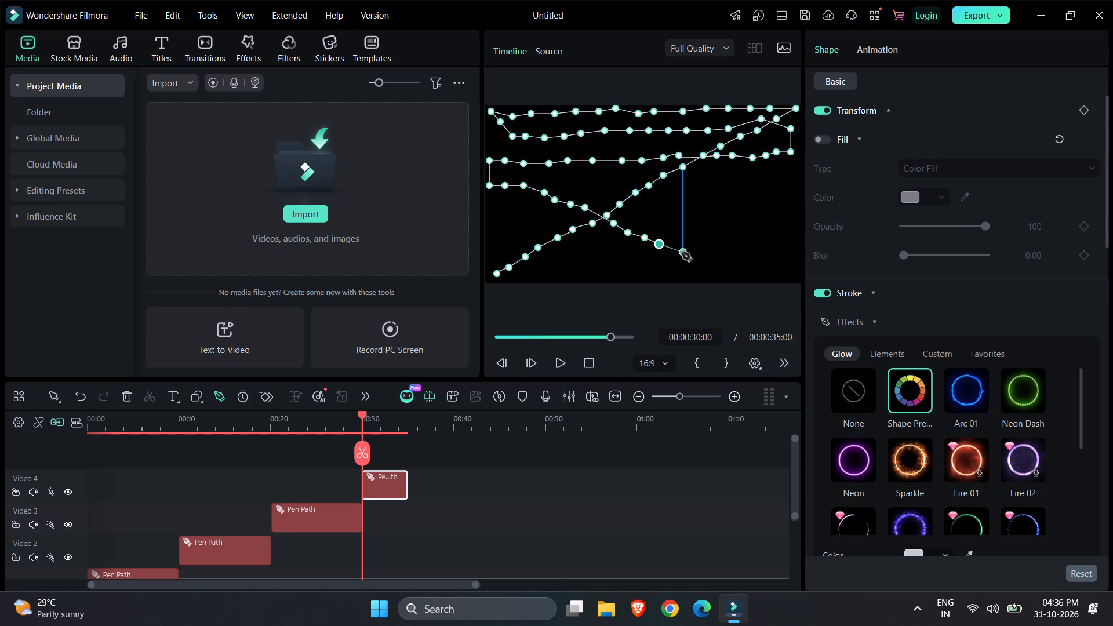
left_click(682, 252)
left_click(698, 257)
left_click(718, 267)
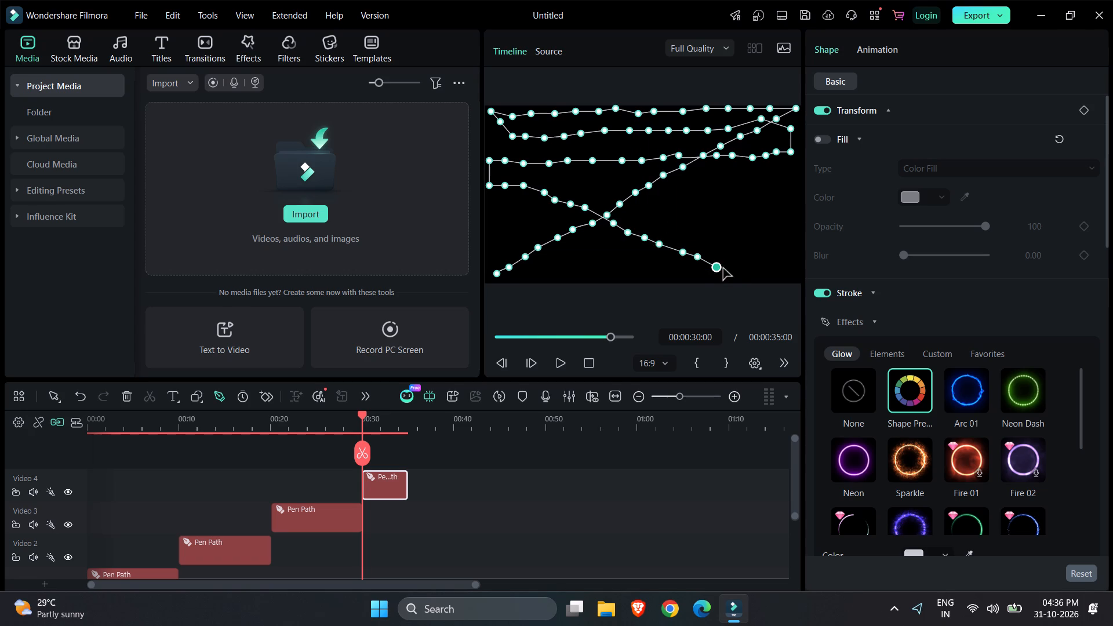
left_click(731, 273)
left_click(745, 283)
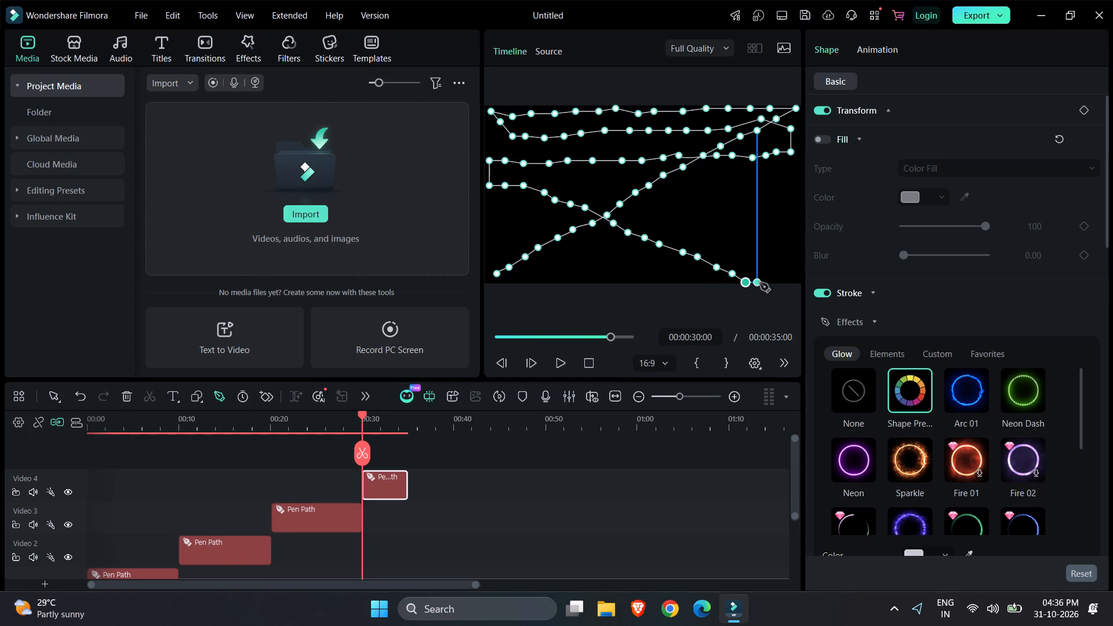
left_click(760, 283)
left_click(781, 283)
left_click(791, 283)
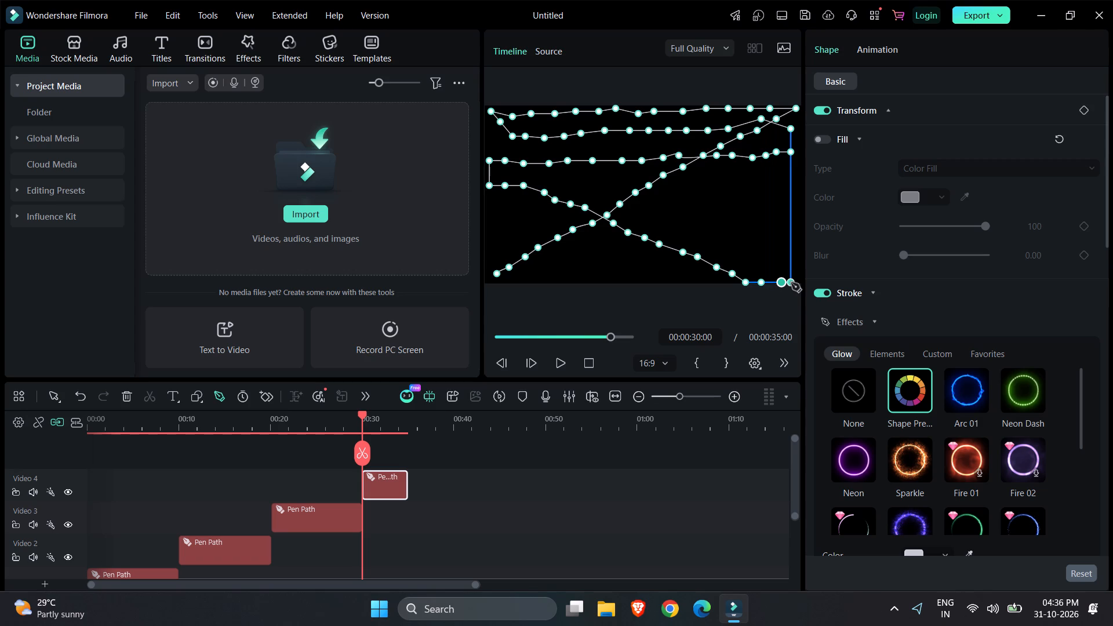
Place a column of path points up the frame's right edge from the lower-right corner to just below the third row.
left_click(794, 259)
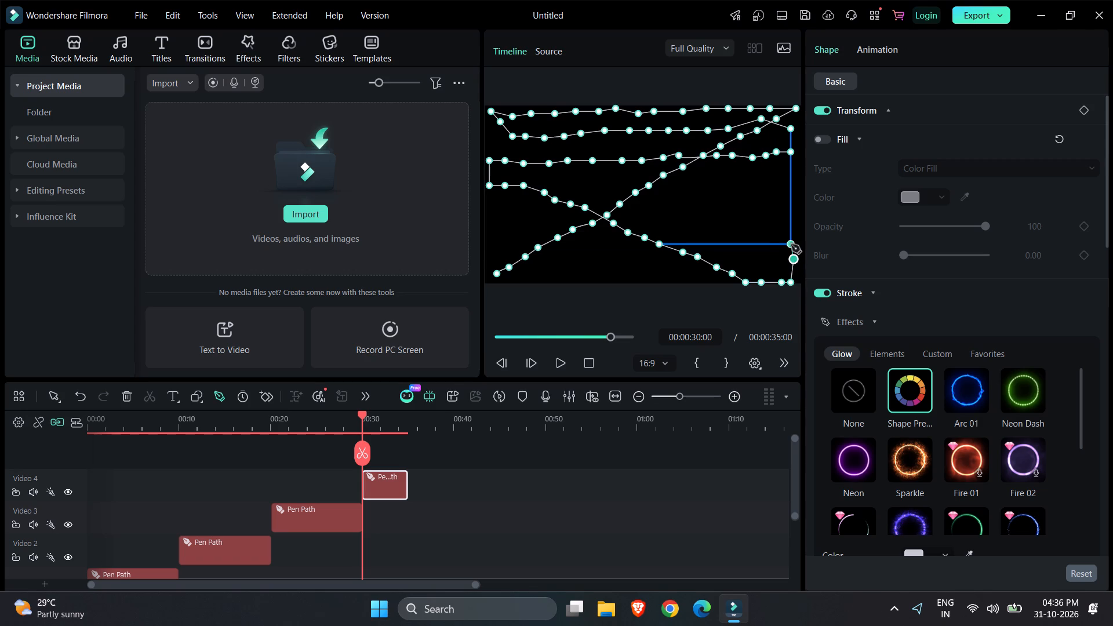
left_click(791, 245)
left_click(791, 230)
left_click(791, 213)
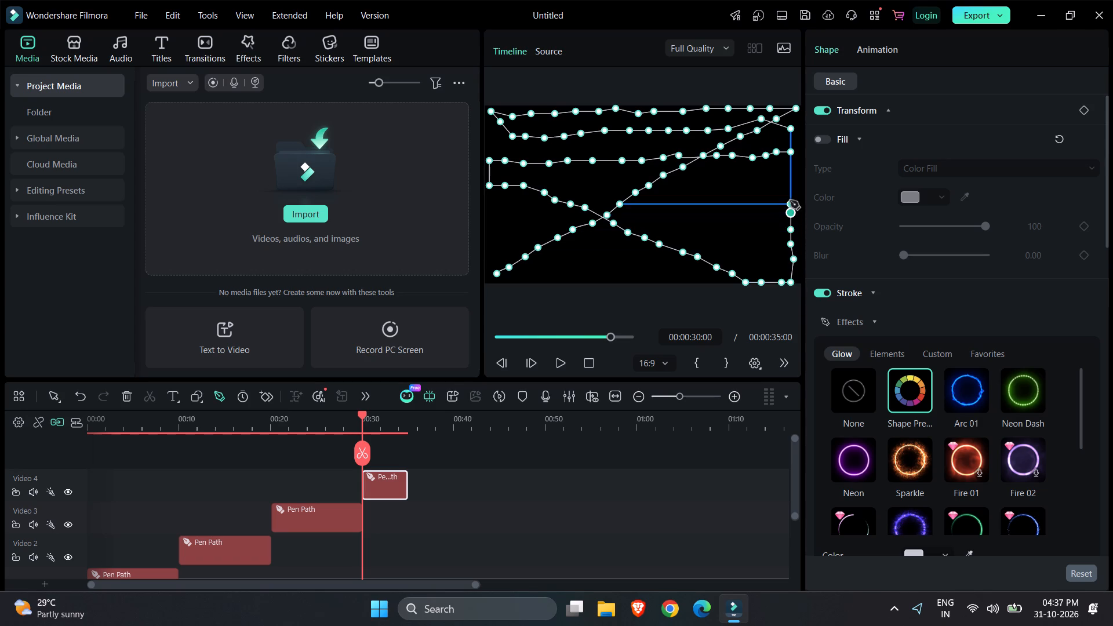
left_click(790, 201)
left_click(790, 185)
left_click(790, 169)
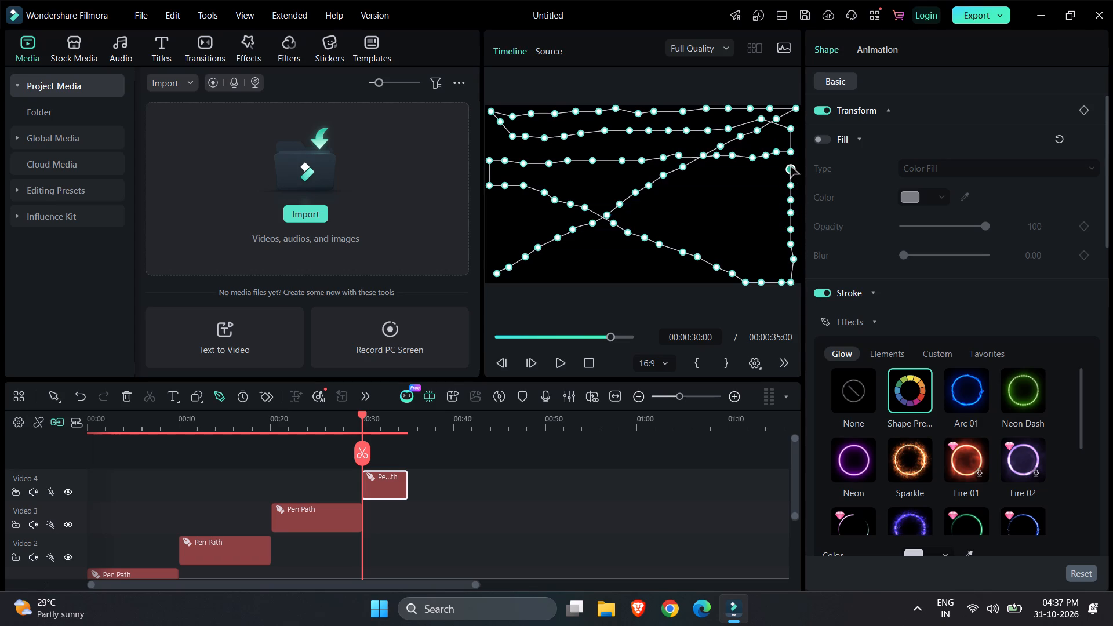
left_click(790, 165)
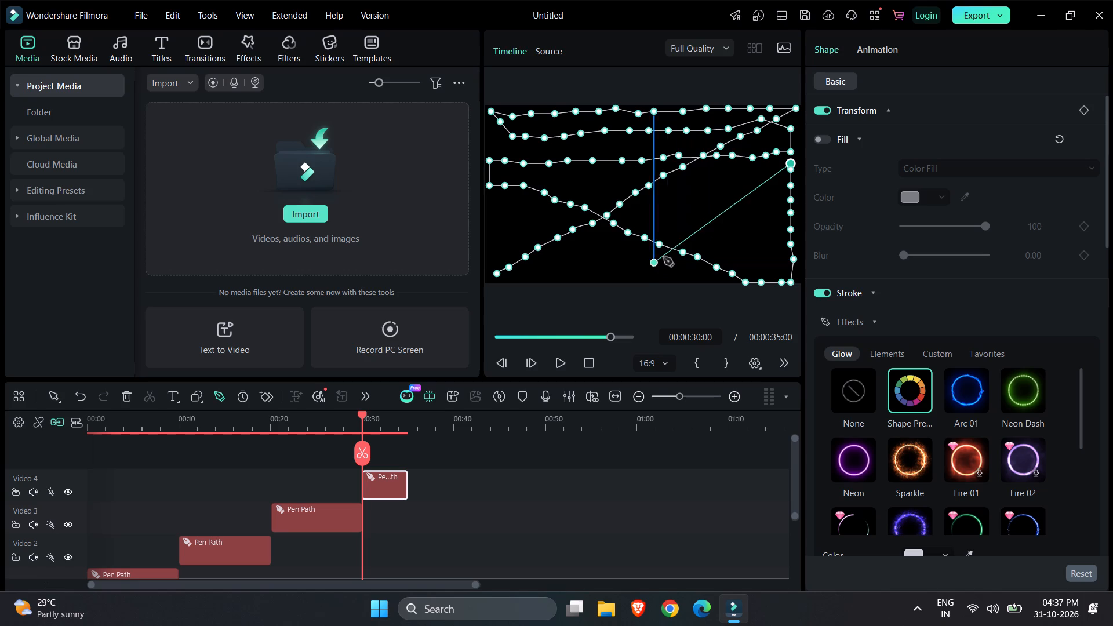
Place points diagonally down from the right edge, across the descending diagonal, to the bottom edge near the lower-left corner.
left_click(772, 171)
left_click(754, 184)
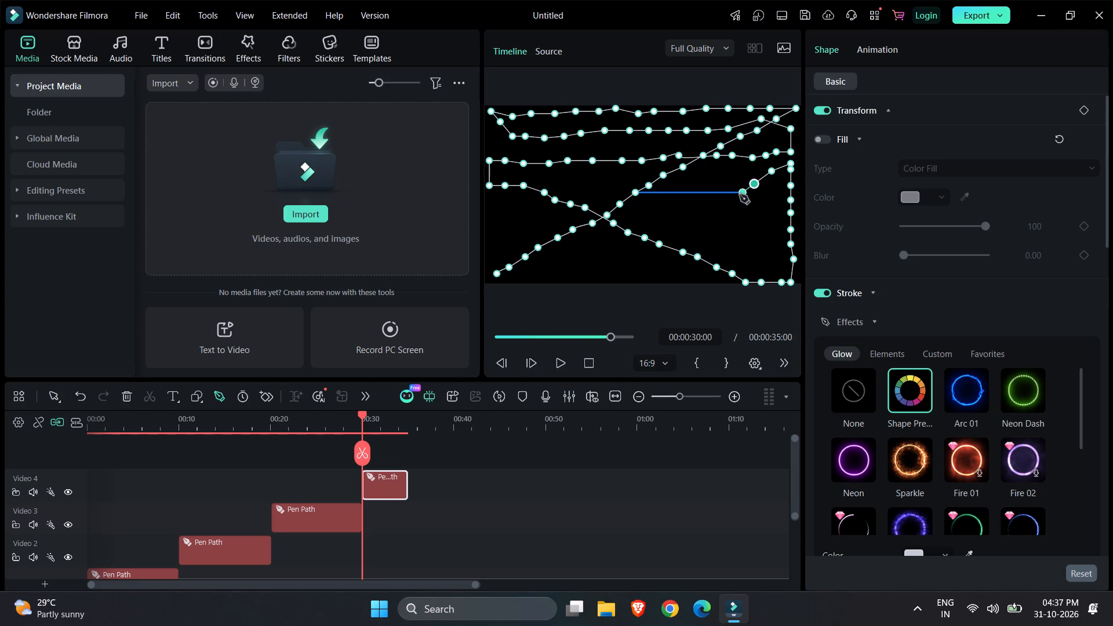
left_click(740, 195)
left_click(718, 205)
left_click(696, 234)
left_click(674, 242)
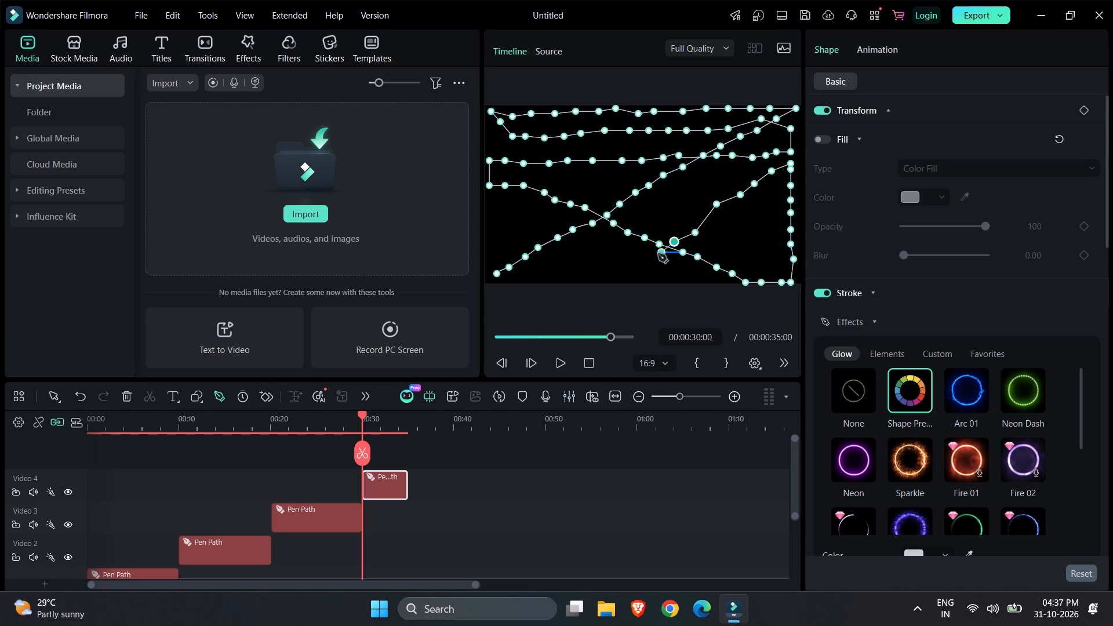
left_click(656, 257)
left_click(636, 262)
left_click(622, 268)
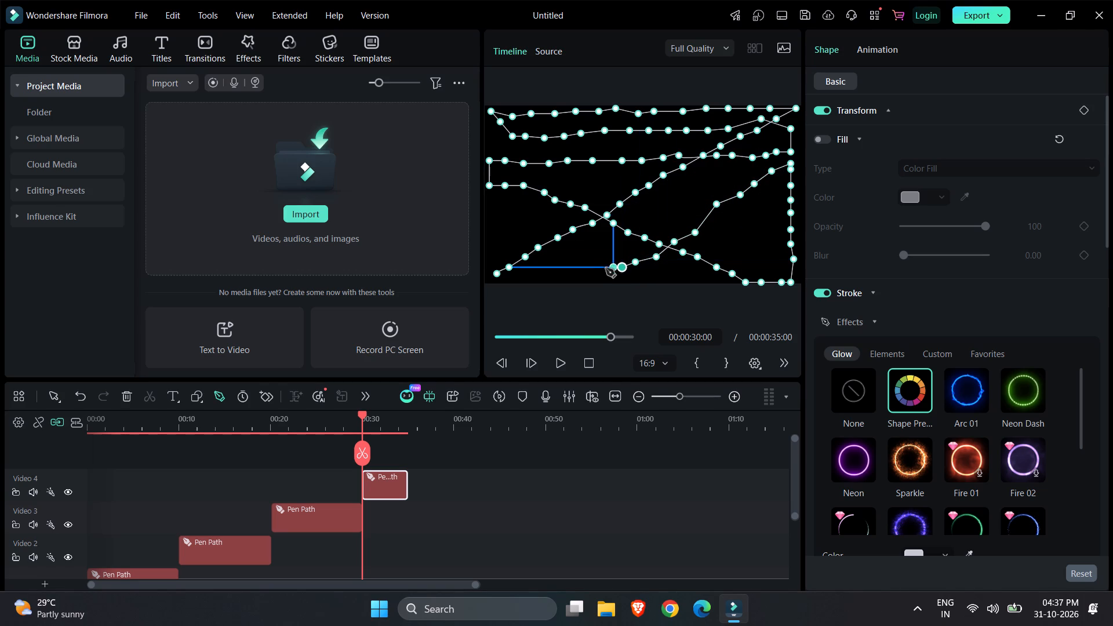
left_click(602, 271)
left_click(581, 276)
left_click(549, 283)
left_click(524, 282)
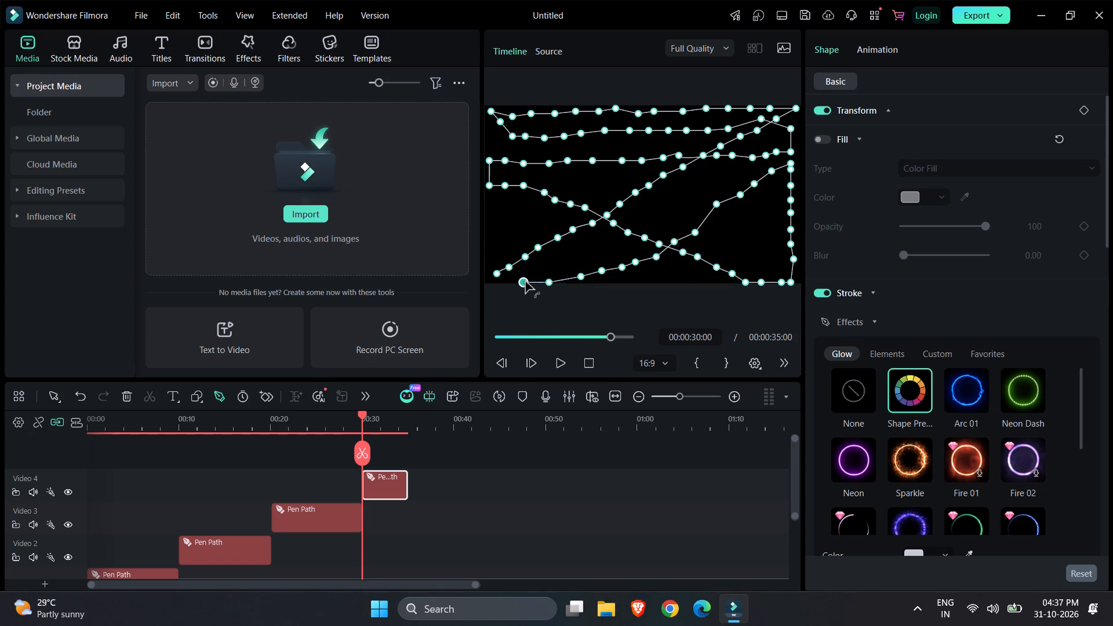
Place path points up the frame's left side from the bottom edge, ending on the row that starts the descending diagonal.
left_click_drag(509, 251, 514, 251)
left_click(506, 233)
left_click(501, 219)
left_click(491, 191)
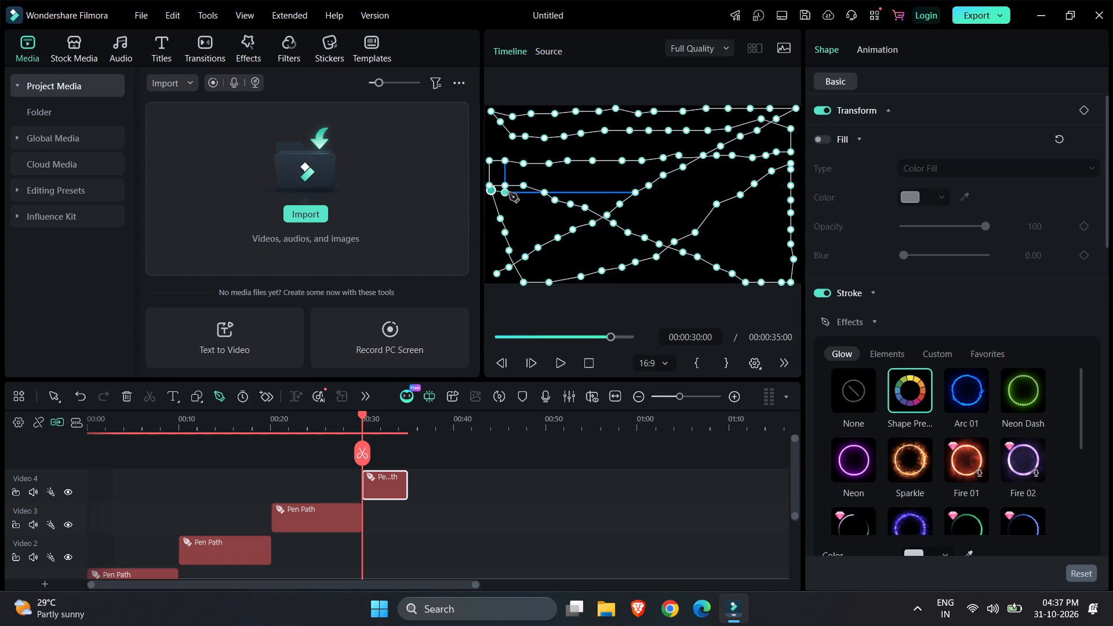
left_click(505, 184)
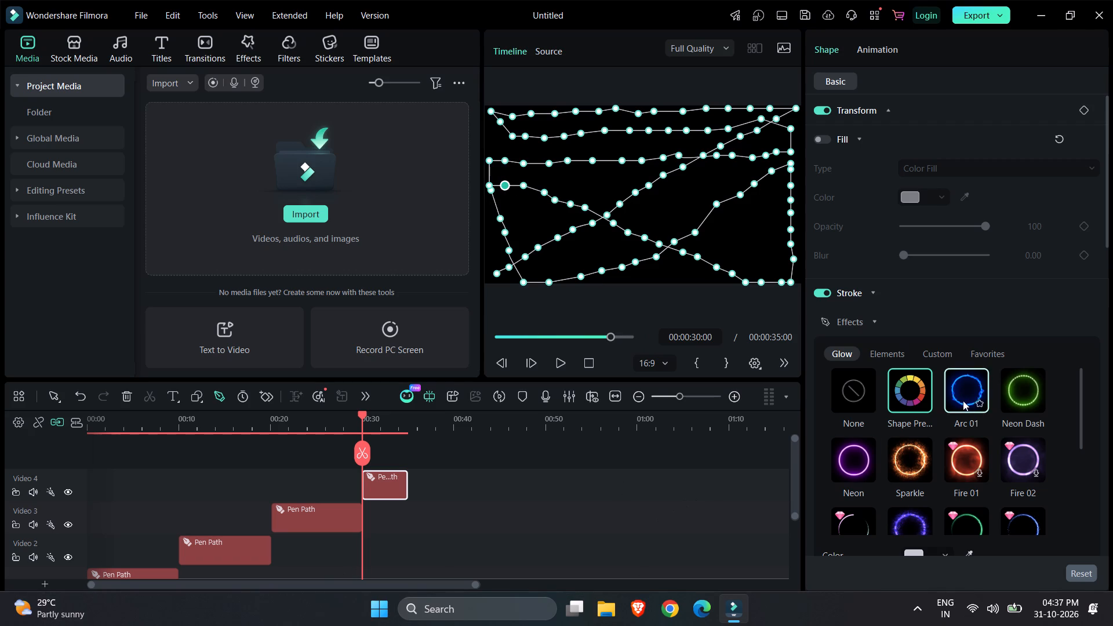
Apply the Sparkle glow effect to the fourth path's stroke and deselect the path.
left_click(908, 458)
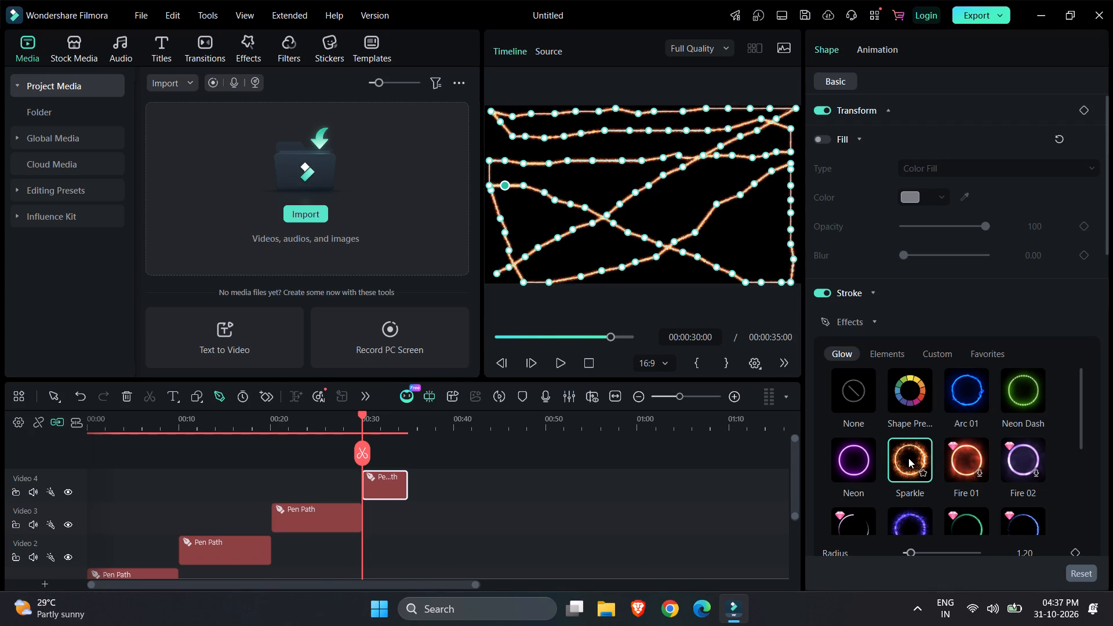
left_click(632, 482)
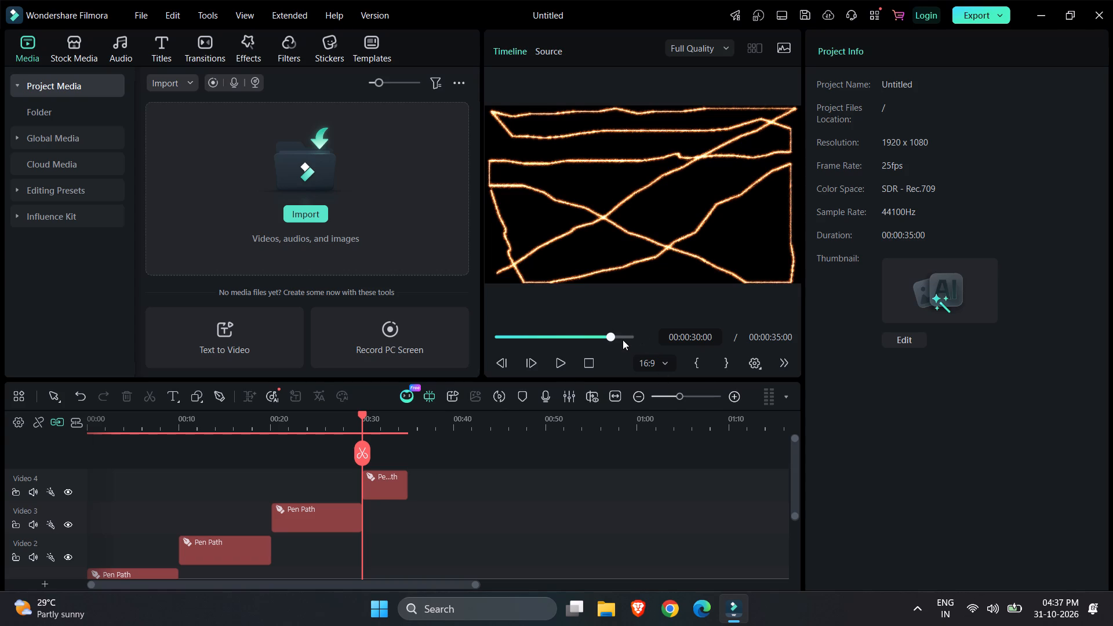
Extend the Pen Path clip on Video 4 to about 10 seconds, ending at 00:00:40:03.
left_click(398, 486)
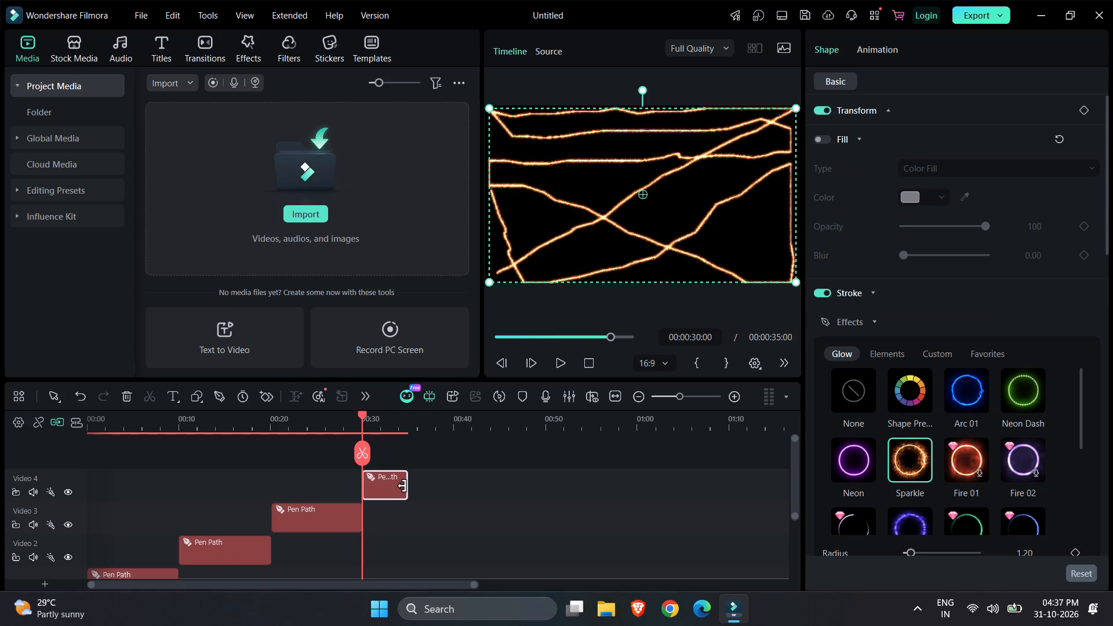
left_click_drag(404, 486, 437, 484)
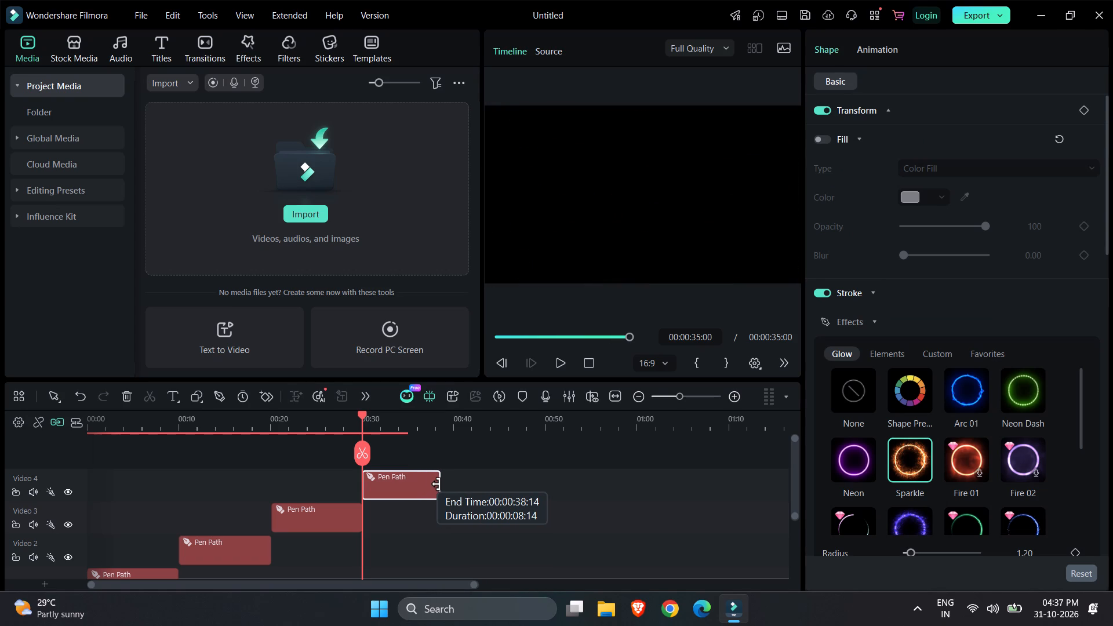
left_click_drag(437, 484, 443, 479)
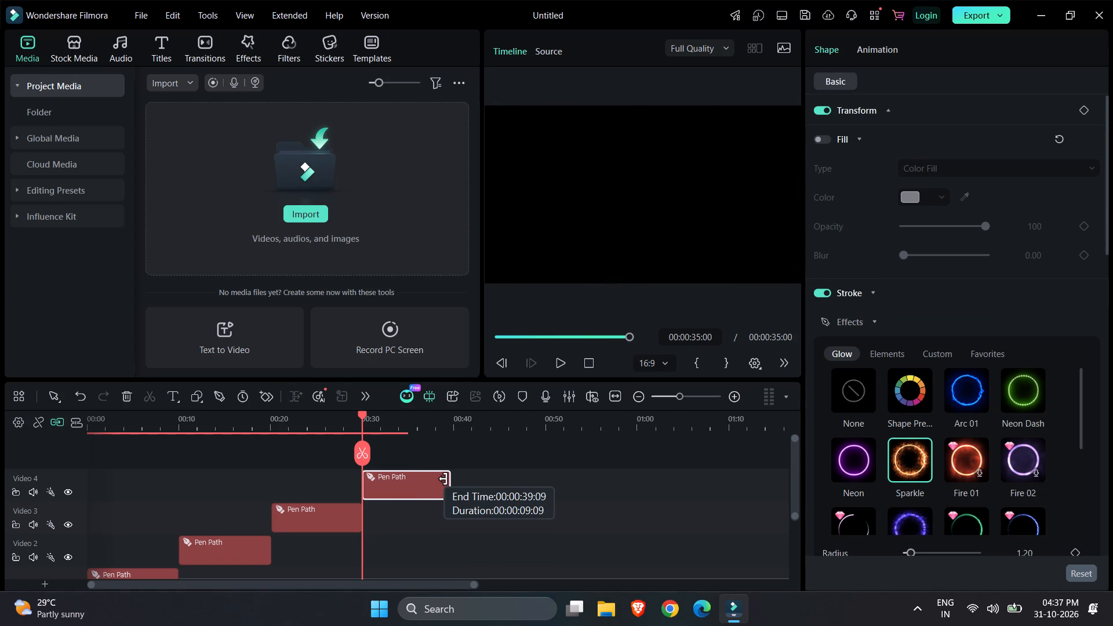
left_click_drag(443, 479, 449, 479)
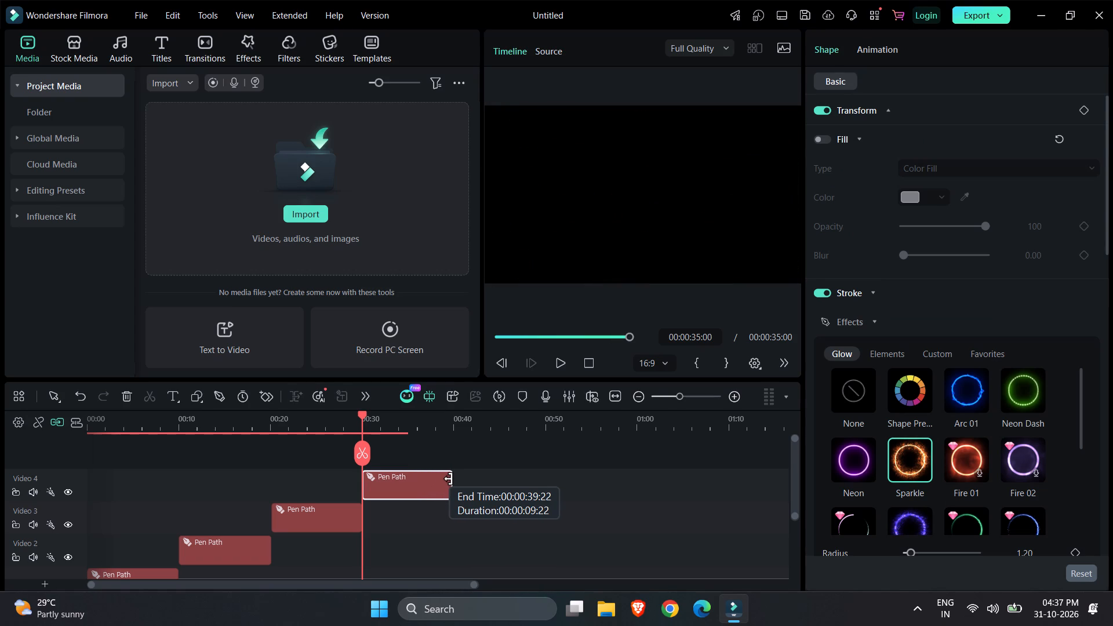
left_click_drag(449, 479, 451, 479)
Move the playhead to the end of the Video 4 clip at 00:00:40:03.
left_click_drag(357, 452, 399, 448)
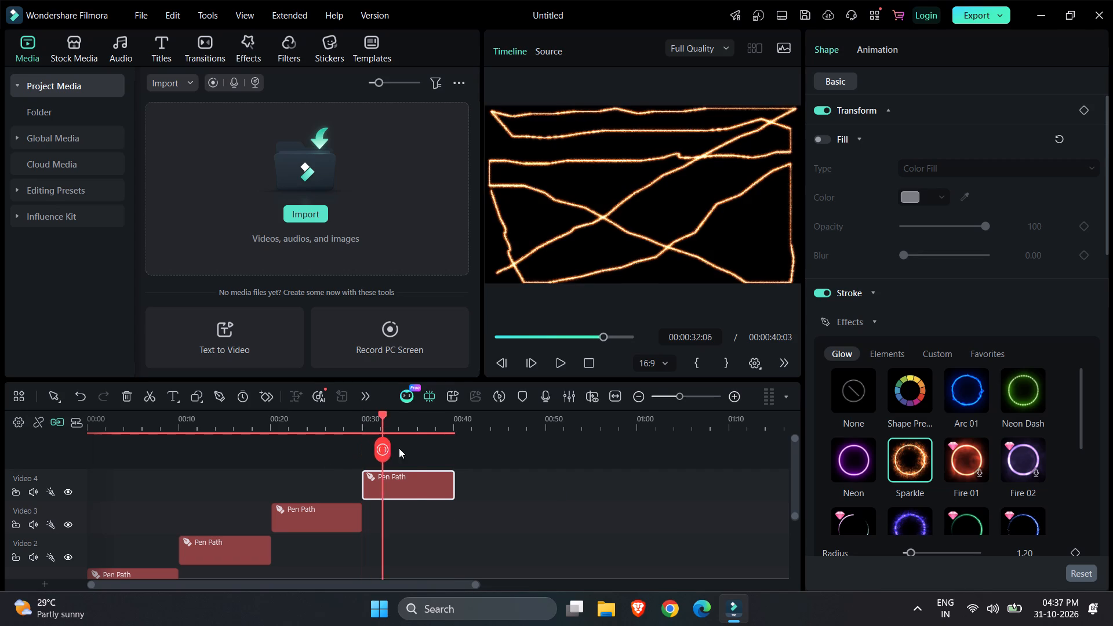
left_click_drag(399, 448, 476, 446)
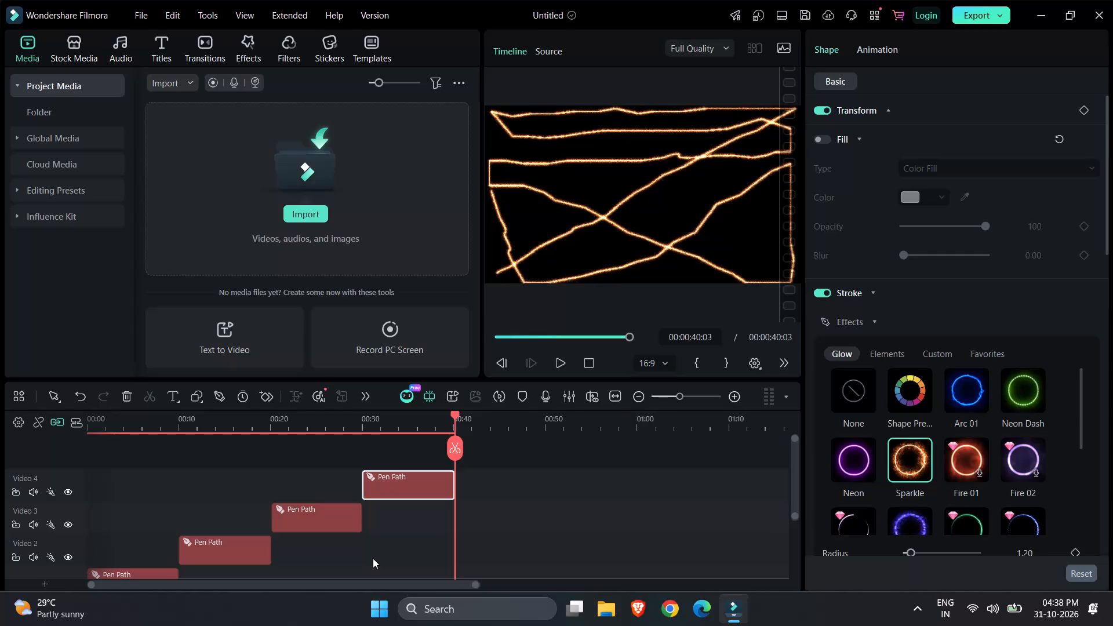
left_click(490, 471)
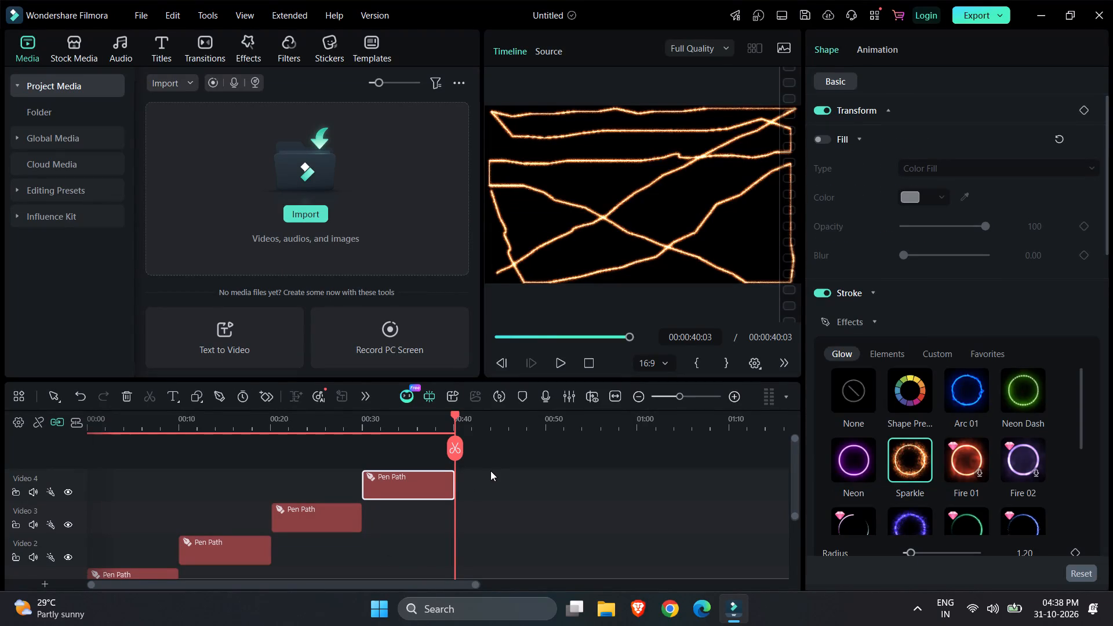
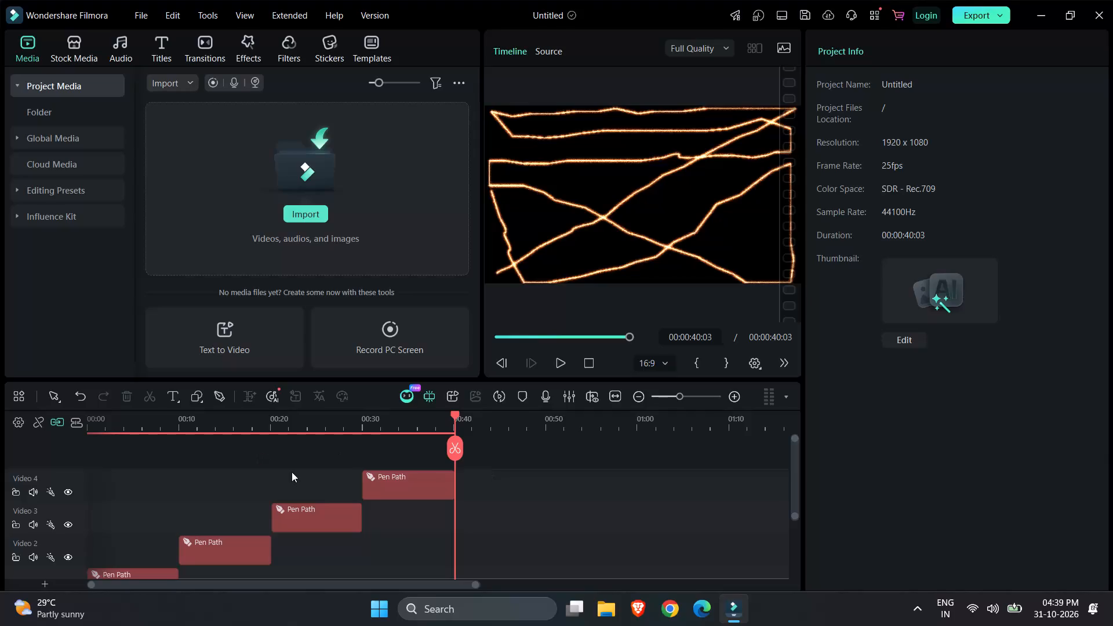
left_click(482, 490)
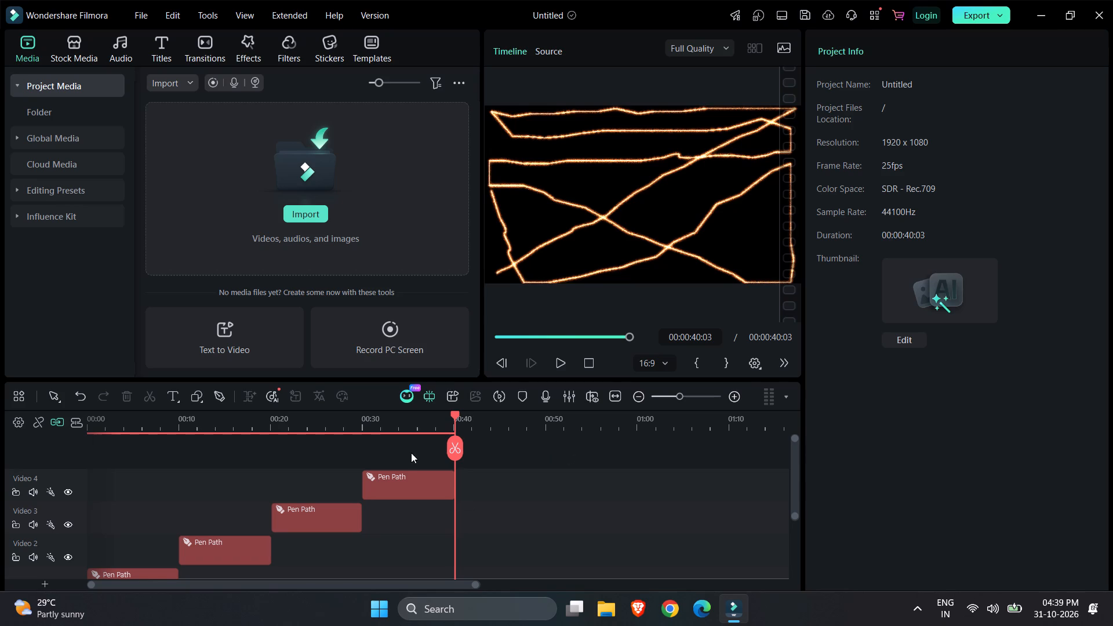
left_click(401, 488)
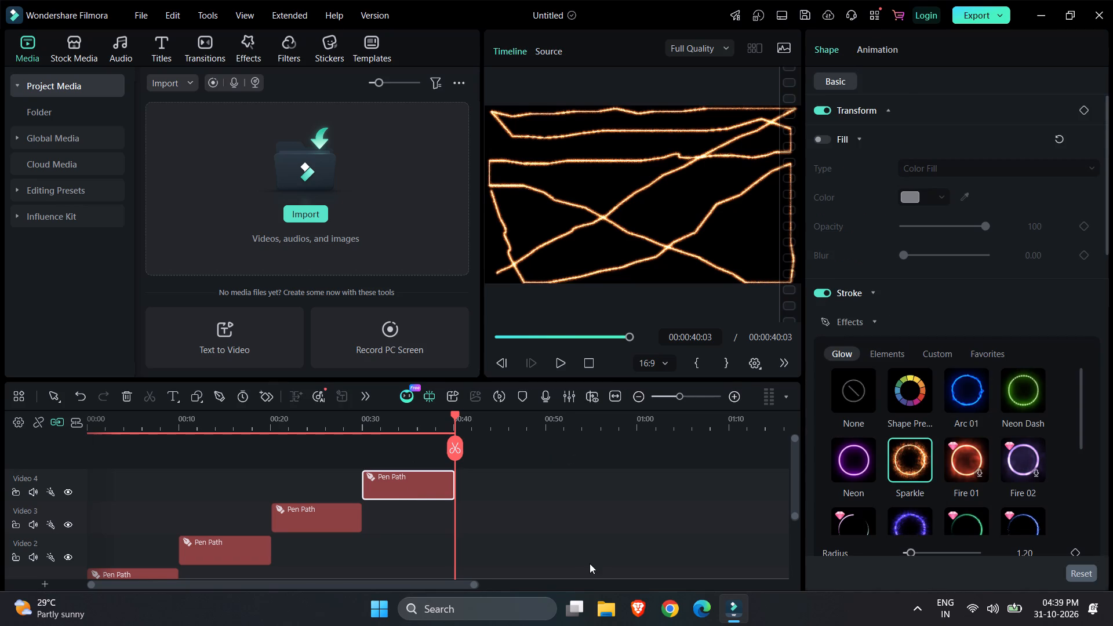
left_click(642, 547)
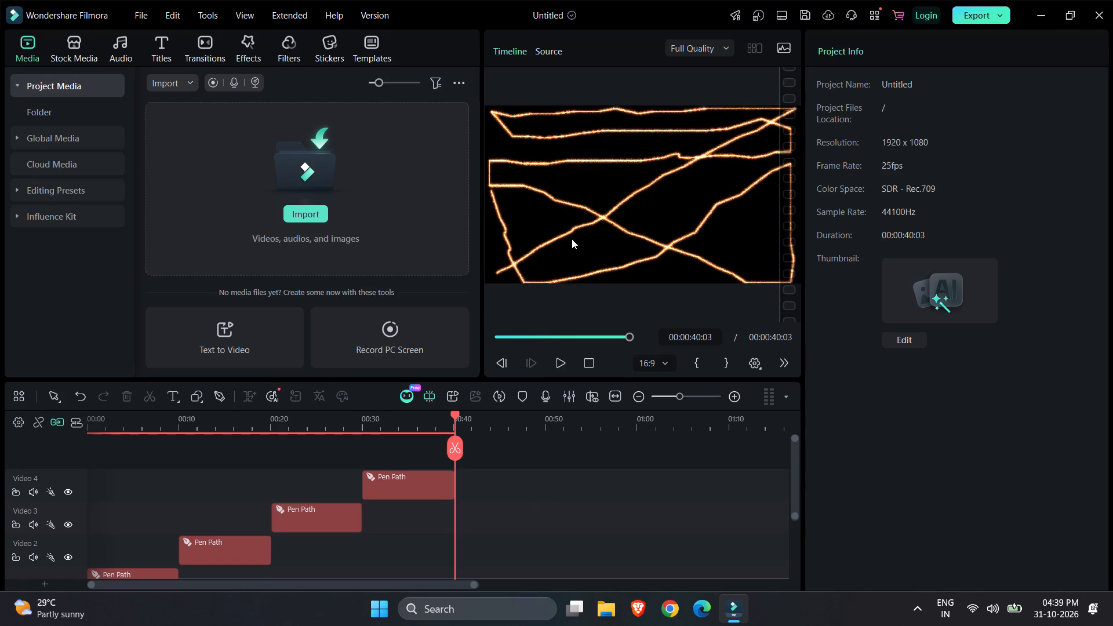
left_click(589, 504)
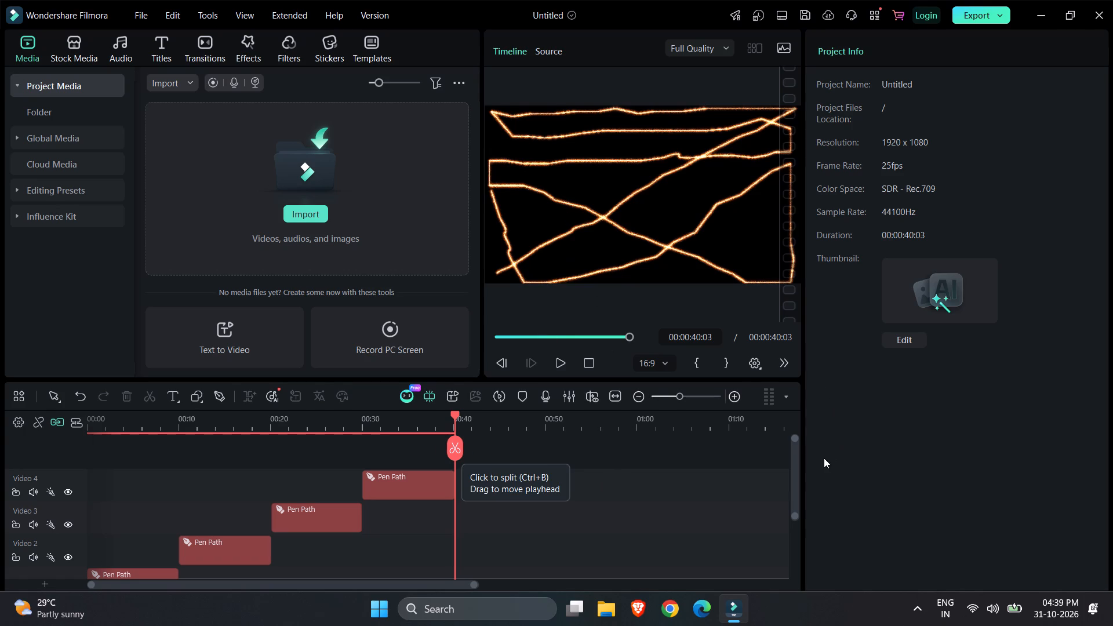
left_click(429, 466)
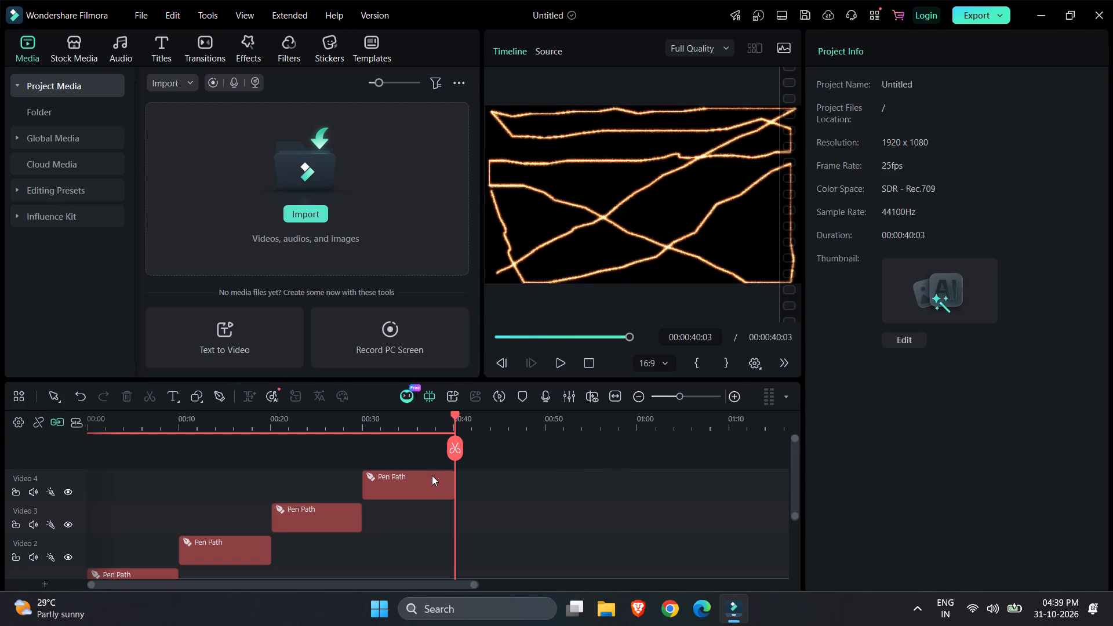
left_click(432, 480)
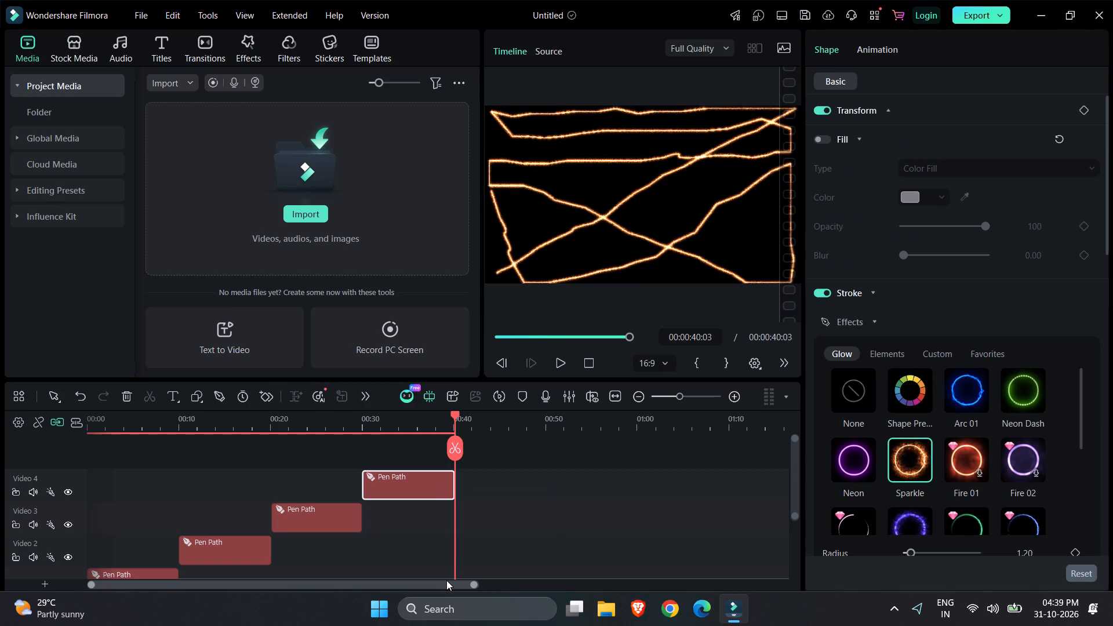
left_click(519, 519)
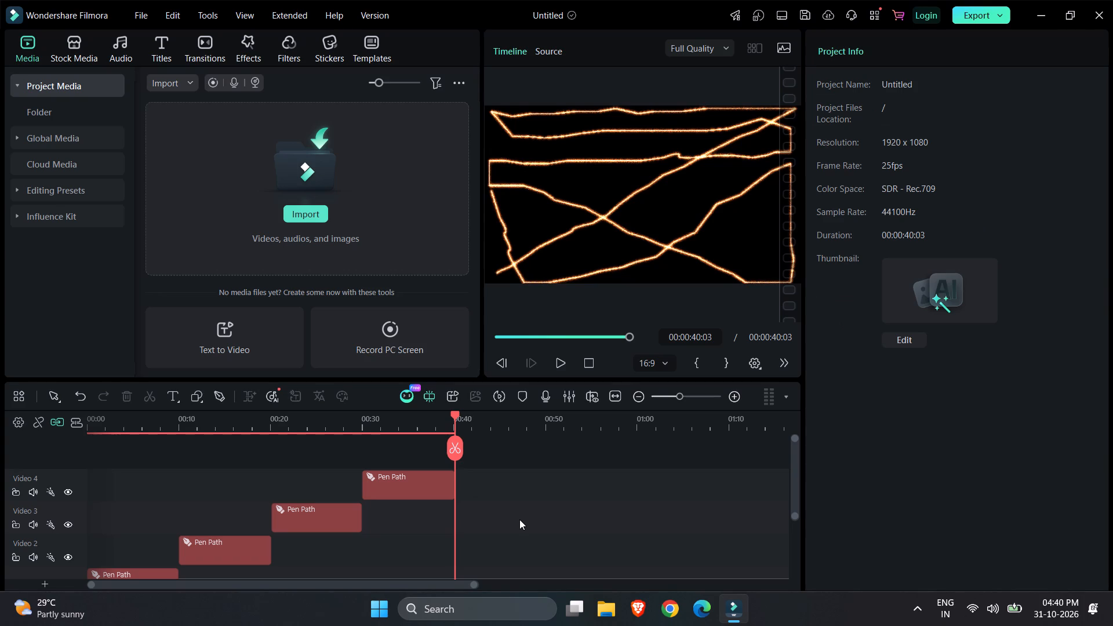
Start a fifth Pen tool path at 00:00:40:03, placing points along the frame's bottom edge from the lower-left corner to the centre.
left_click(210, 399)
left_click(223, 398)
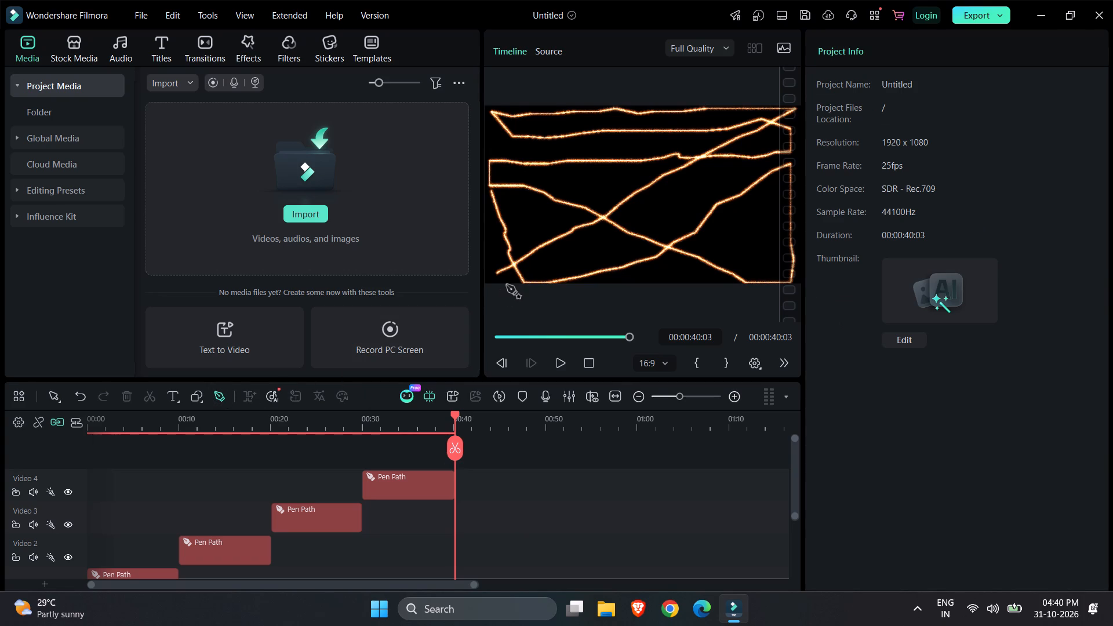
left_click(507, 279)
left_click(521, 281)
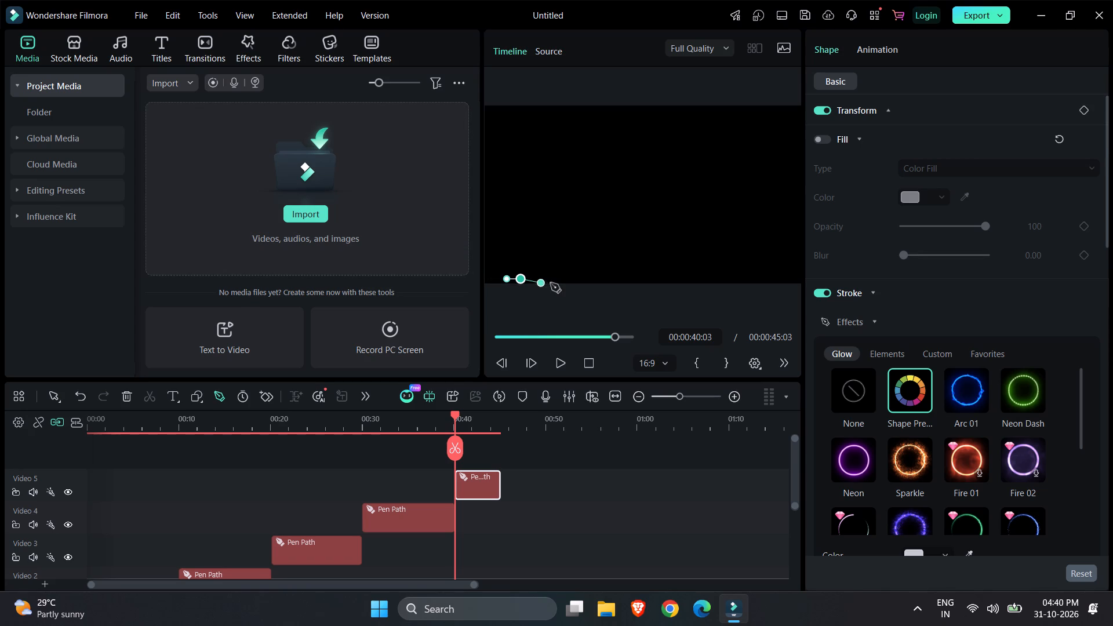
left_click(537, 275)
left_click(557, 280)
left_click(580, 278)
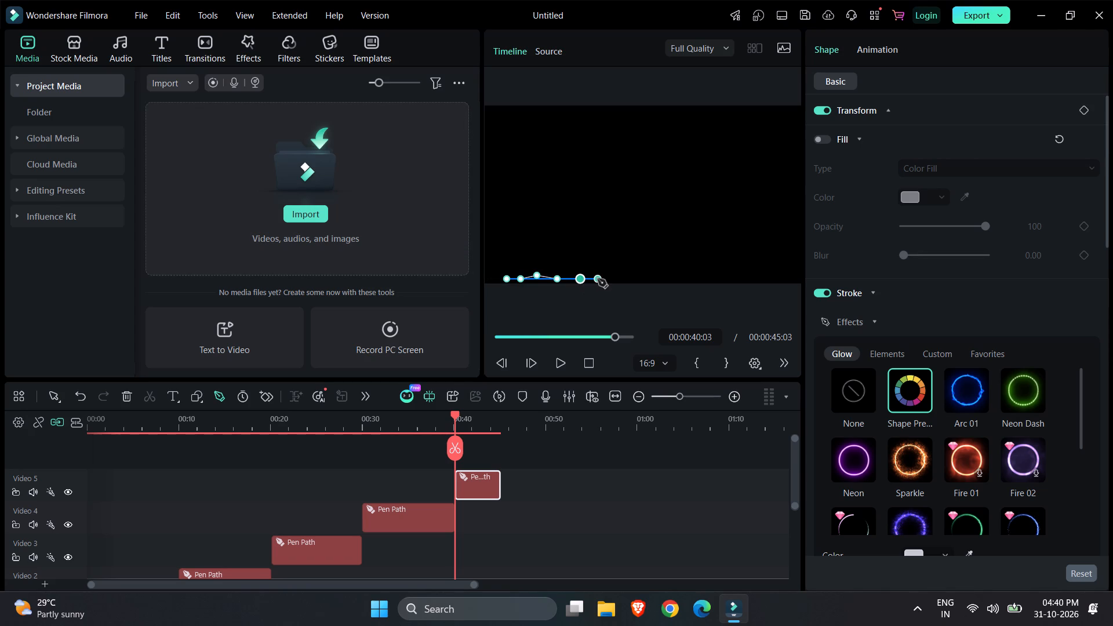
left_click(598, 279)
left_click(614, 279)
left_click(627, 279)
left_click(643, 280)
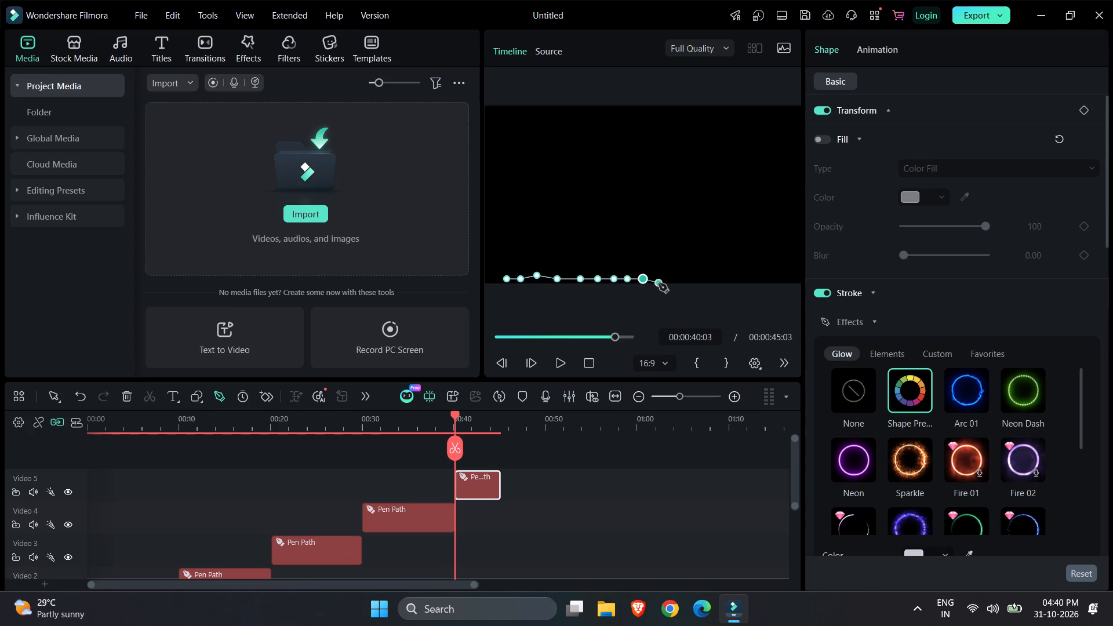
Continue the fifth path's bottom row with points from the frame's centre to the lower-right corner.
left_click(663, 281)
left_click(678, 279)
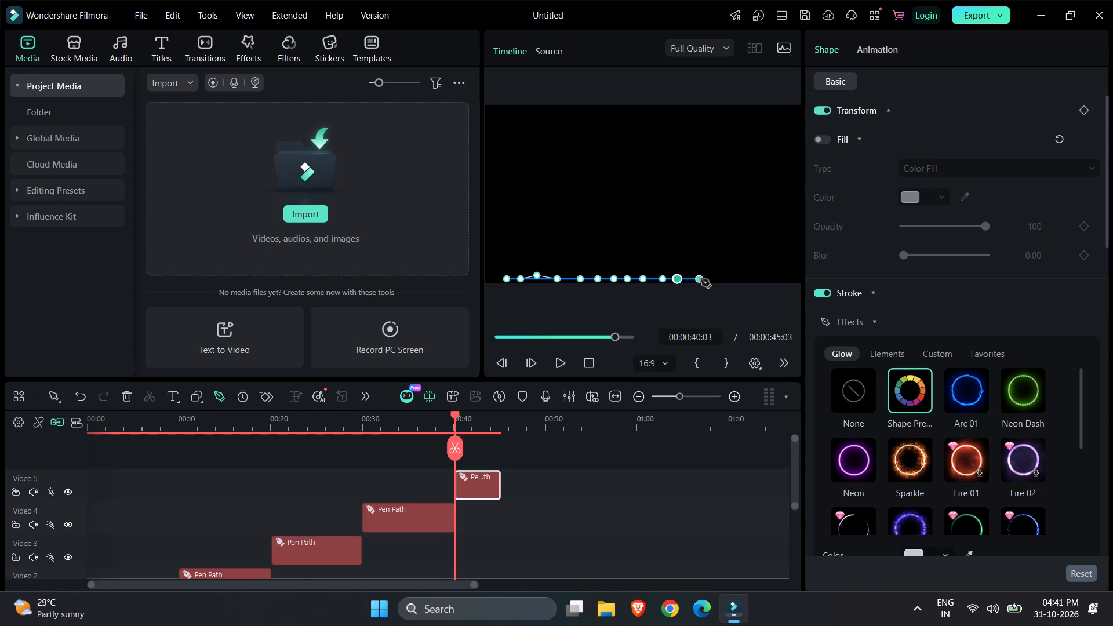
left_click(701, 279)
left_click(717, 279)
left_click(735, 279)
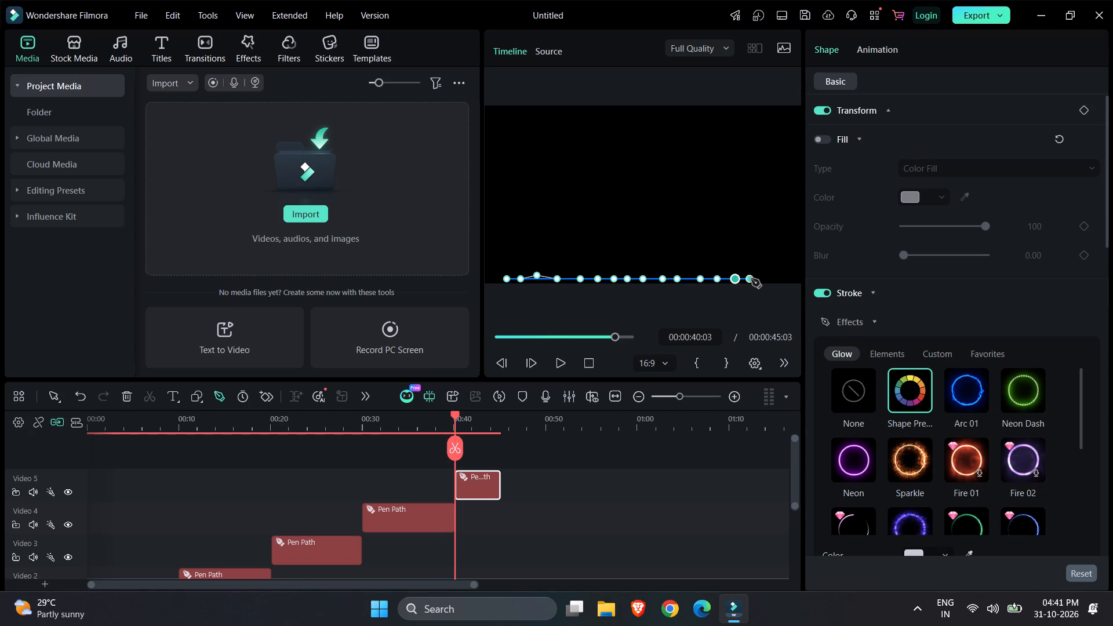
left_click(751, 279)
left_click(772, 280)
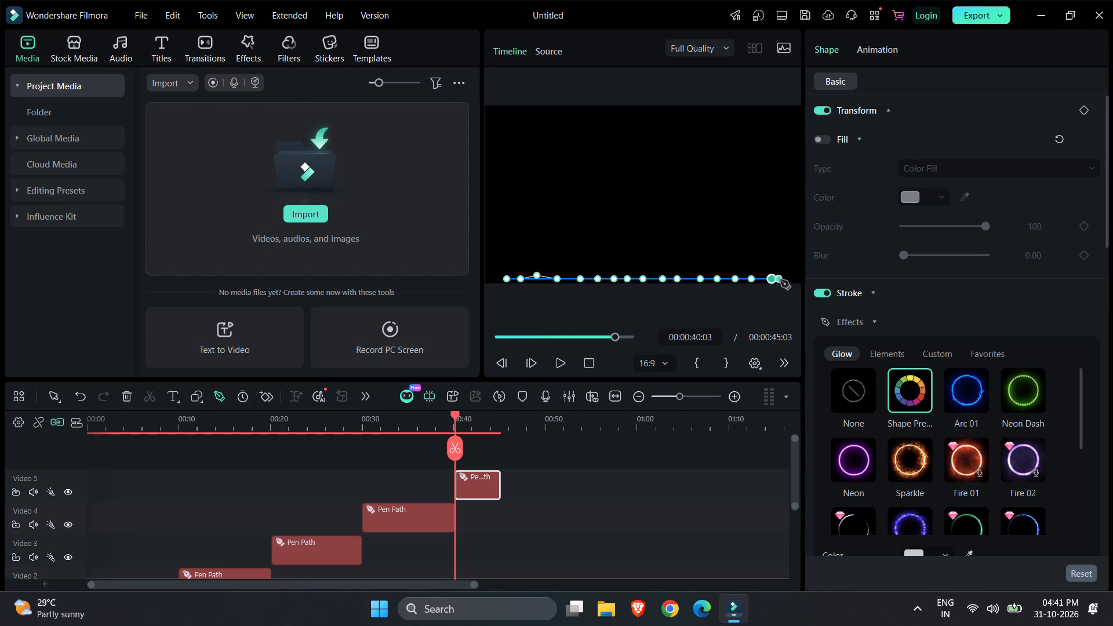
left_click(790, 280)
Turn the path up the frame's right edge and place a second row of points leftward to about the centre.
left_click(794, 261)
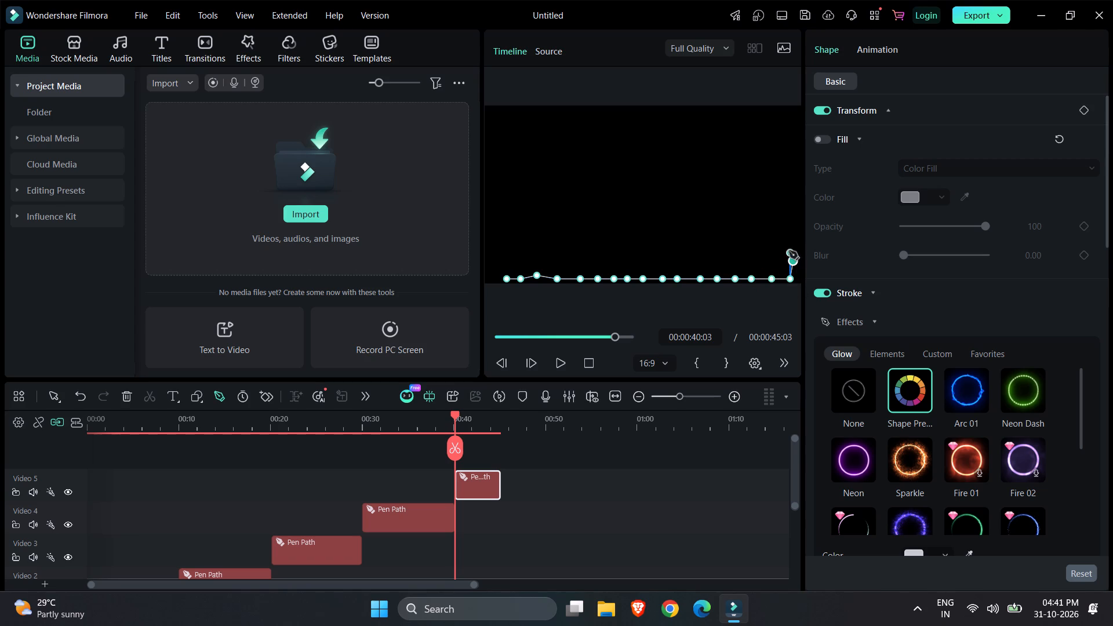
left_click(794, 246)
left_click(780, 245)
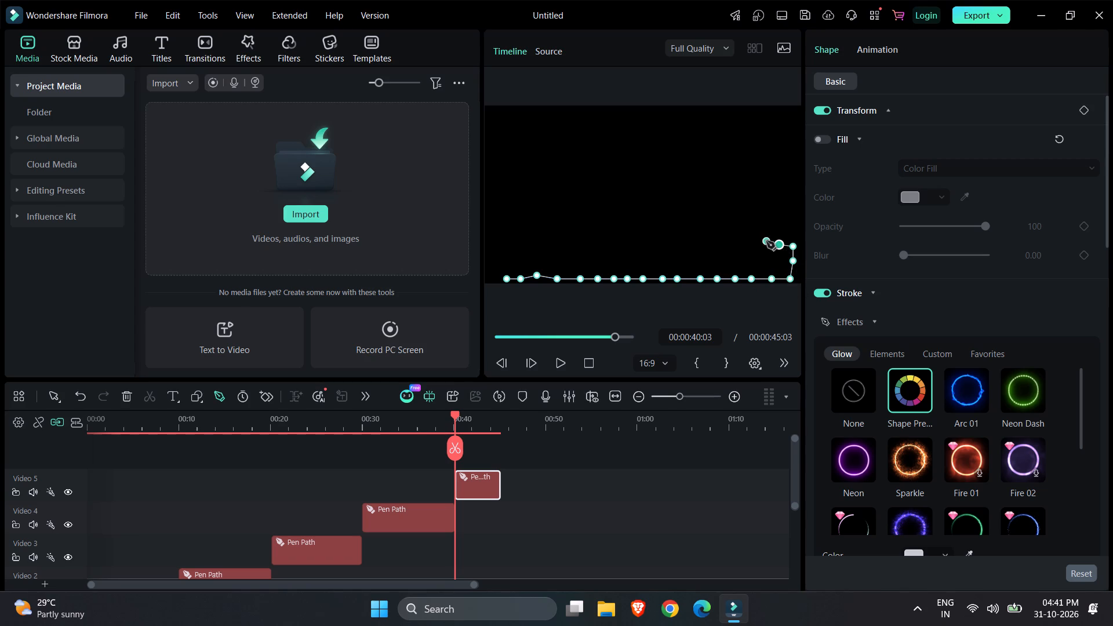
left_click(762, 241)
left_click(750, 240)
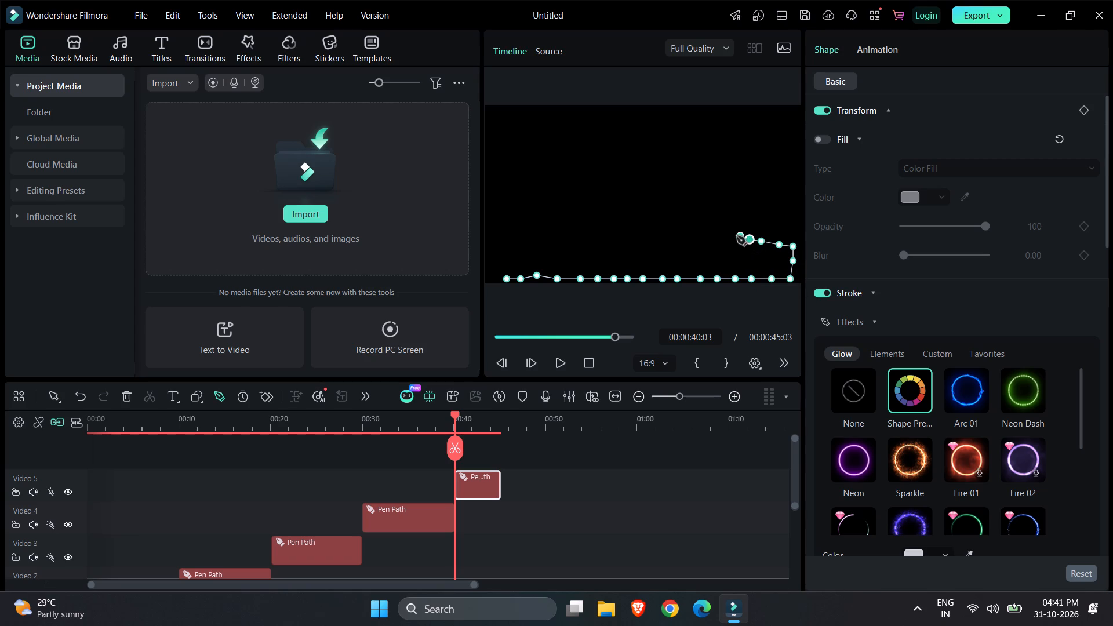
left_click(736, 241)
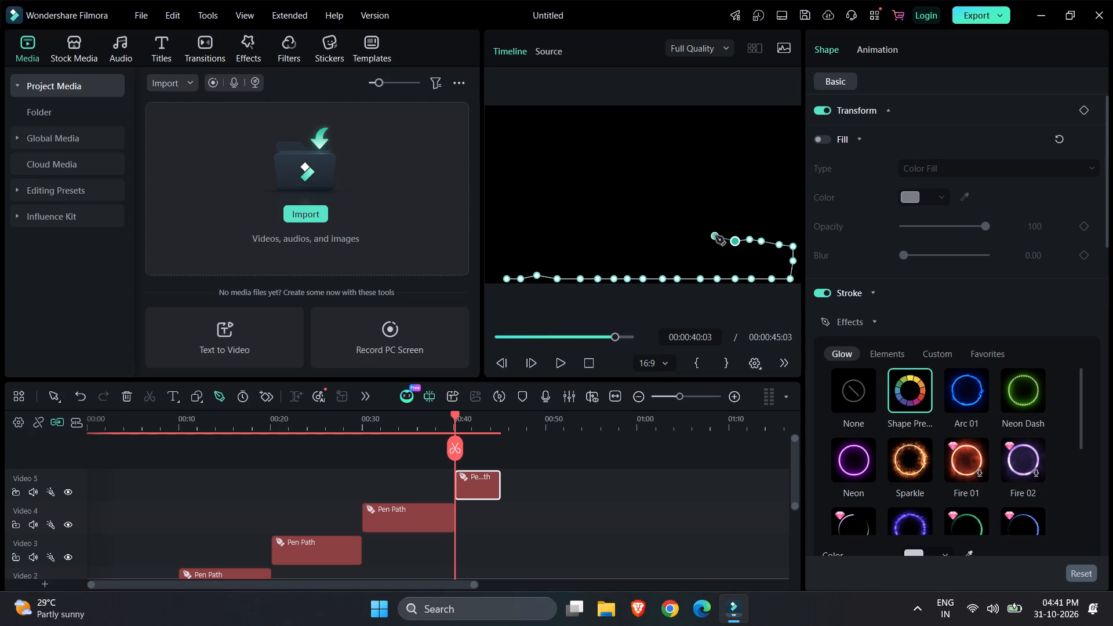
left_click(717, 245)
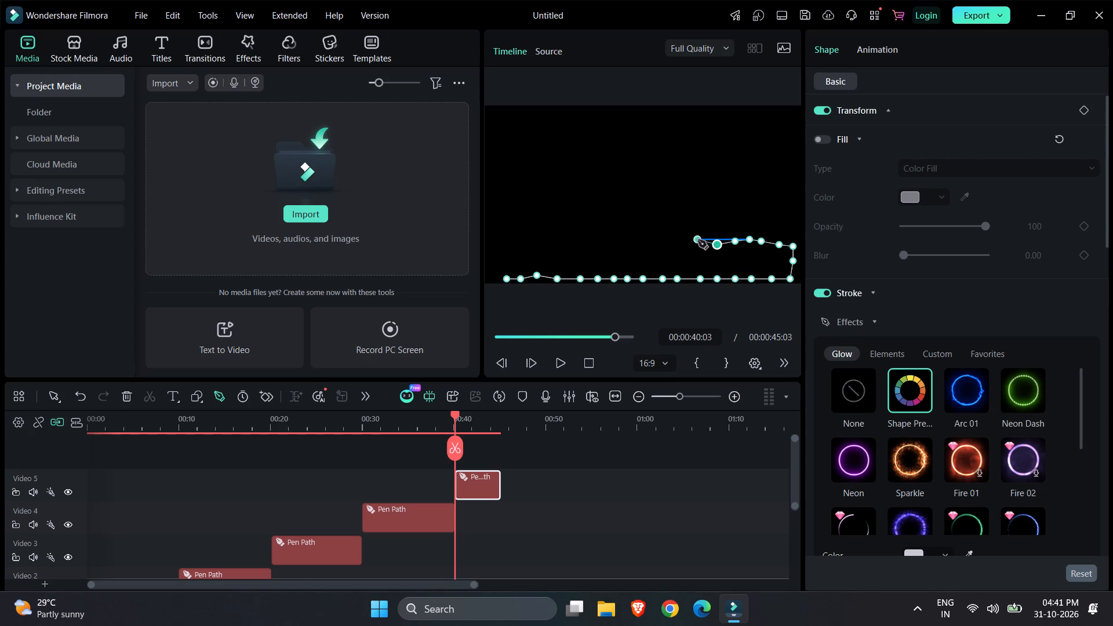
left_click(693, 244)
left_click(682, 241)
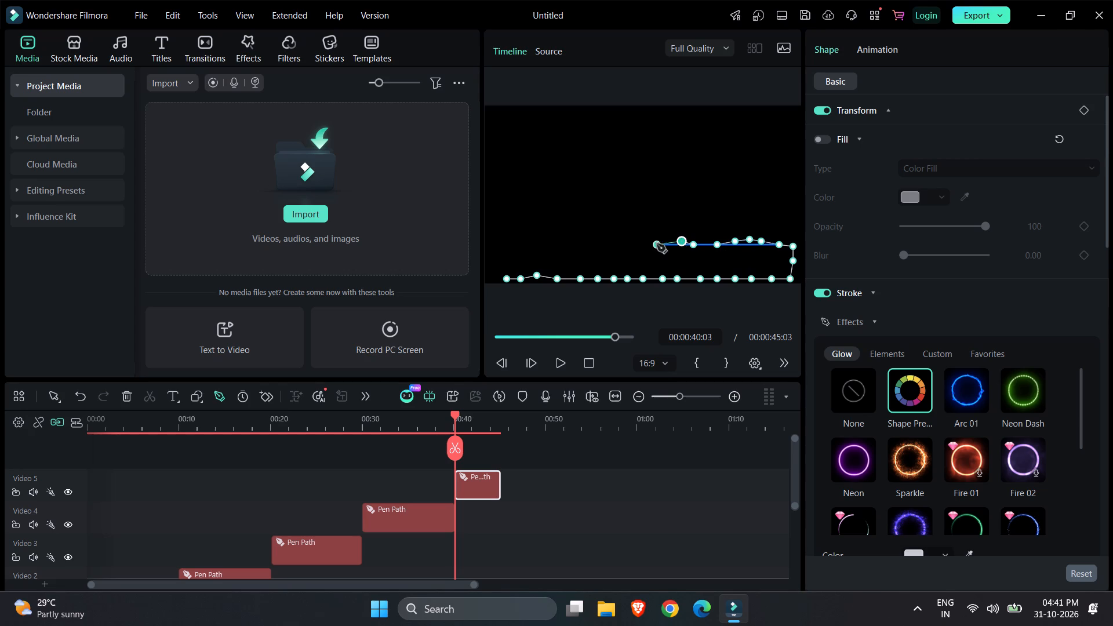
left_click(657, 244)
Continue the second row of path points leftward from the centre to the frame's left side.
left_click(632, 244)
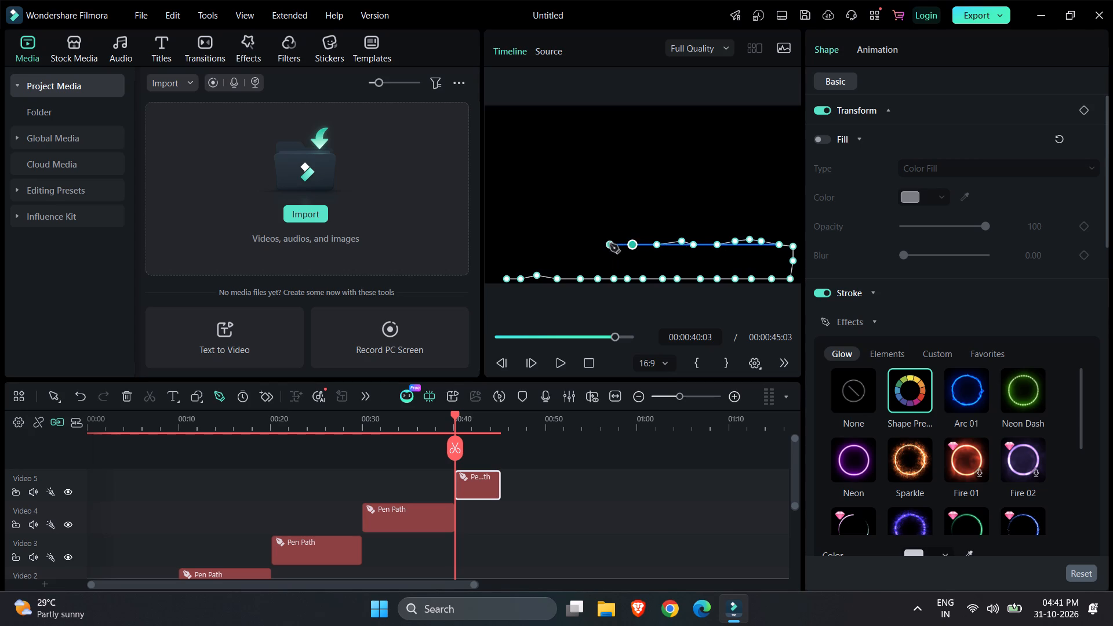
left_click(610, 244)
left_click(589, 244)
left_click(574, 244)
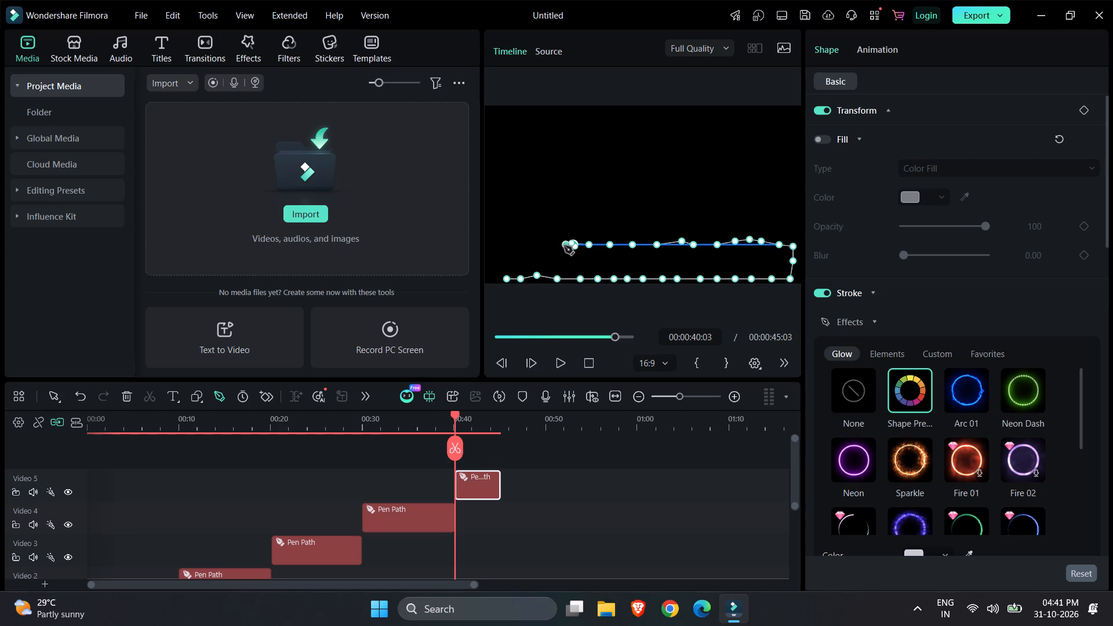
left_click(556, 245)
left_click(535, 241)
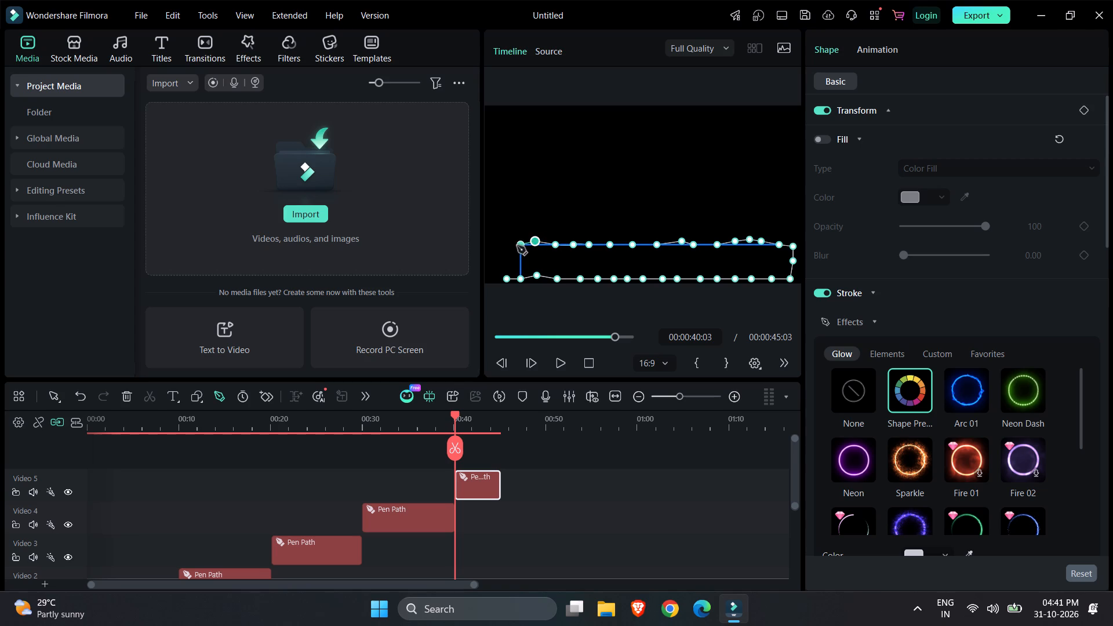
left_click(519, 246)
left_click(510, 245)
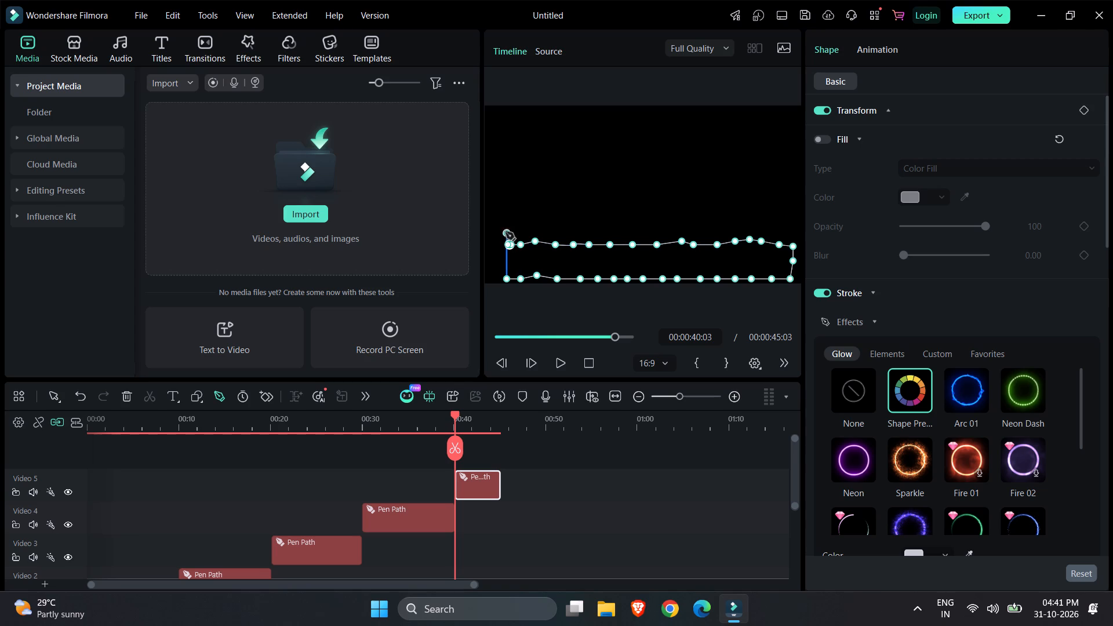
Turn the fifth path upward at the frame's left side and place a third row of points rightward to the centre.
left_click(513, 224)
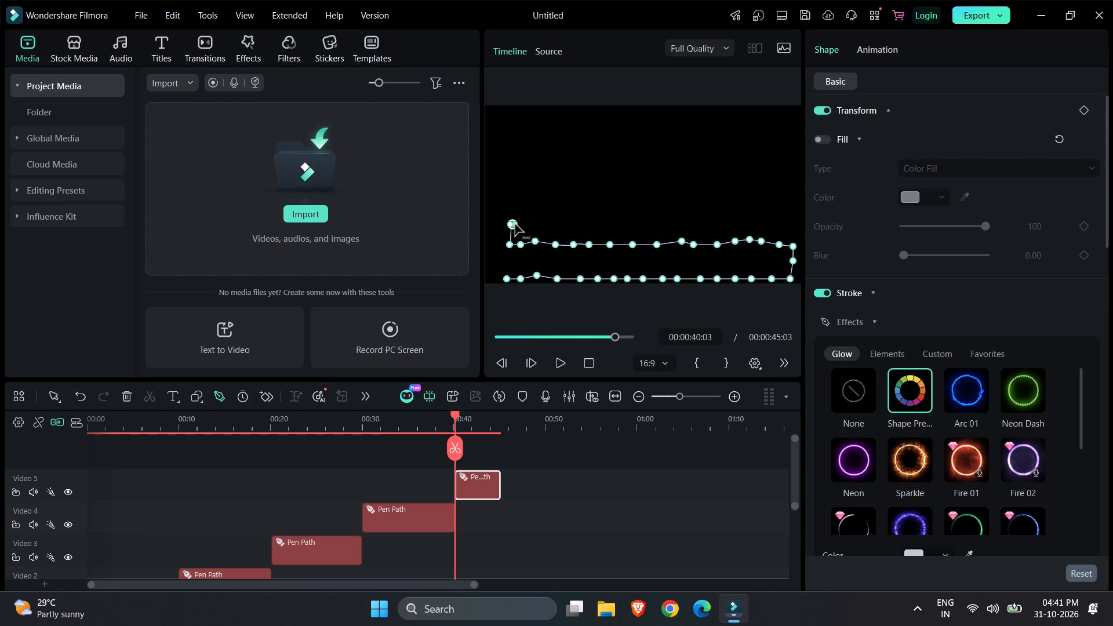
left_click(528, 225)
left_click(547, 225)
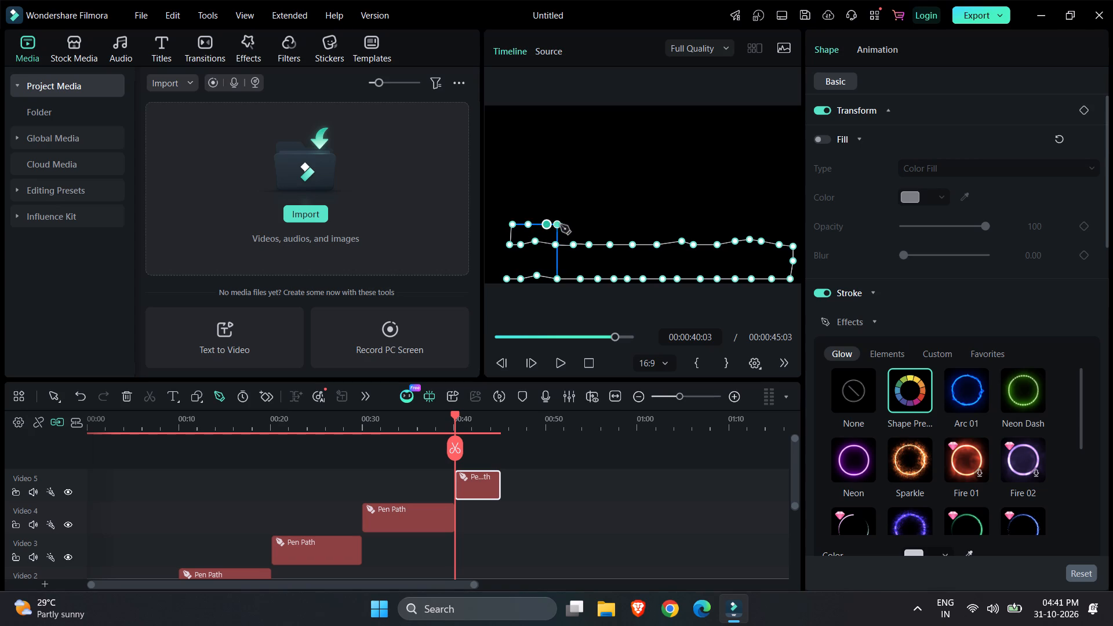
left_click(562, 225)
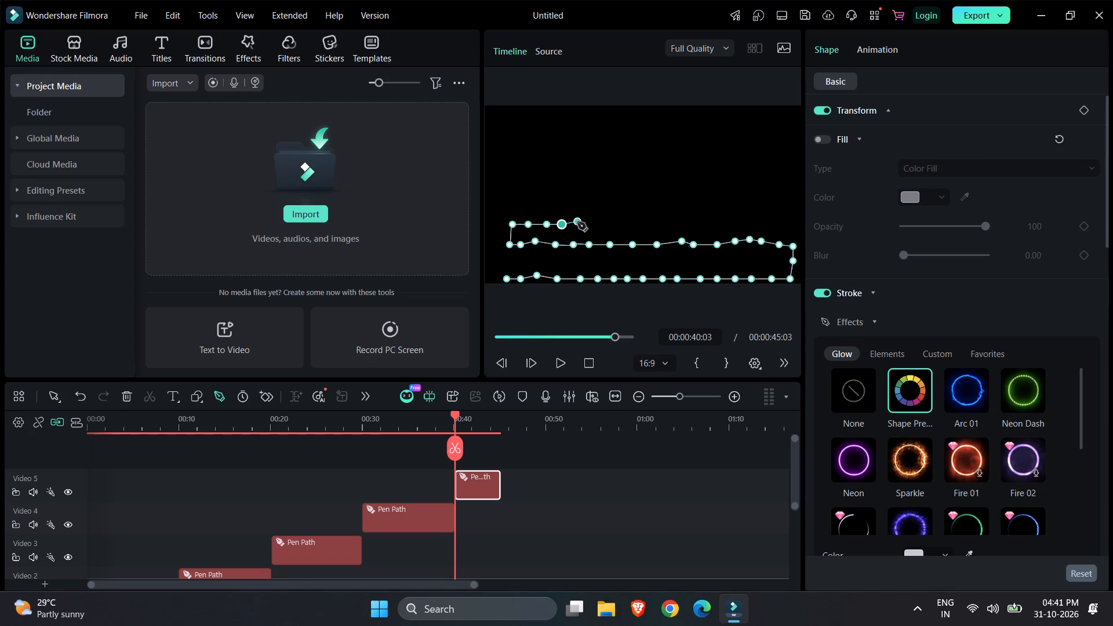
left_click(577, 222)
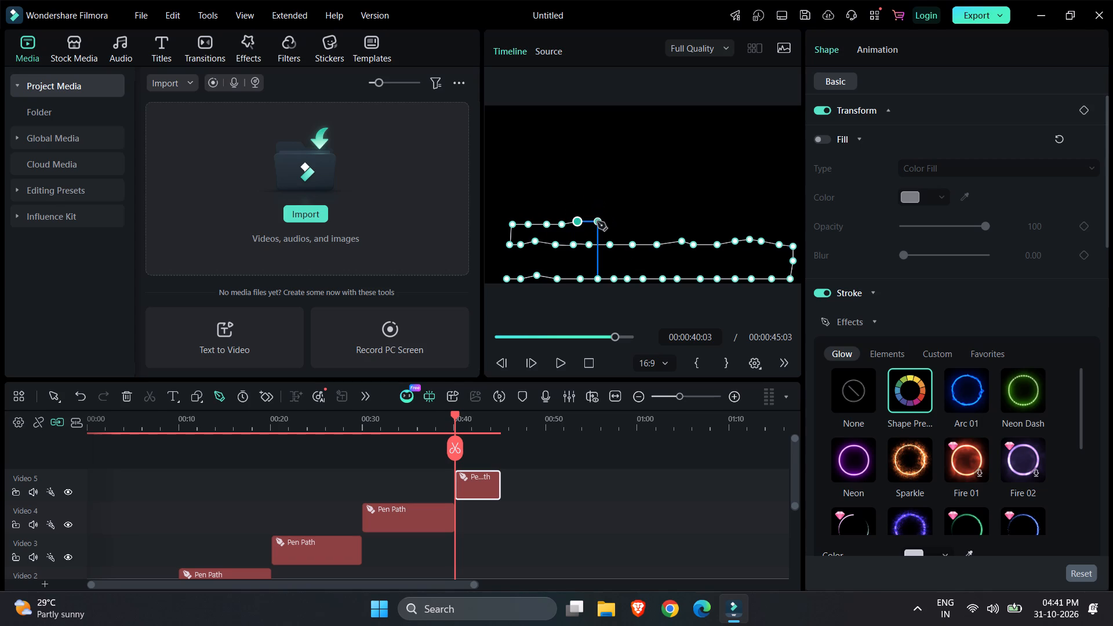
left_click(597, 221)
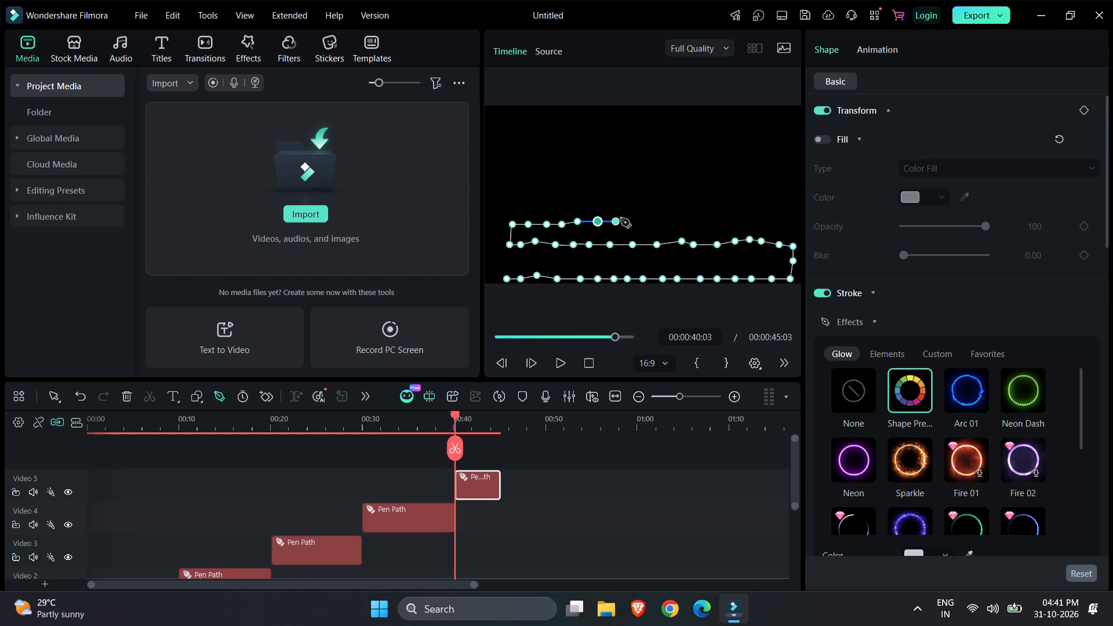
left_click(623, 227)
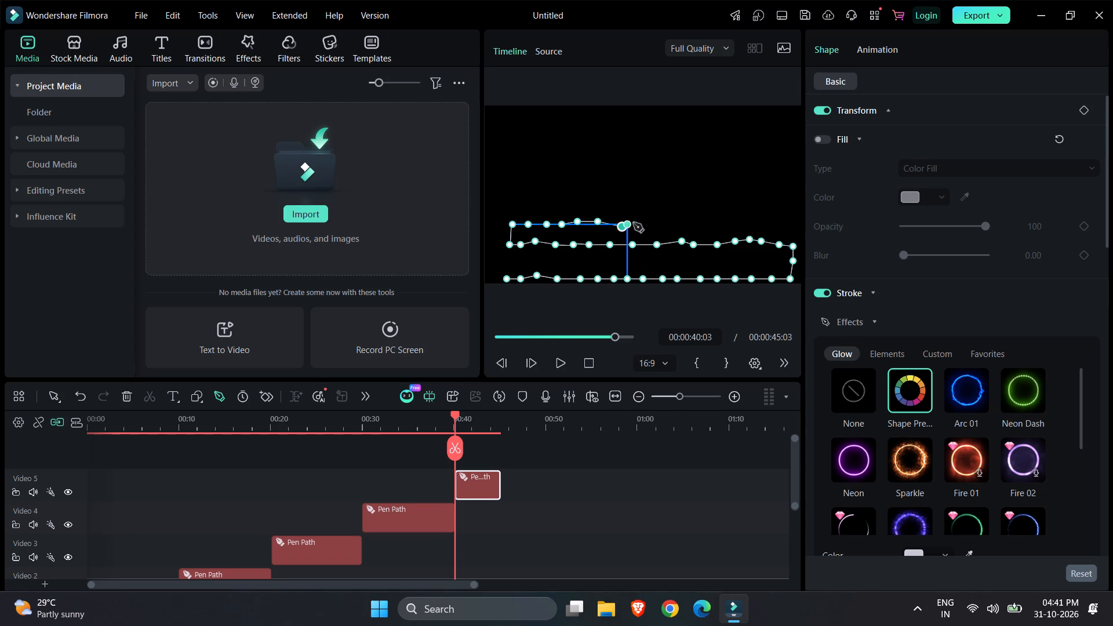
left_click(642, 228)
Continue the third row of path points rightward from the centre to the frame's right edge.
left_click(661, 227)
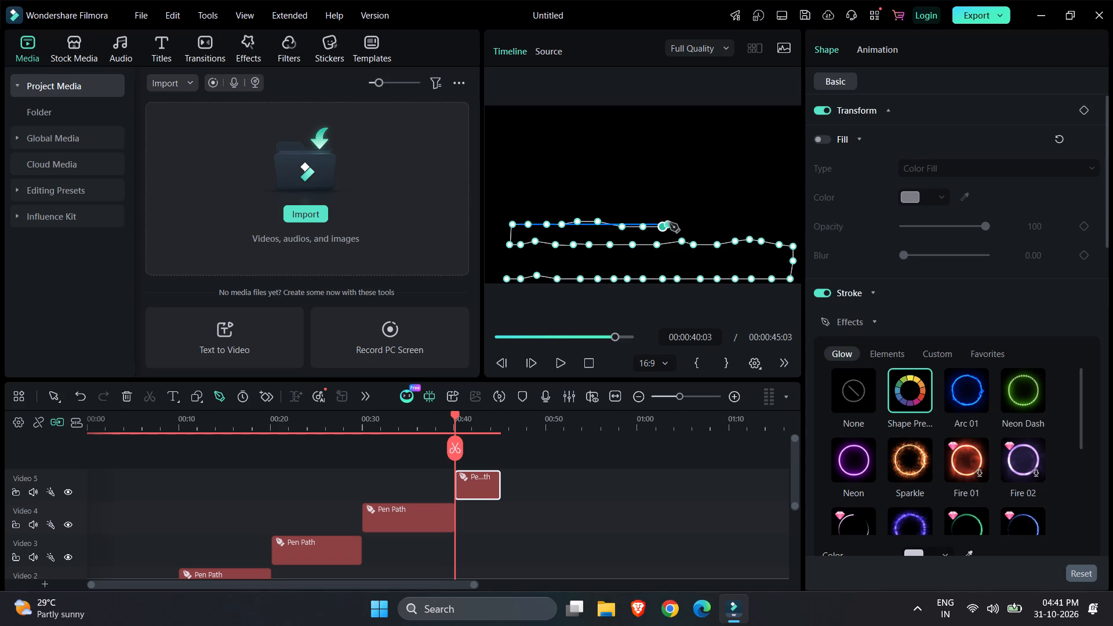
left_click(680, 226)
left_click(697, 226)
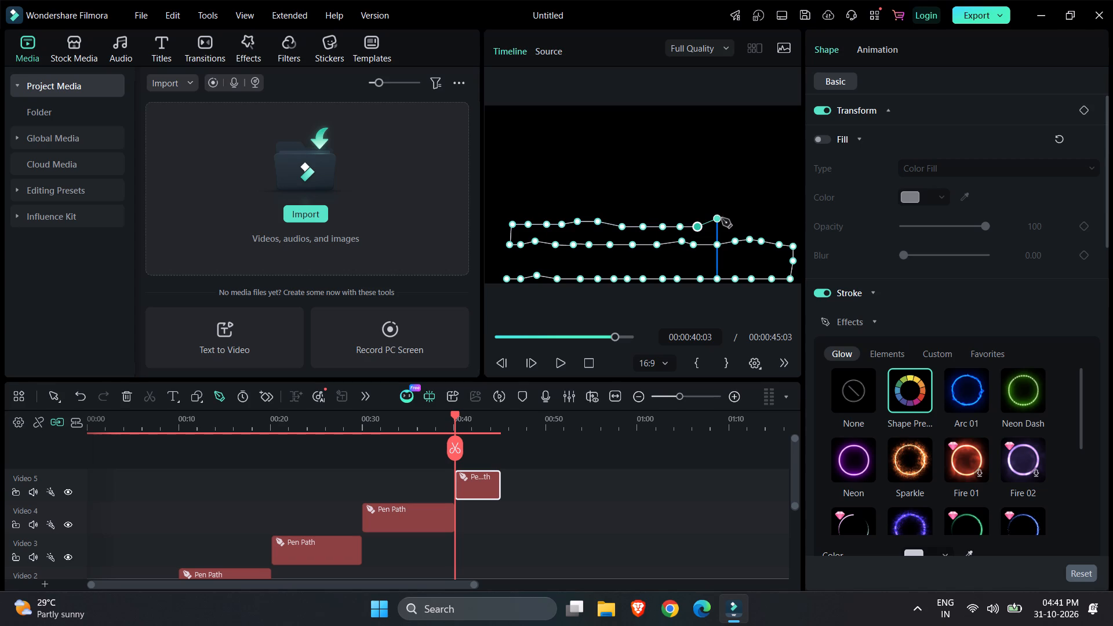
left_click(719, 223)
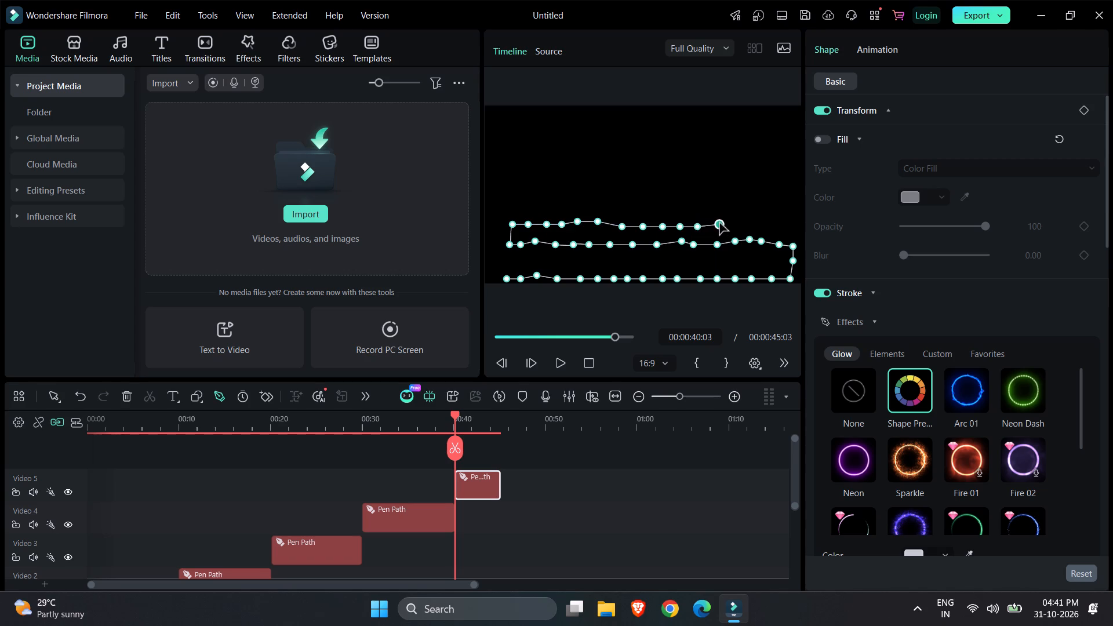
left_click(733, 223)
left_click(748, 222)
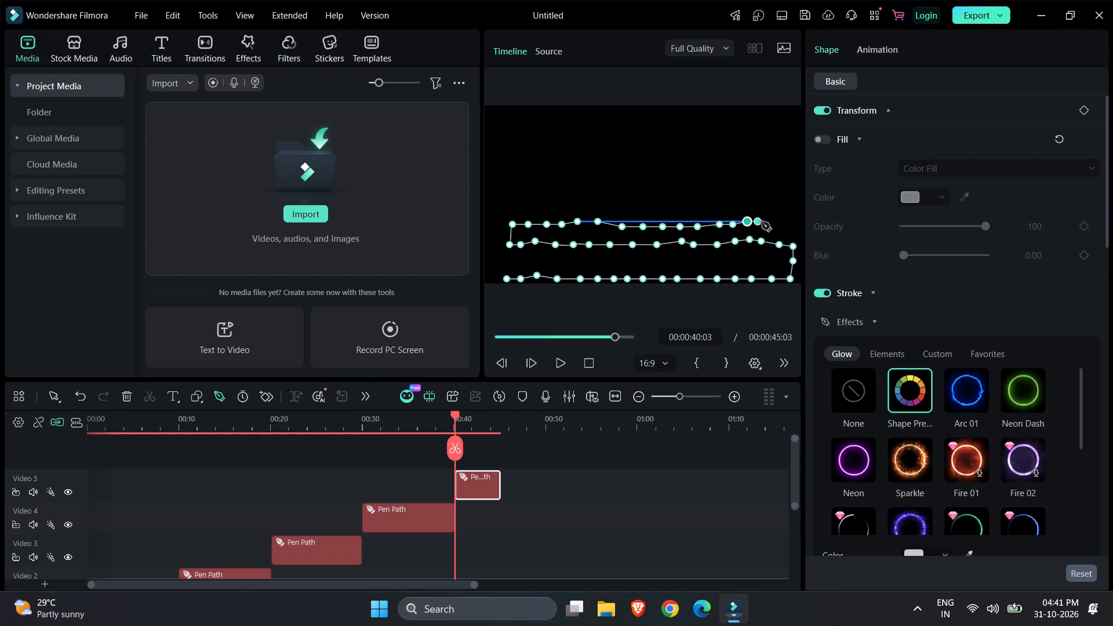
left_click(761, 222)
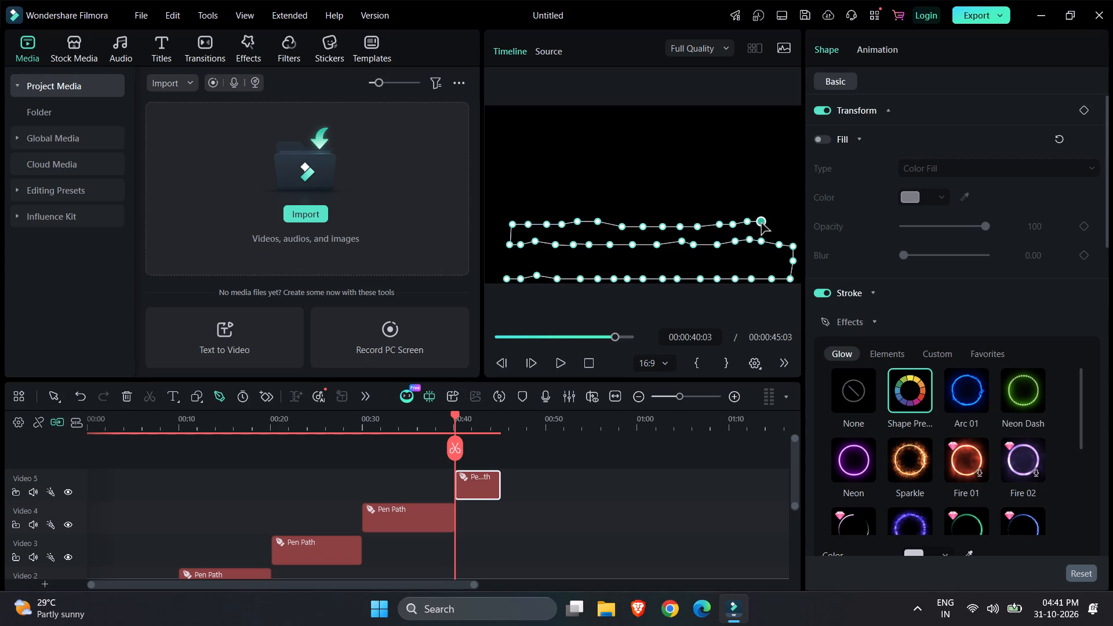
left_click(777, 222)
left_click(790, 222)
Turn the path up the frame's right edge and place a fourth row of points leftward to about the centre.
left_click(792, 199)
left_click(778, 199)
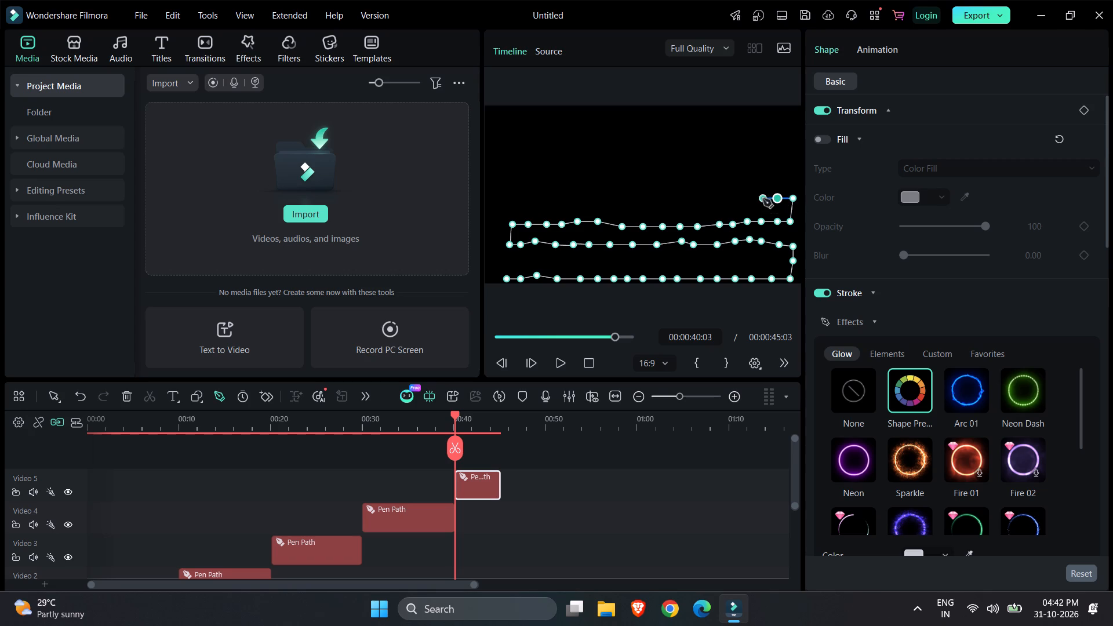
left_click(763, 199)
left_click(747, 202)
left_click(729, 197)
left_click(712, 197)
left_click(693, 197)
left_click(674, 198)
left_click(659, 198)
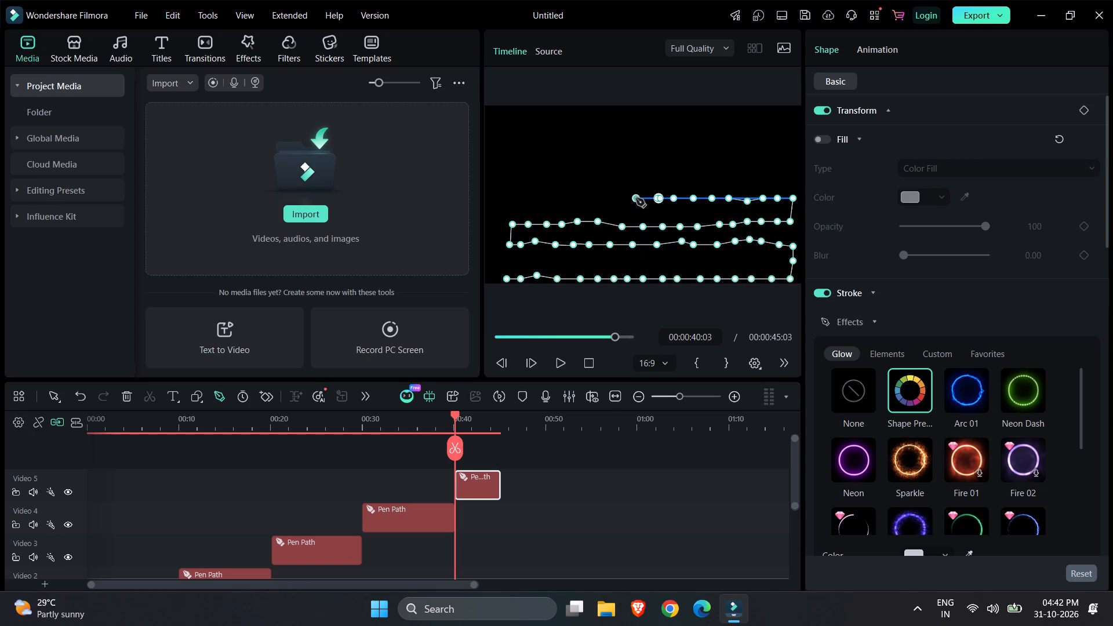
Continue the fourth row of path points leftward from the centre to the frame's left side.
left_click(636, 198)
left_click(615, 198)
left_click(597, 198)
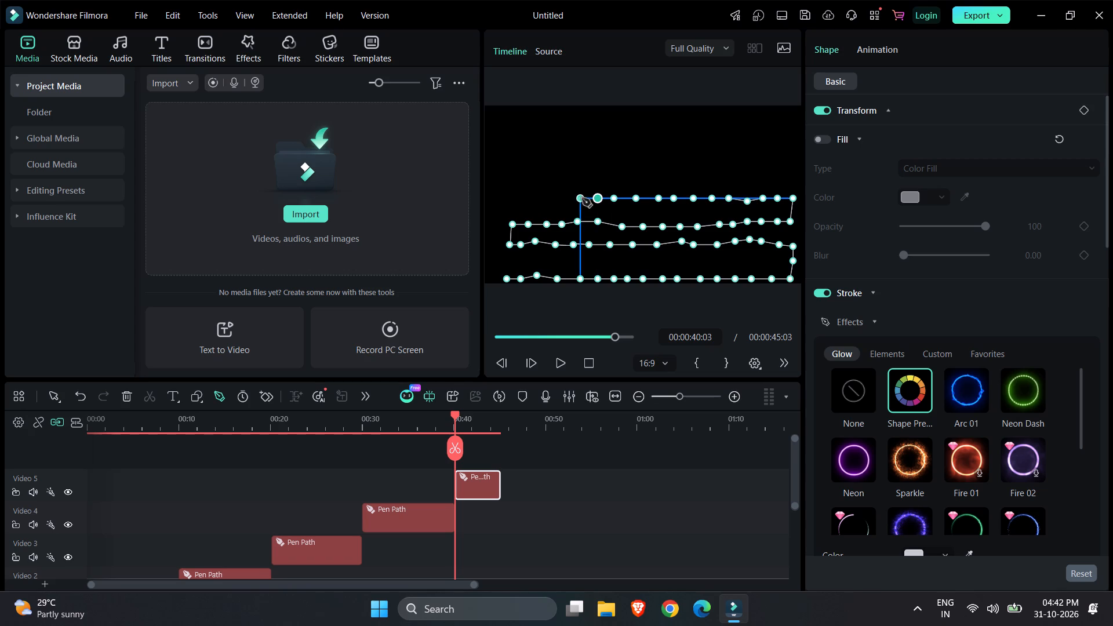
left_click(580, 198)
left_click(561, 198)
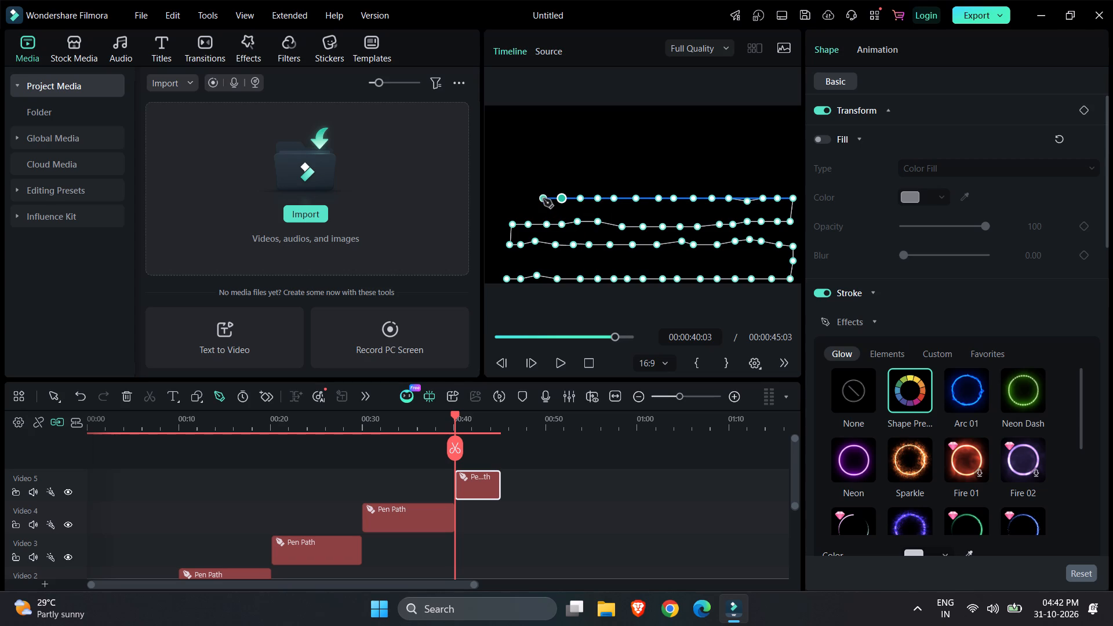
left_click(543, 199)
left_click(522, 199)
left_click(509, 197)
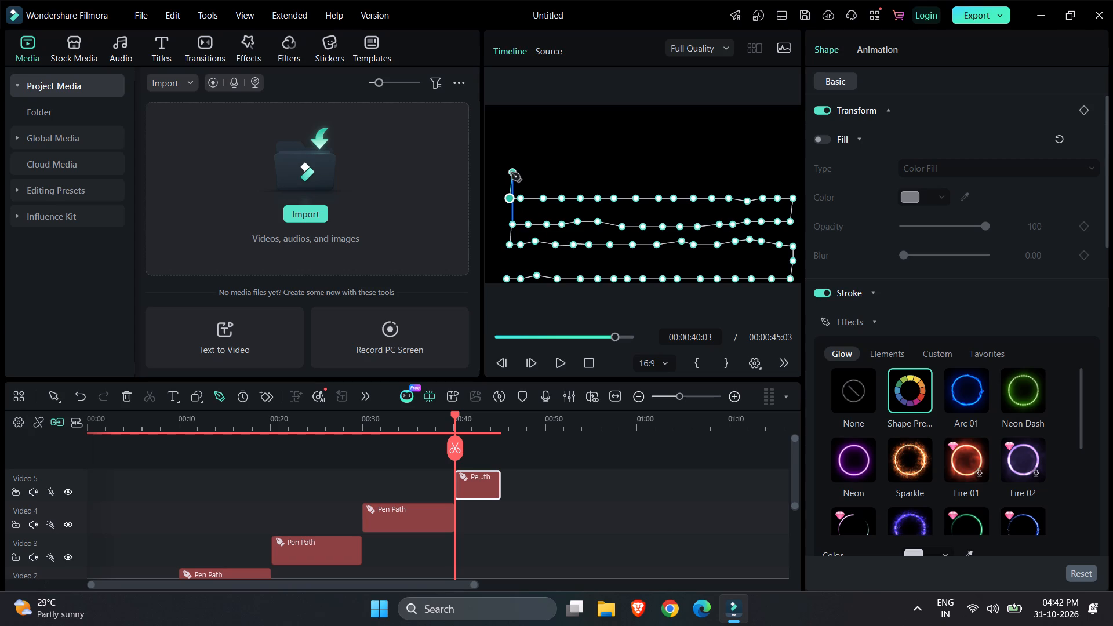
Turn the path upward at the frame's left side and place a fifth row of points rightward to about the centre.
left_click(511, 173)
left_click(531, 170)
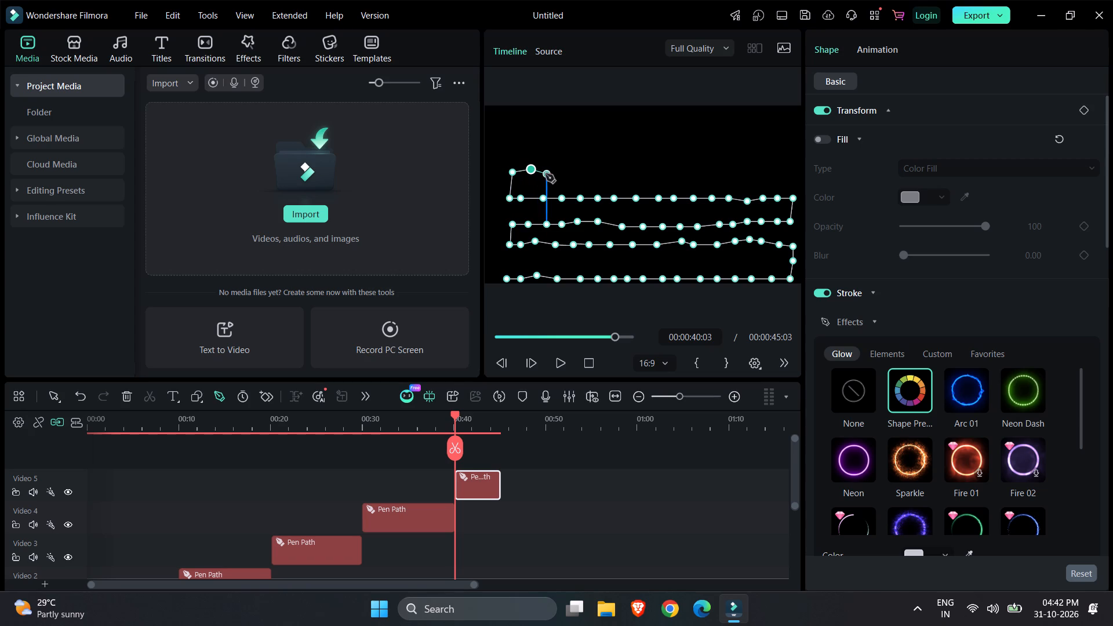
left_click(545, 174)
left_click(567, 170)
left_click(577, 172)
left_click(596, 172)
left_click(624, 174)
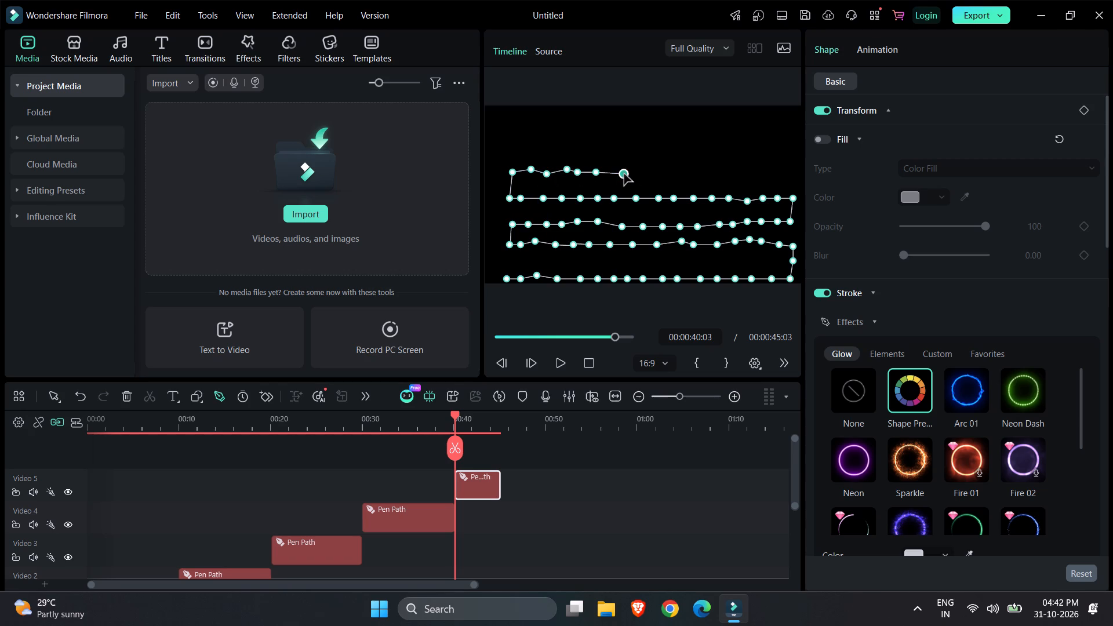
left_click(645, 174)
Continue the fifth row of path points rightward from the centre to the frame's right edge.
left_click(663, 174)
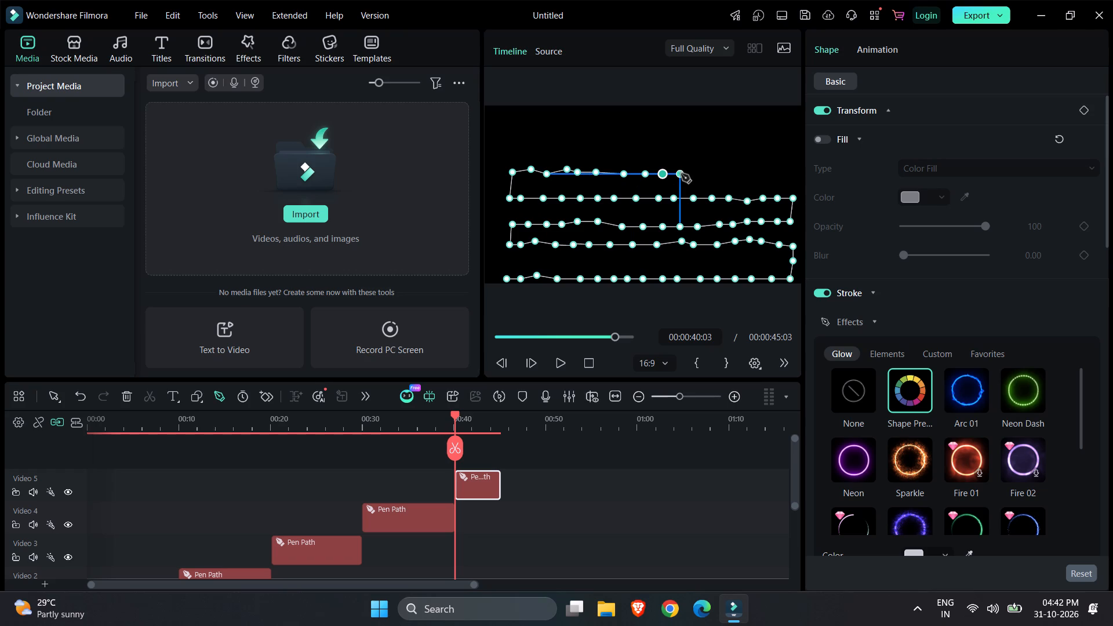
left_click(683, 174)
left_click(707, 174)
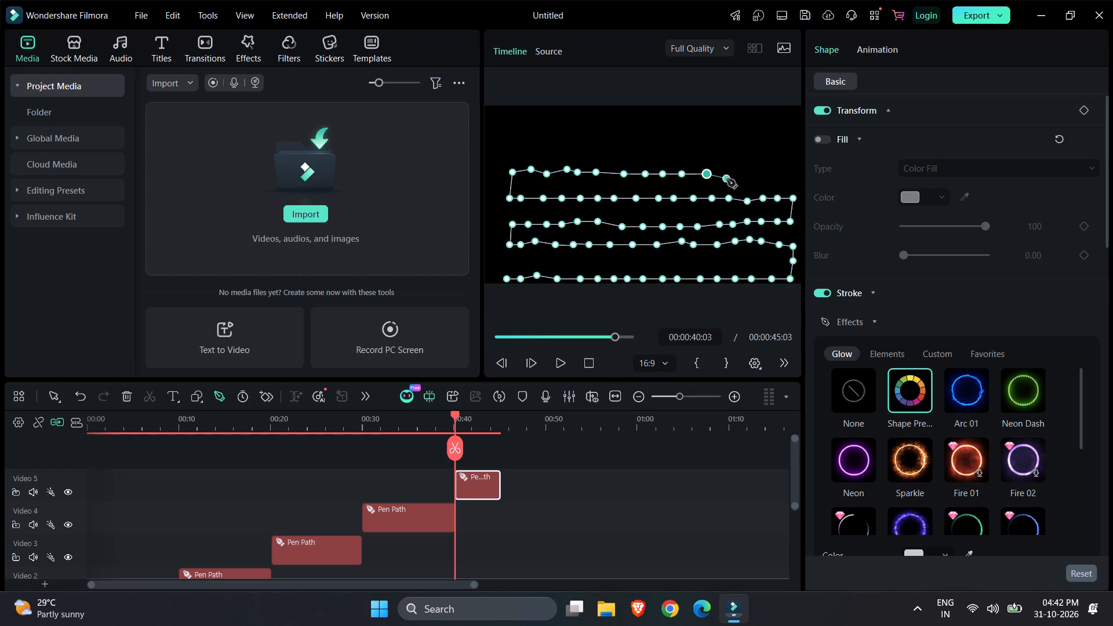
left_click(728, 173)
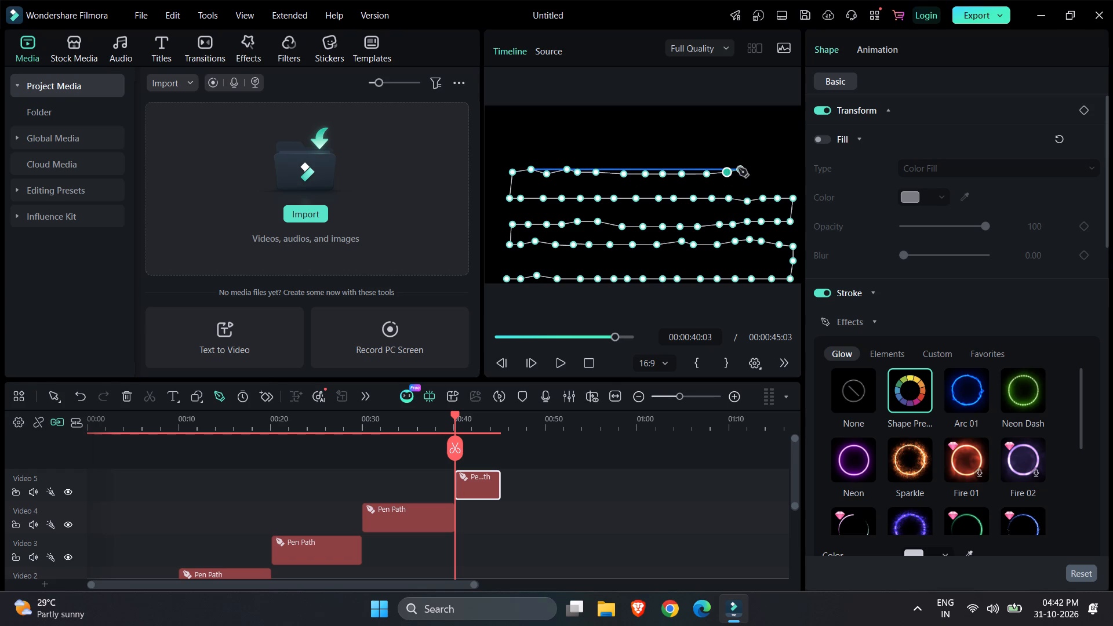
left_click(741, 174)
left_click(758, 174)
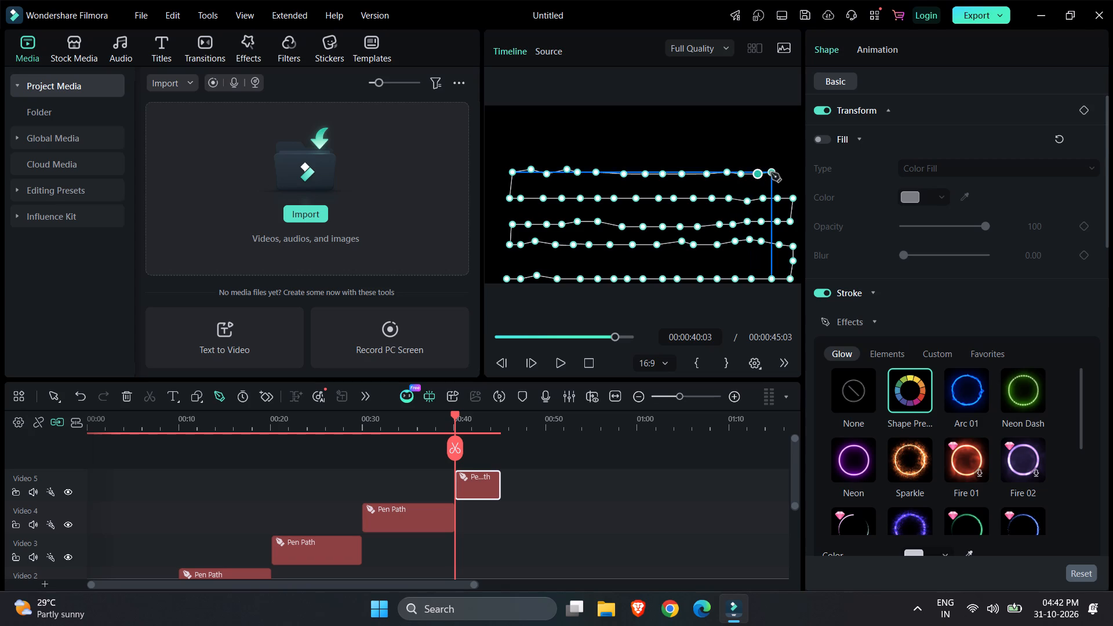
left_click(771, 173)
left_click(787, 173)
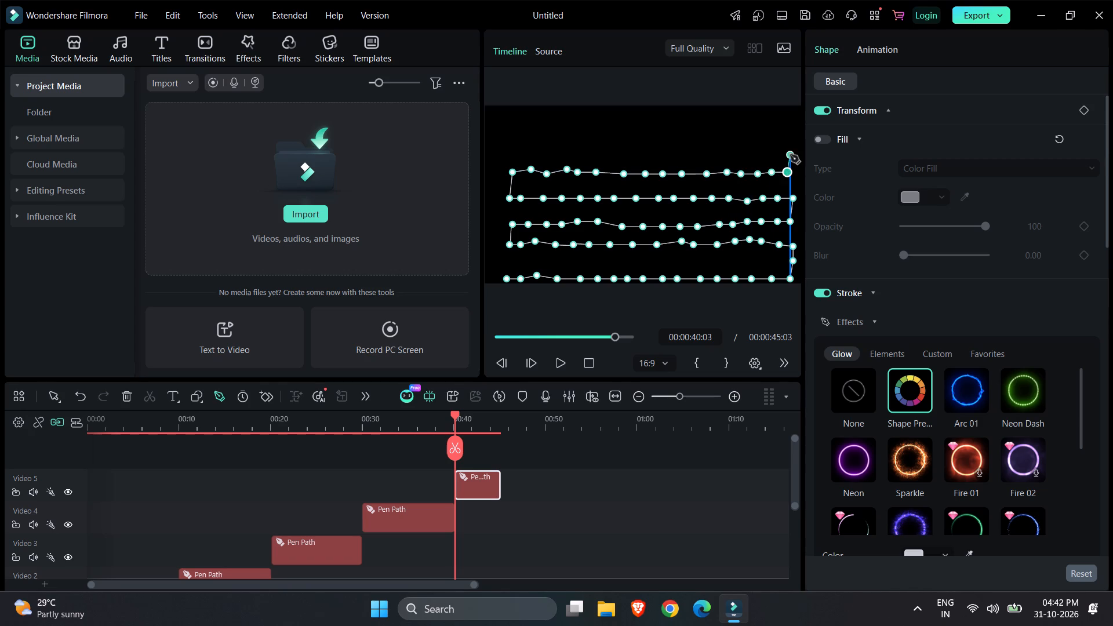
Turn the path up the frame's right edge and place a sixth row of points leftward to about the centre.
left_click(790, 155)
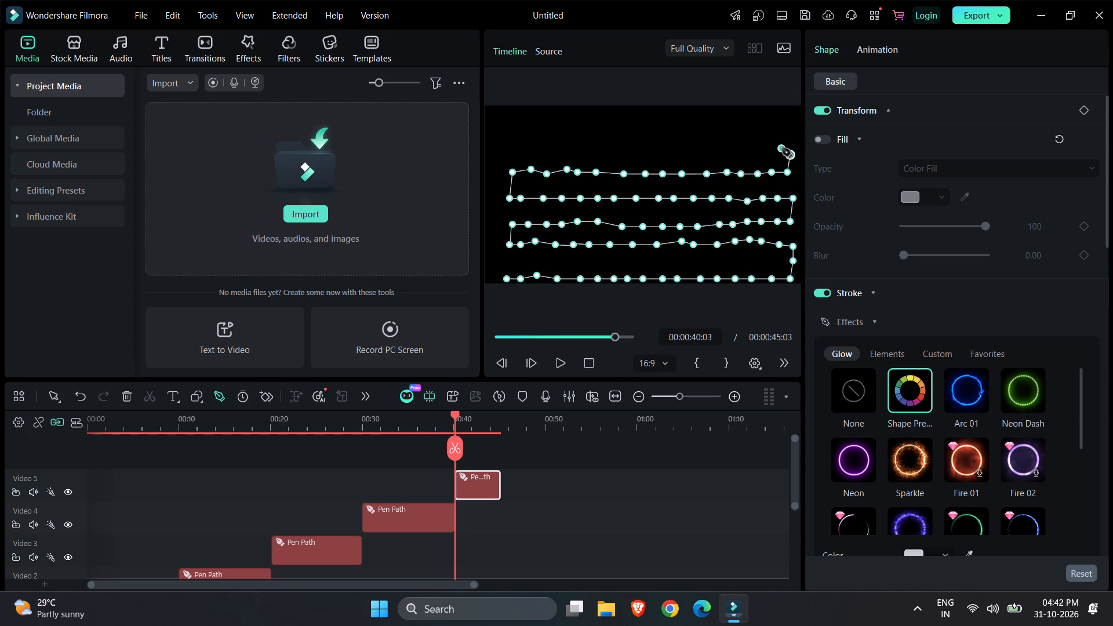
left_click(792, 140)
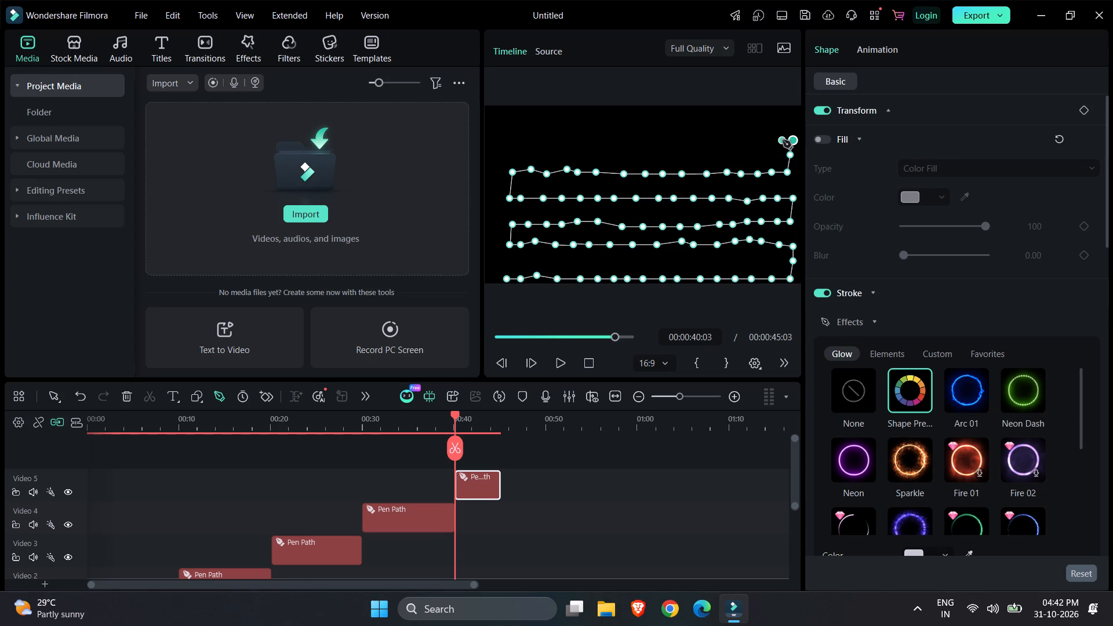
left_click(770, 140)
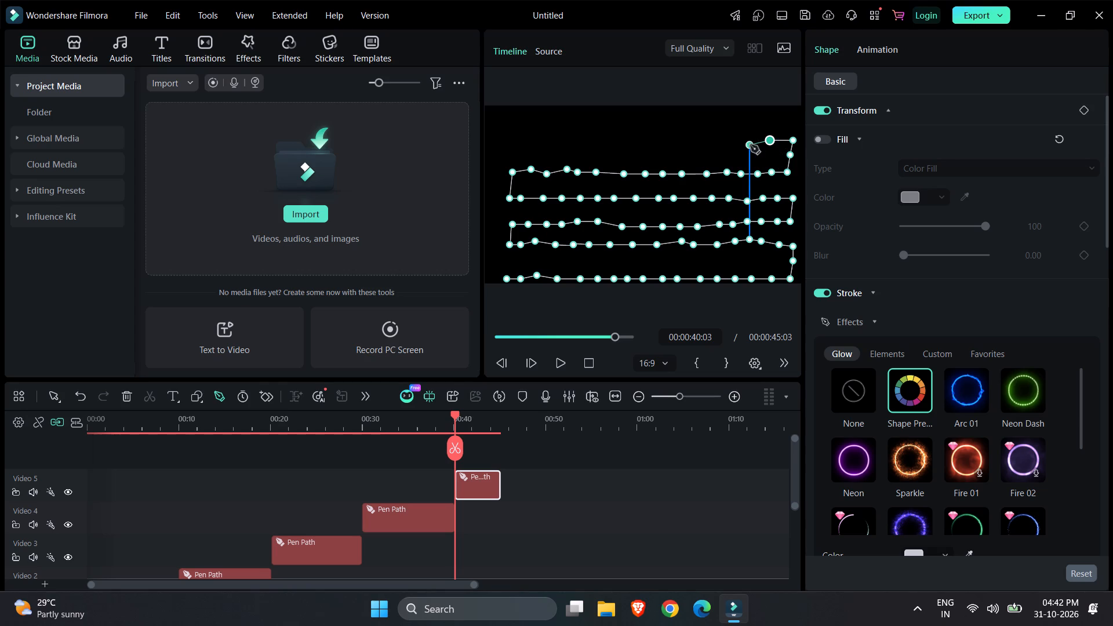
left_click(754, 139)
left_click(734, 140)
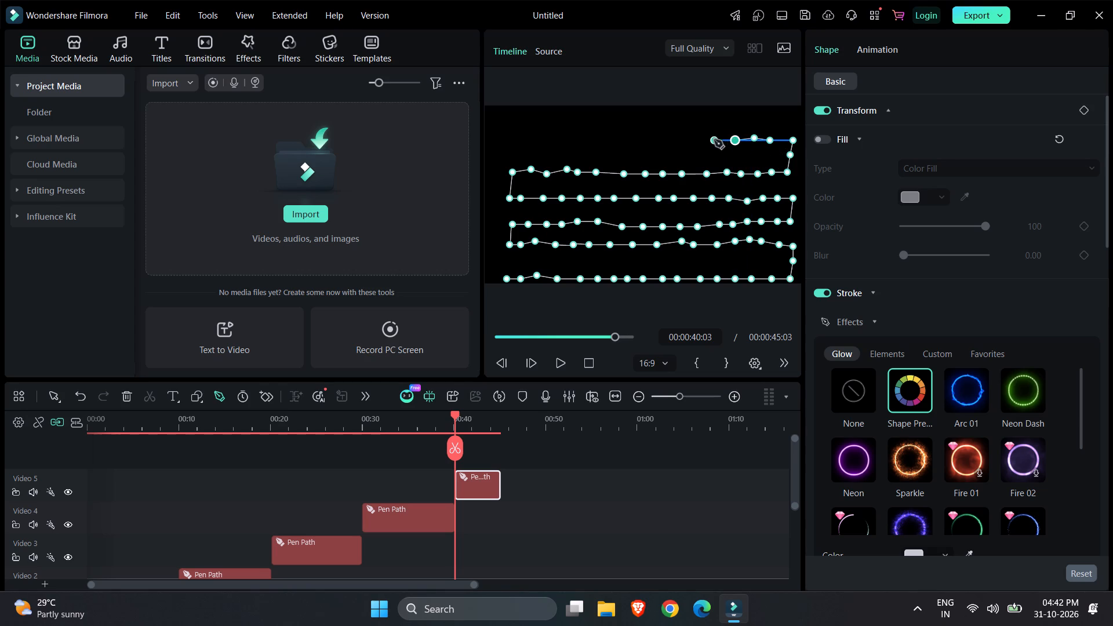
left_click(714, 140)
left_click(696, 140)
left_click(680, 140)
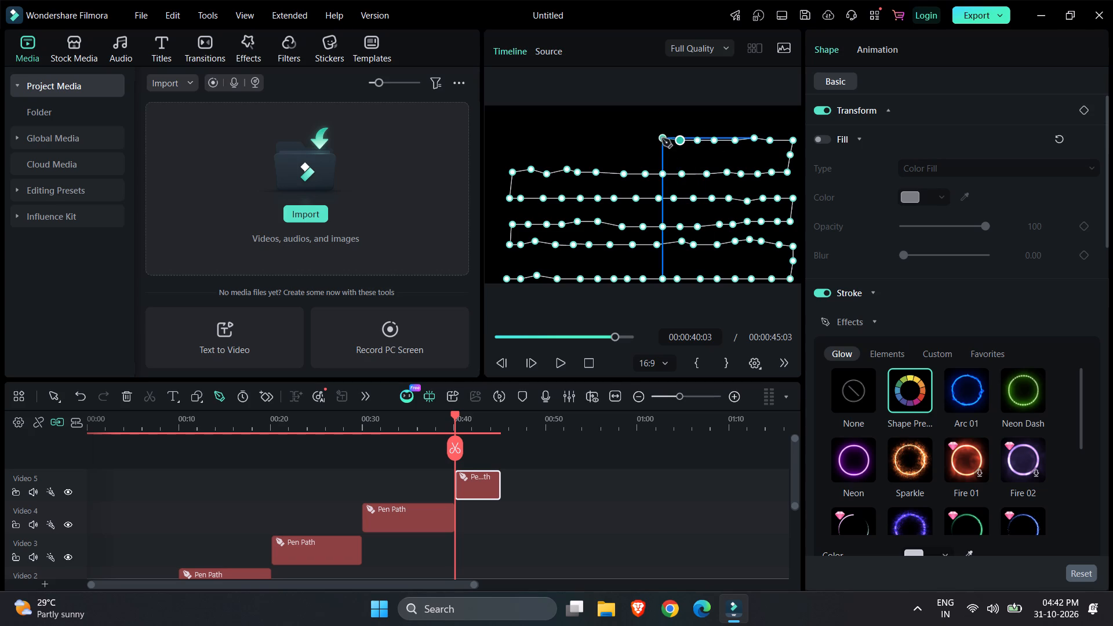
left_click(662, 139)
left_click(642, 139)
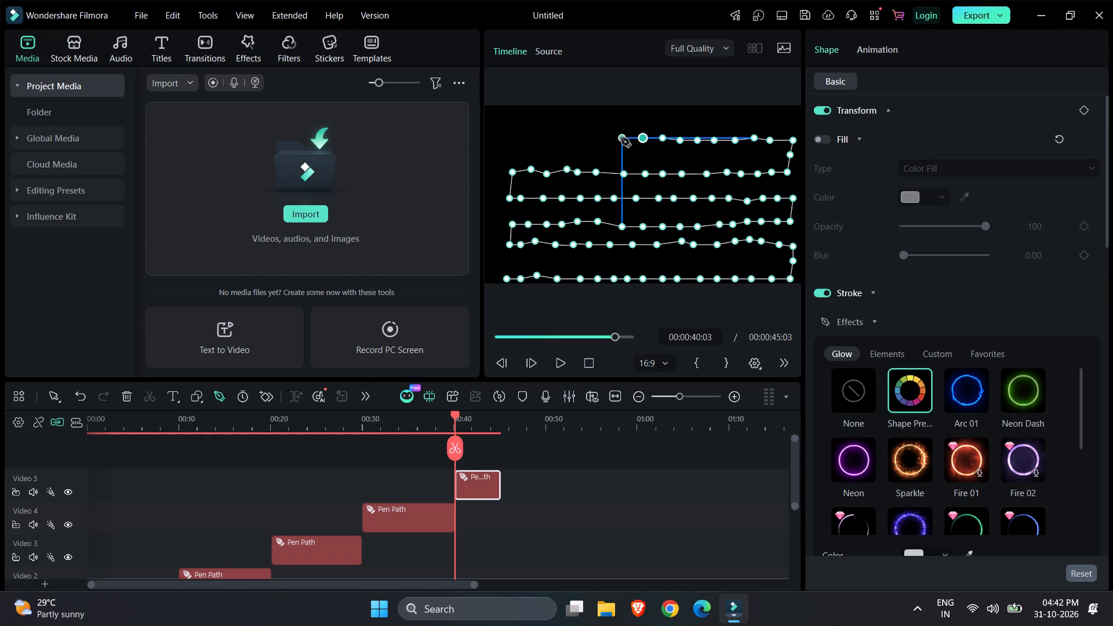
Continue the sixth row of path points leftward from the centre to the frame's left side.
left_click(621, 140)
left_click(606, 139)
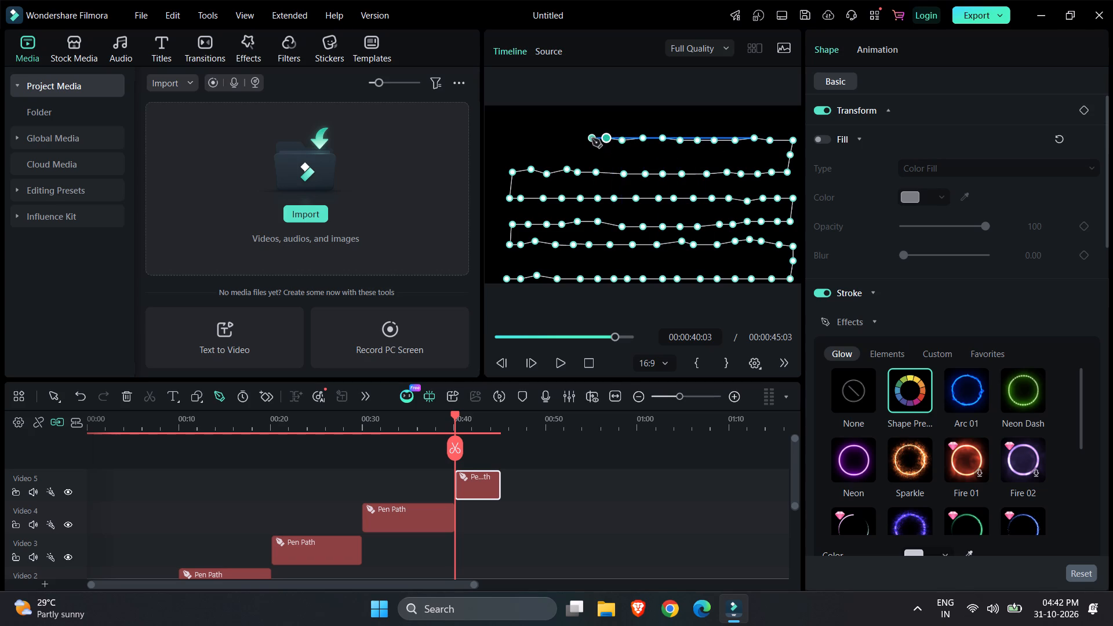
left_click(592, 139)
left_click(577, 139)
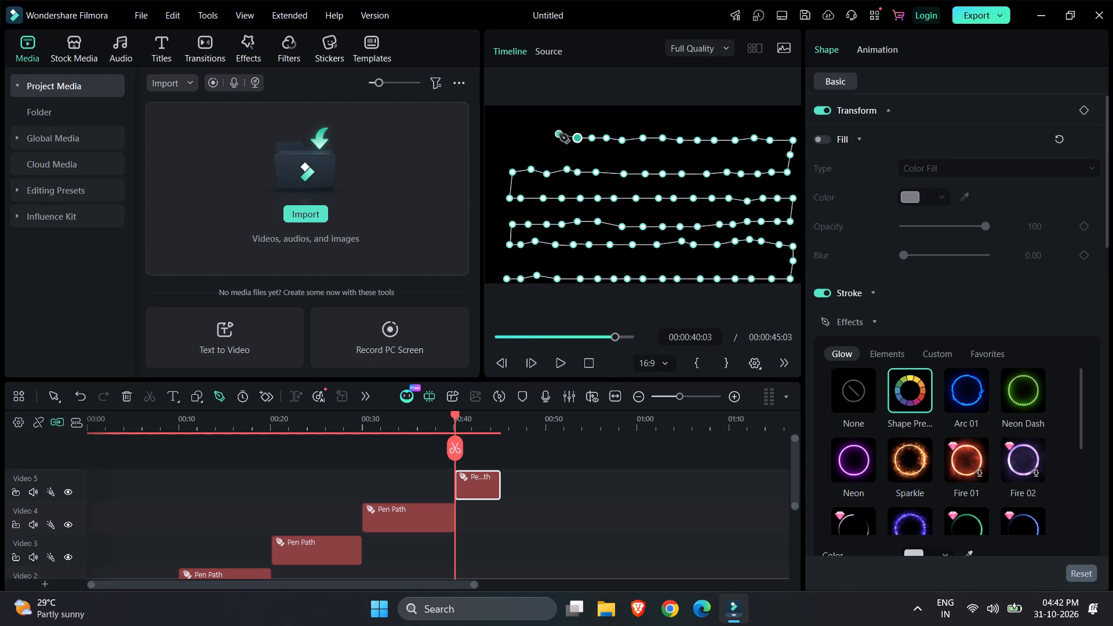
left_click(559, 134)
left_click(538, 138)
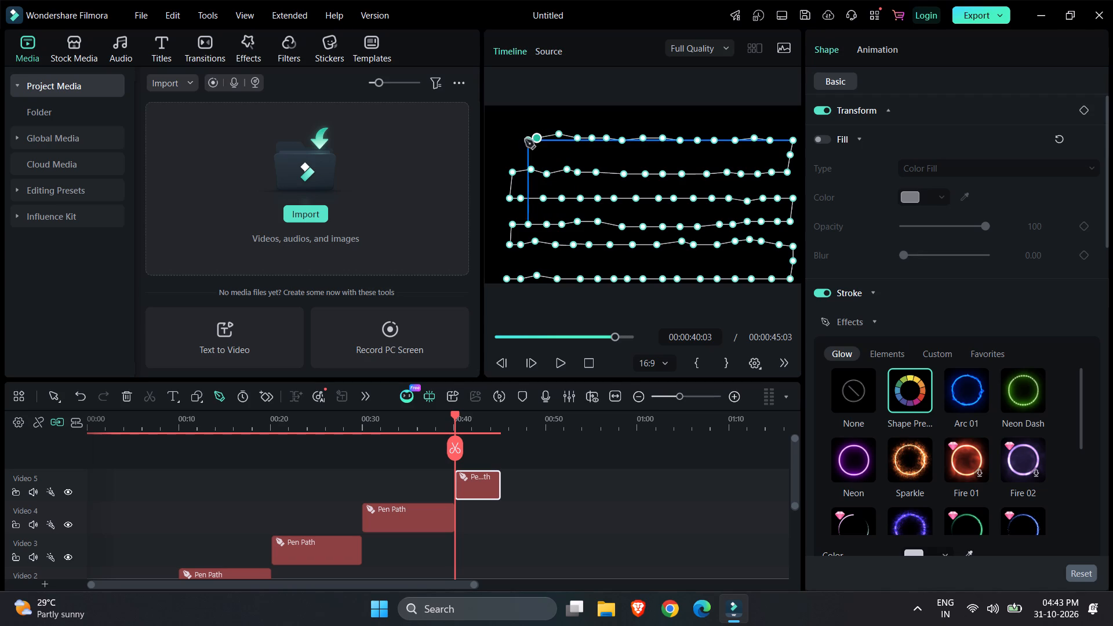
left_click(523, 140)
left_click(509, 140)
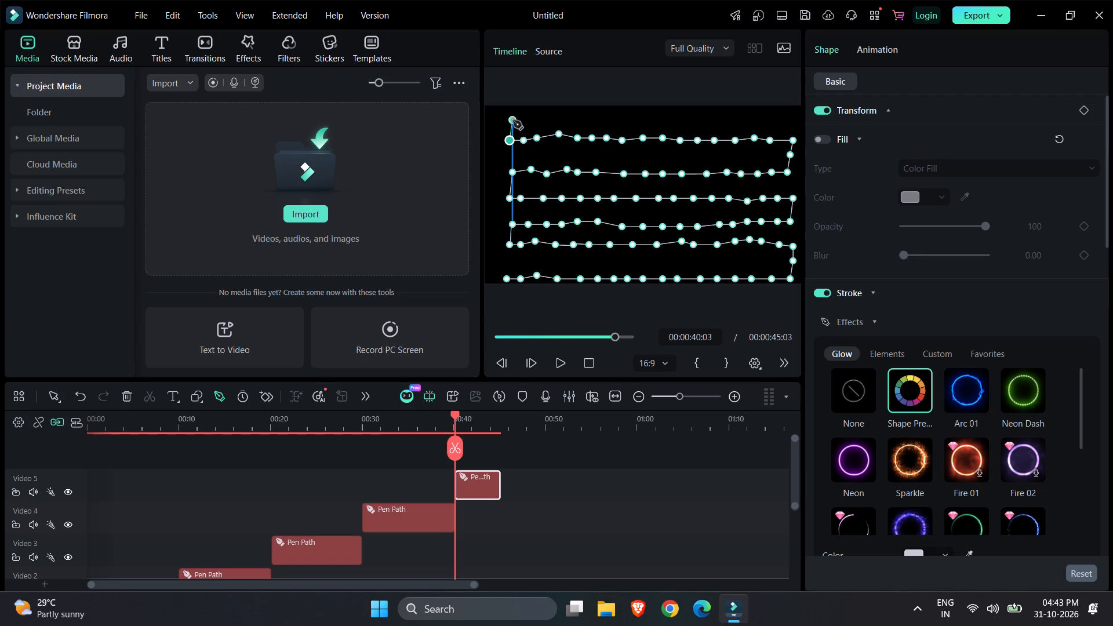
Turn the path upward at the frame's left side and place a seventh row of points rightward to about the centre.
left_click(511, 116)
left_click(529, 114)
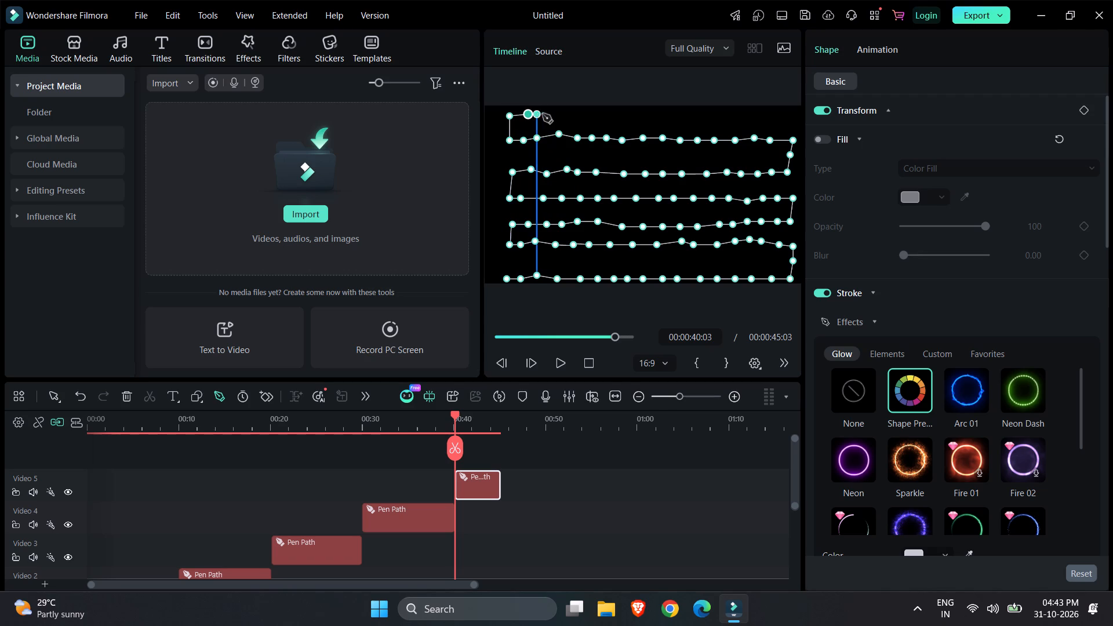
left_click(547, 114)
left_click(562, 114)
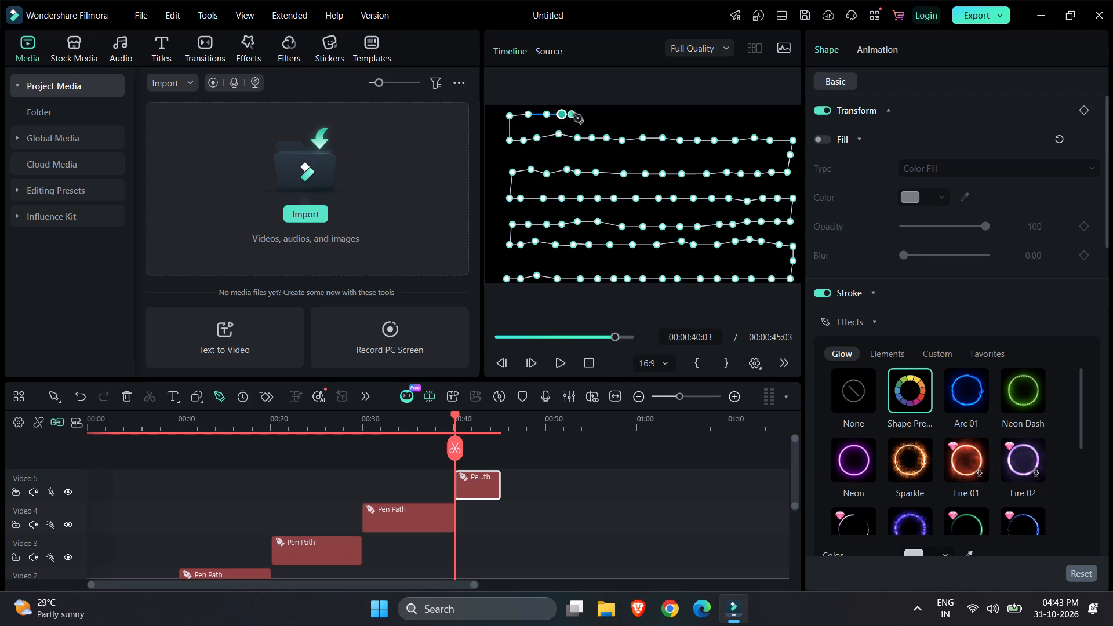
left_click(579, 114)
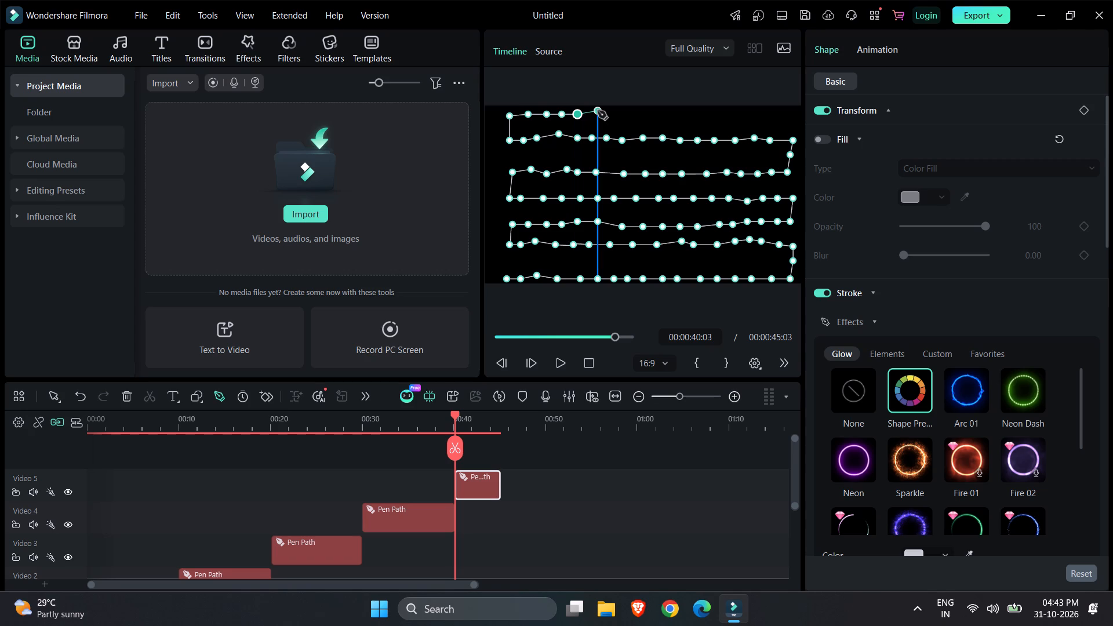
left_click(594, 114)
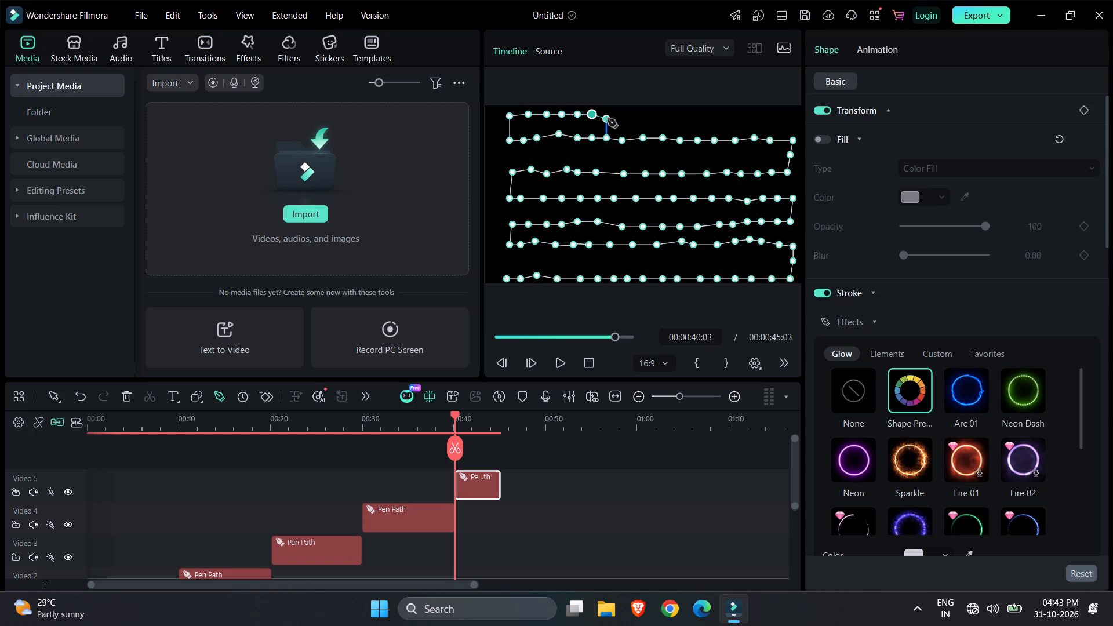
left_click(608, 116)
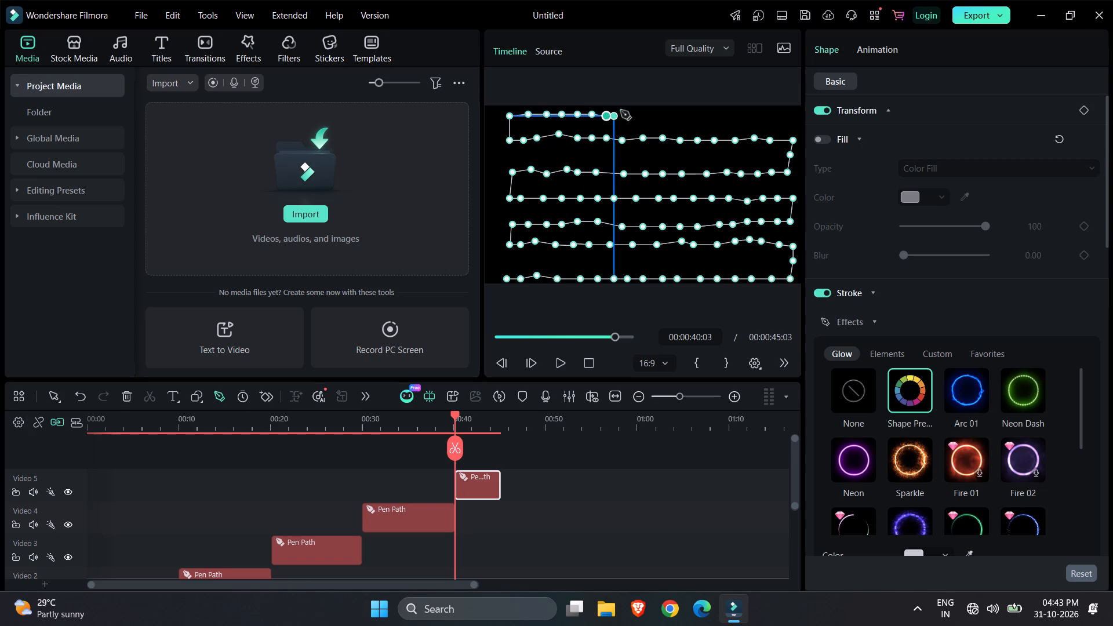
left_click(621, 114)
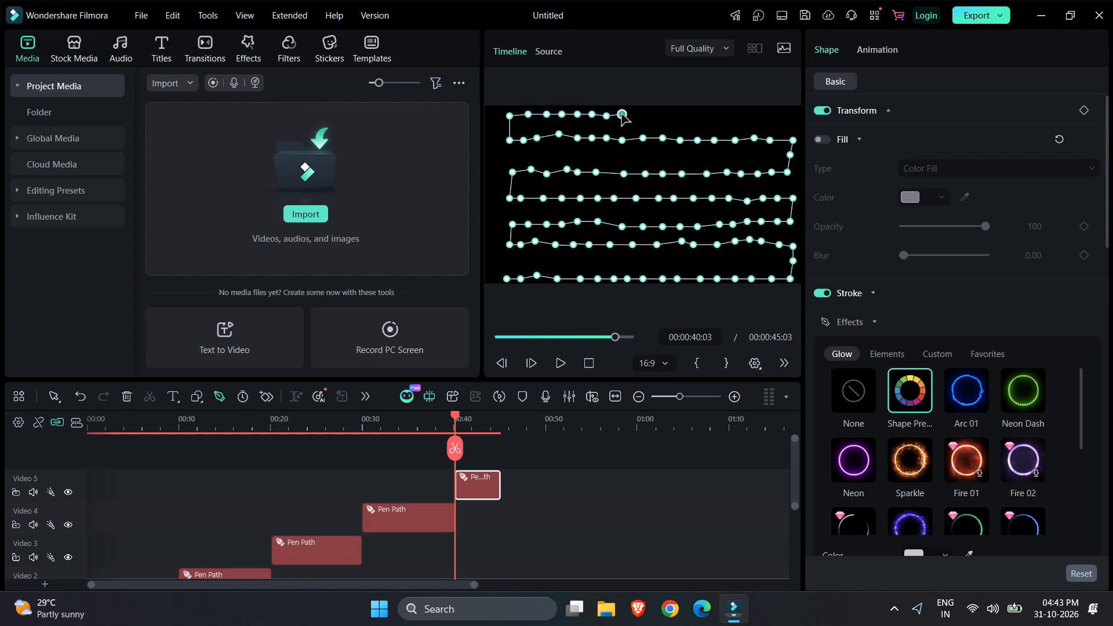
left_click(637, 115)
Continue the seventh row of points rightward to the frame's top right corner and finish the fifth path.
left_click(657, 114)
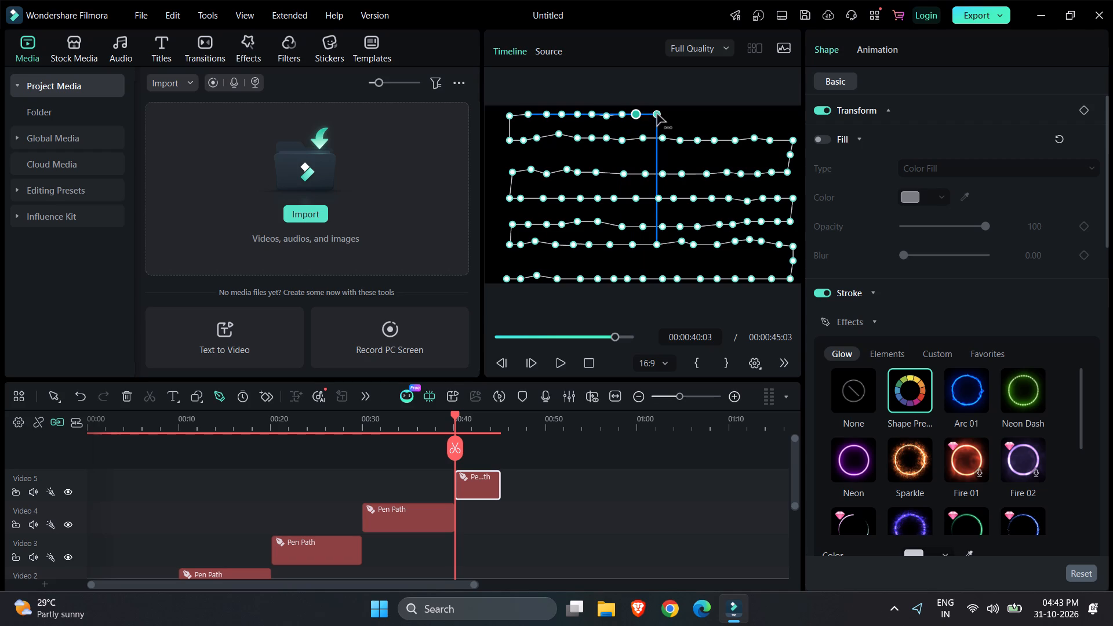
left_click(686, 114)
left_click(719, 110)
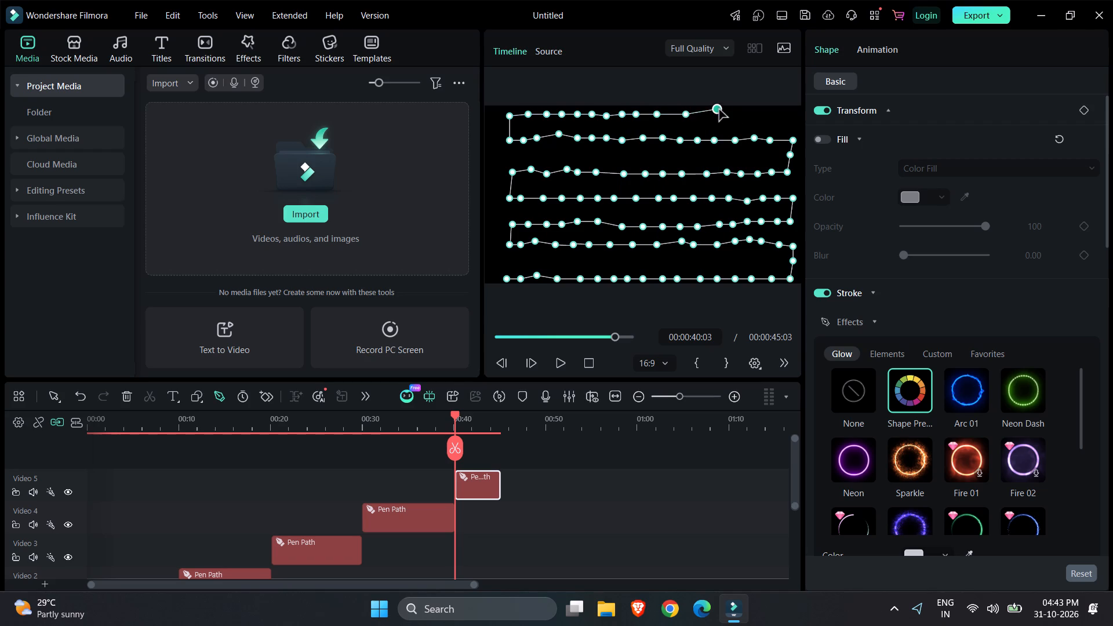
left_click(738, 114)
left_click(758, 114)
left_click(789, 111)
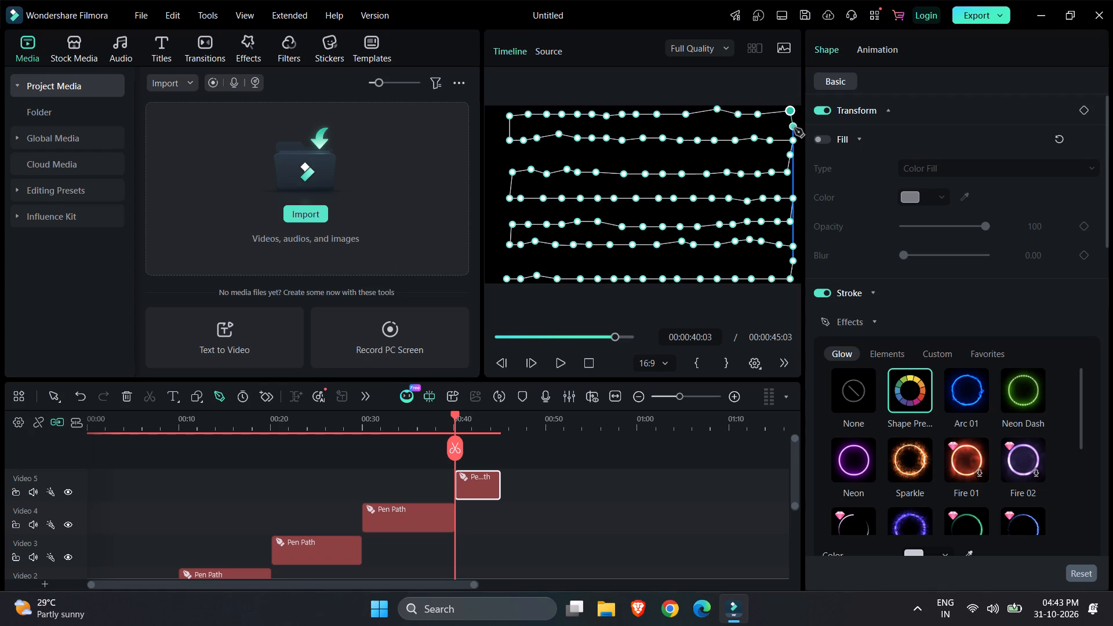
left_click(696, 508)
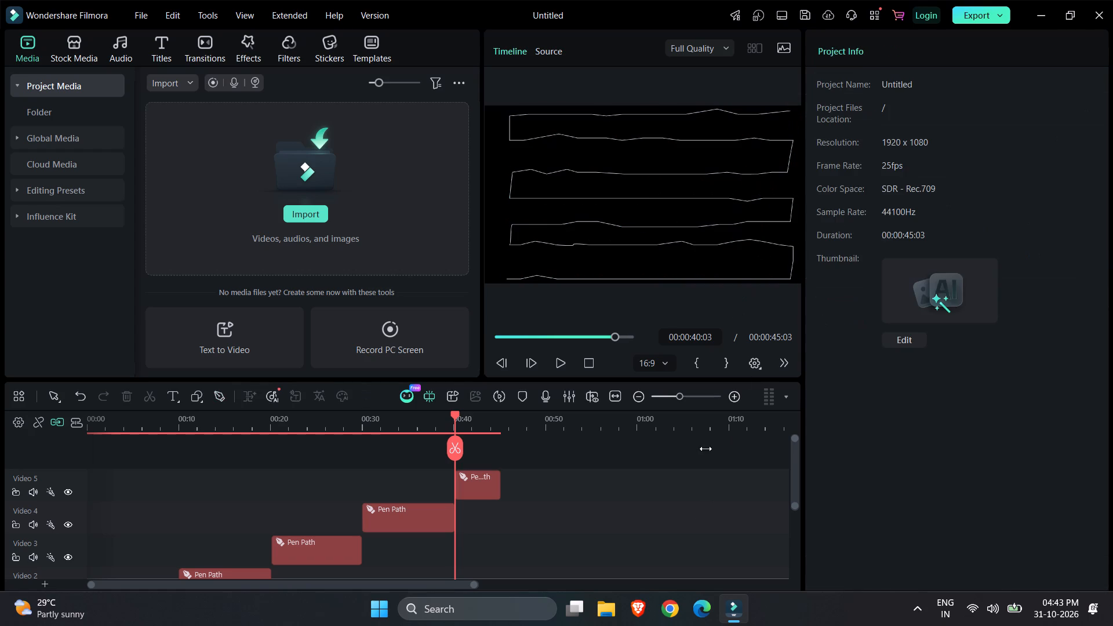
Try the Neon Dash and Neon glows on the fifth path's stroke, settling on the Arc 01 glow.
left_click(692, 147)
left_click(1017, 398)
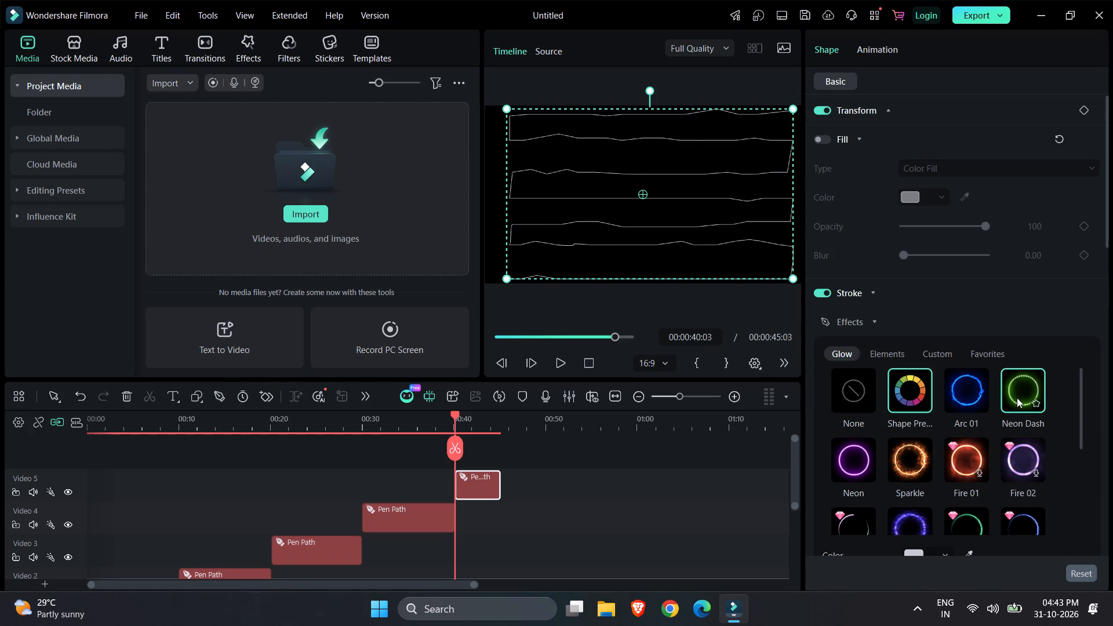
left_click(854, 474)
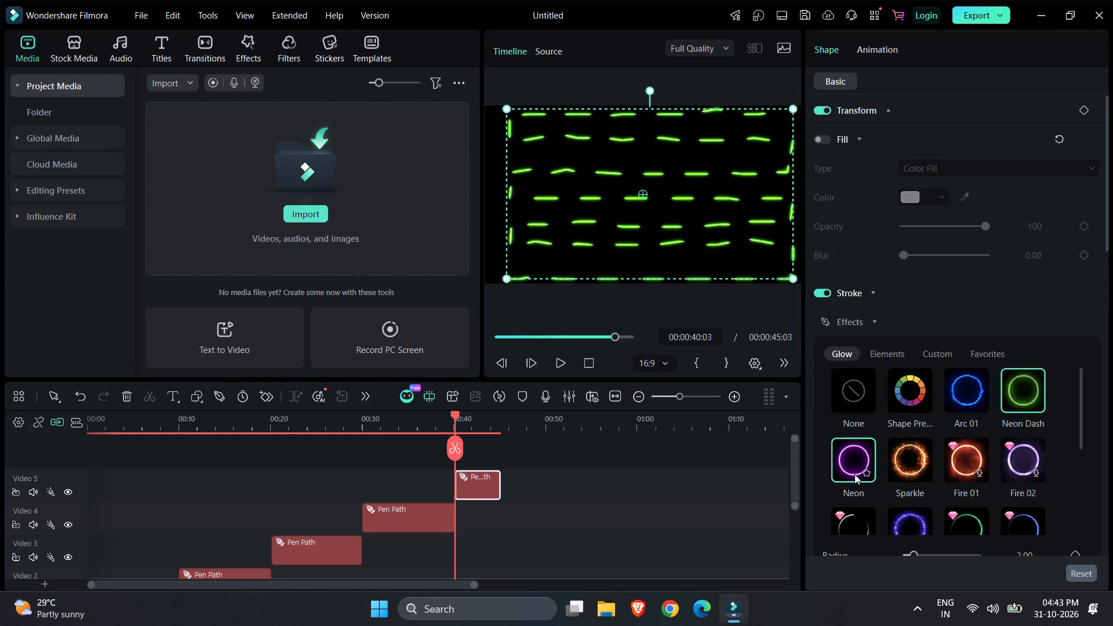
left_click(945, 393)
left_click(520, 516)
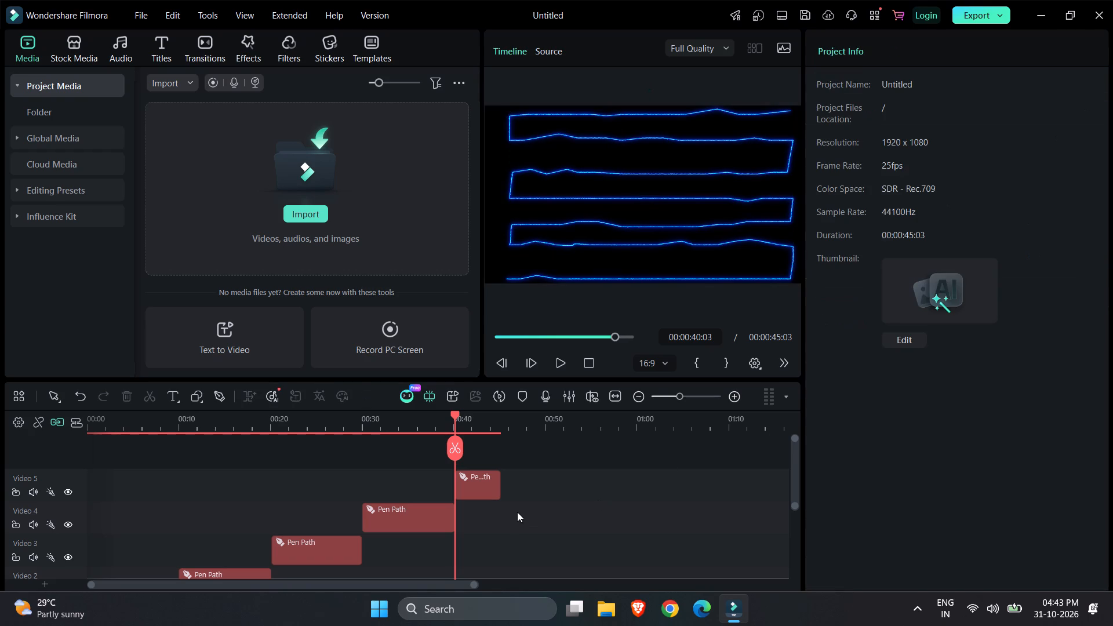
Extend the fifth Pen Path clip on Video 5 to about 10 seconds, ending at 00:00:50:08.
left_click(486, 472)
left_click_drag(497, 481, 517, 476)
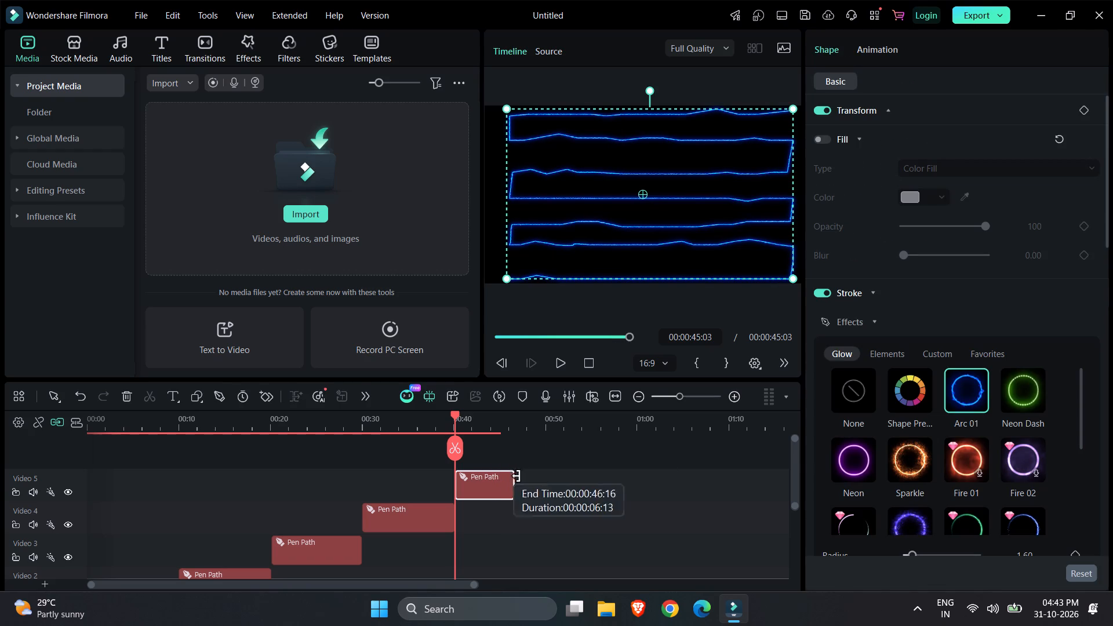
left_click_drag(517, 476, 534, 473)
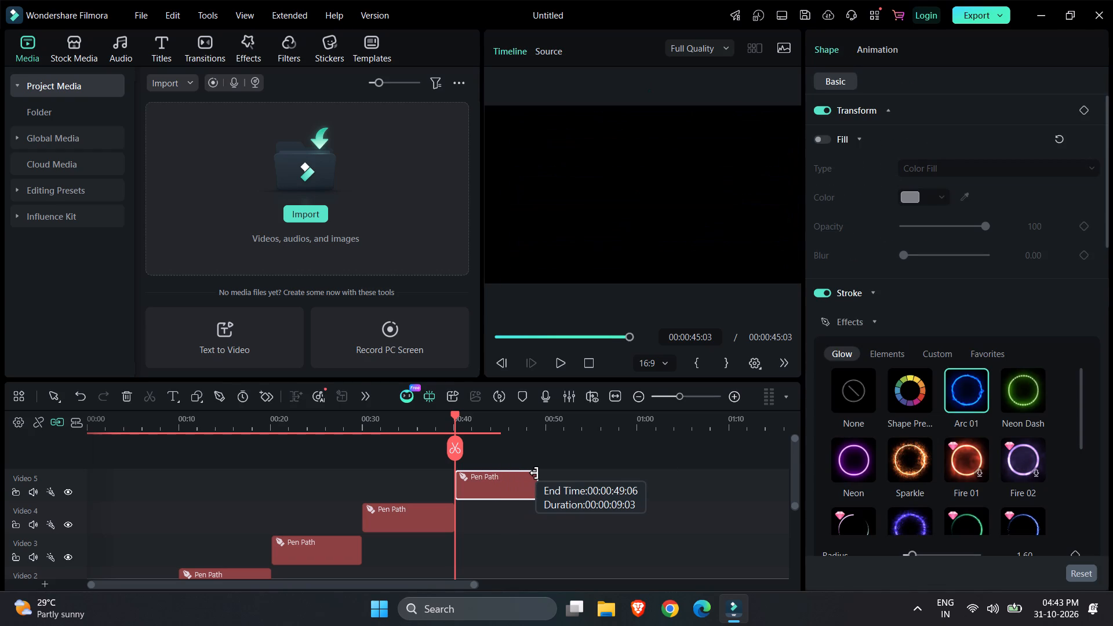
left_click_drag(534, 473, 539, 473)
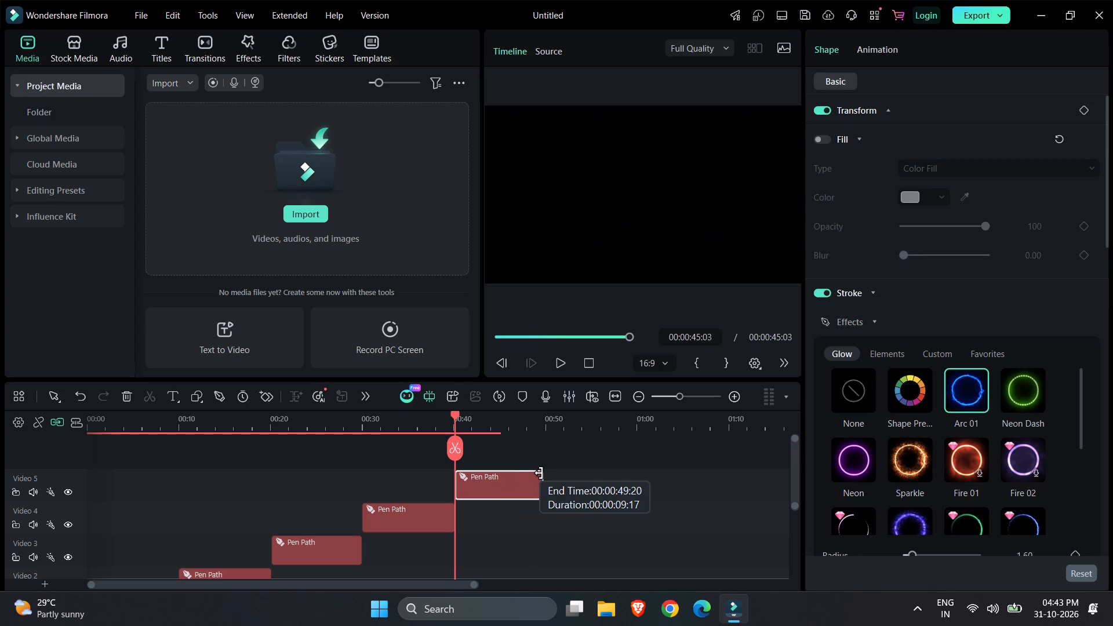
left_click_drag(539, 473, 540, 471)
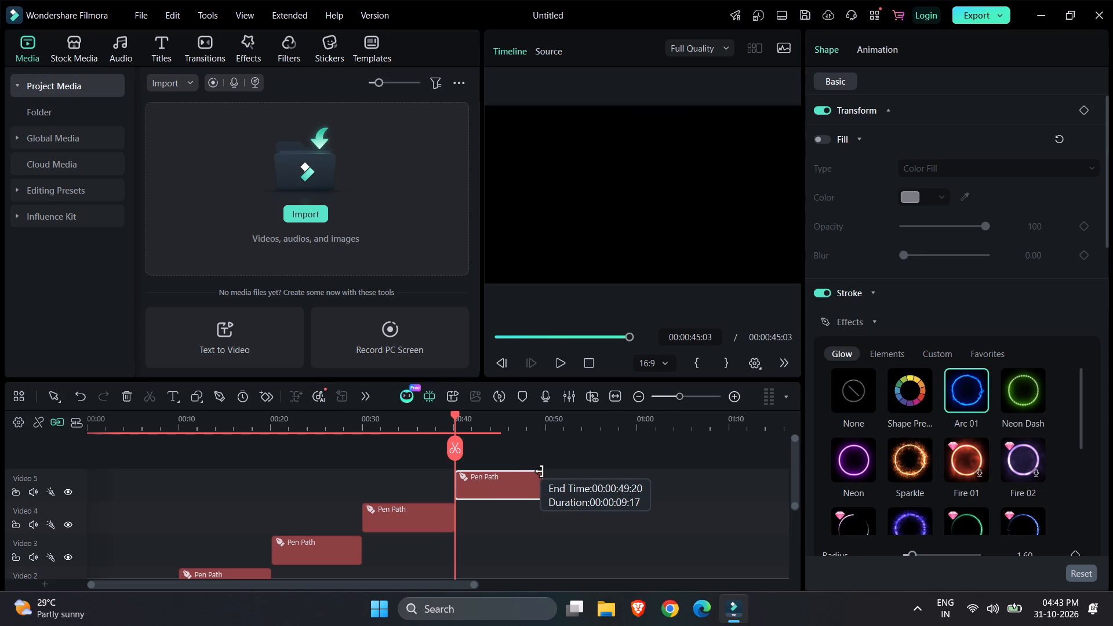
left_click_drag(540, 471, 544, 471)
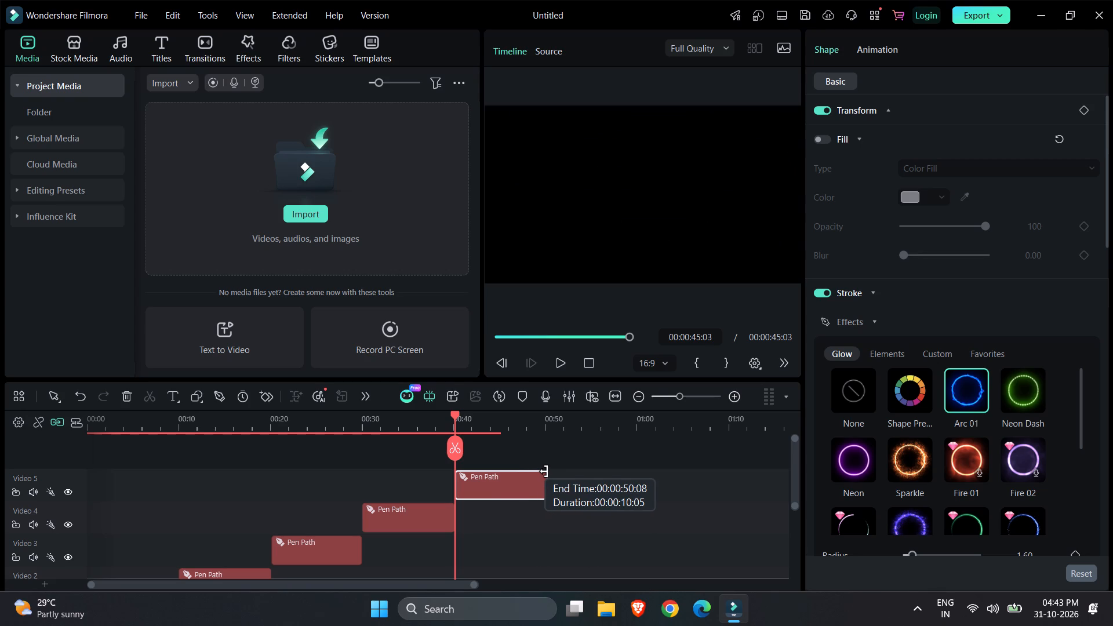
left_click_drag(544, 471, 541, 471)
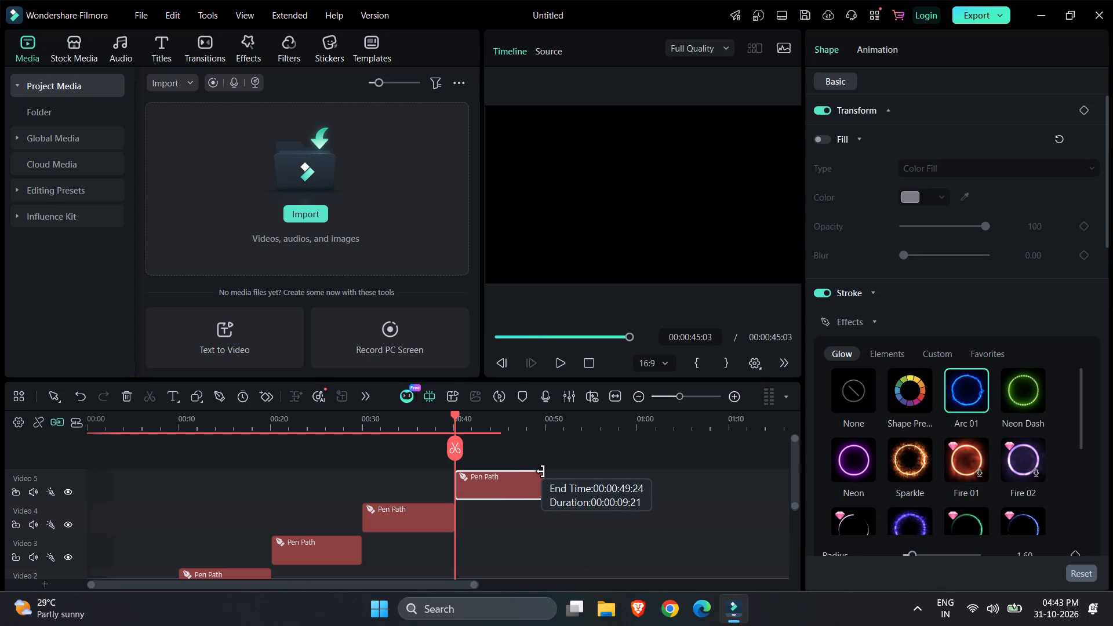
left_click_drag(541, 471, 544, 471)
Move the playhead to the end of the fifth Pen Path clip at 00:00:50:08.
left_click_drag(457, 440, 555, 441)
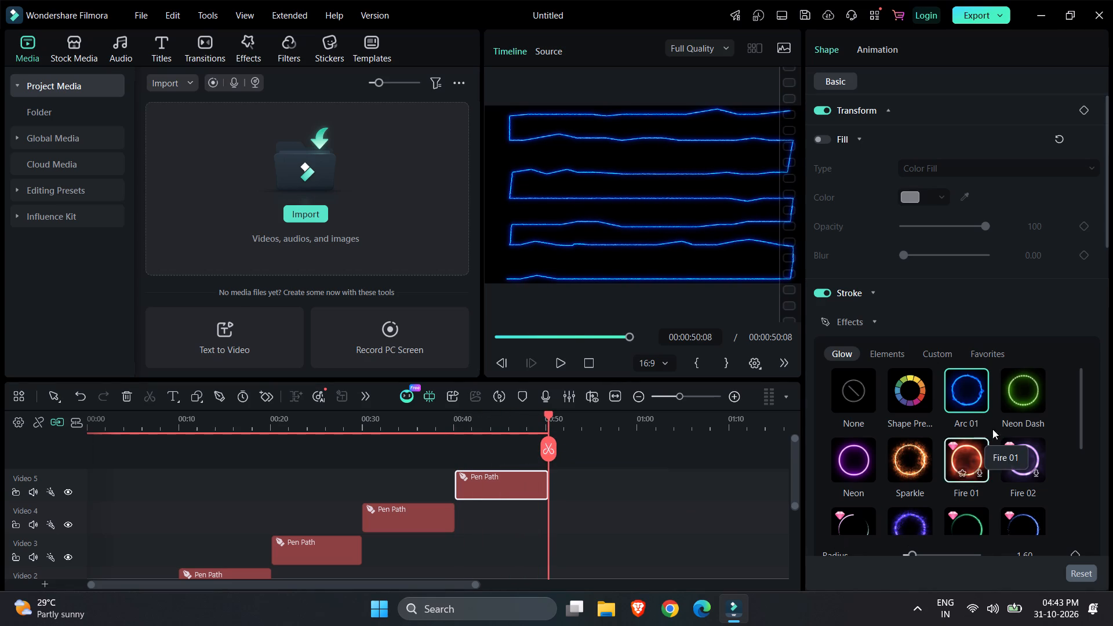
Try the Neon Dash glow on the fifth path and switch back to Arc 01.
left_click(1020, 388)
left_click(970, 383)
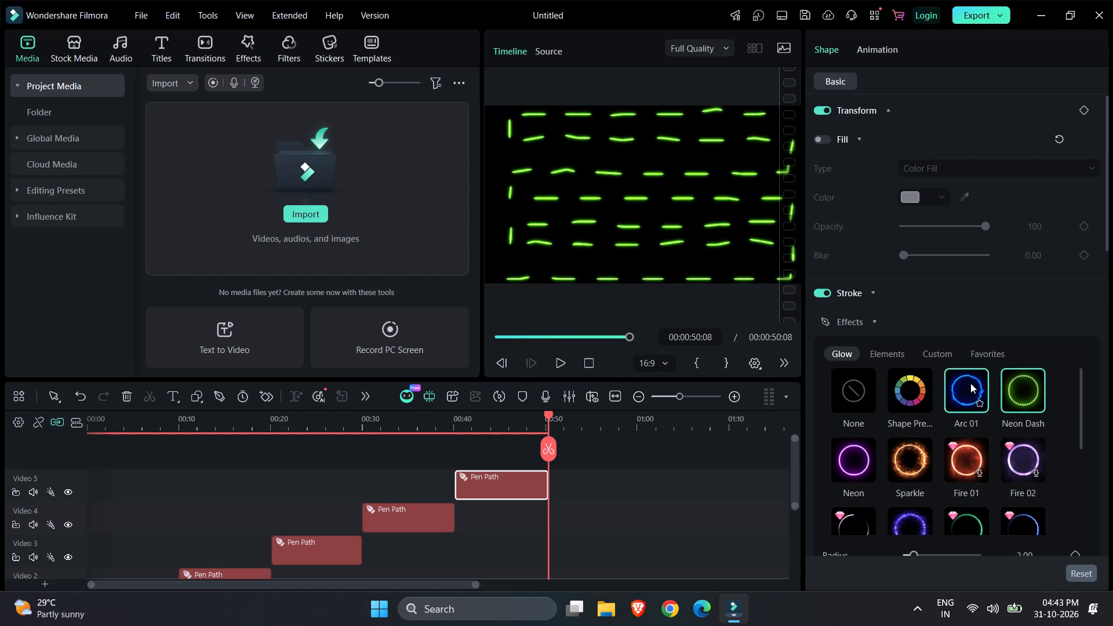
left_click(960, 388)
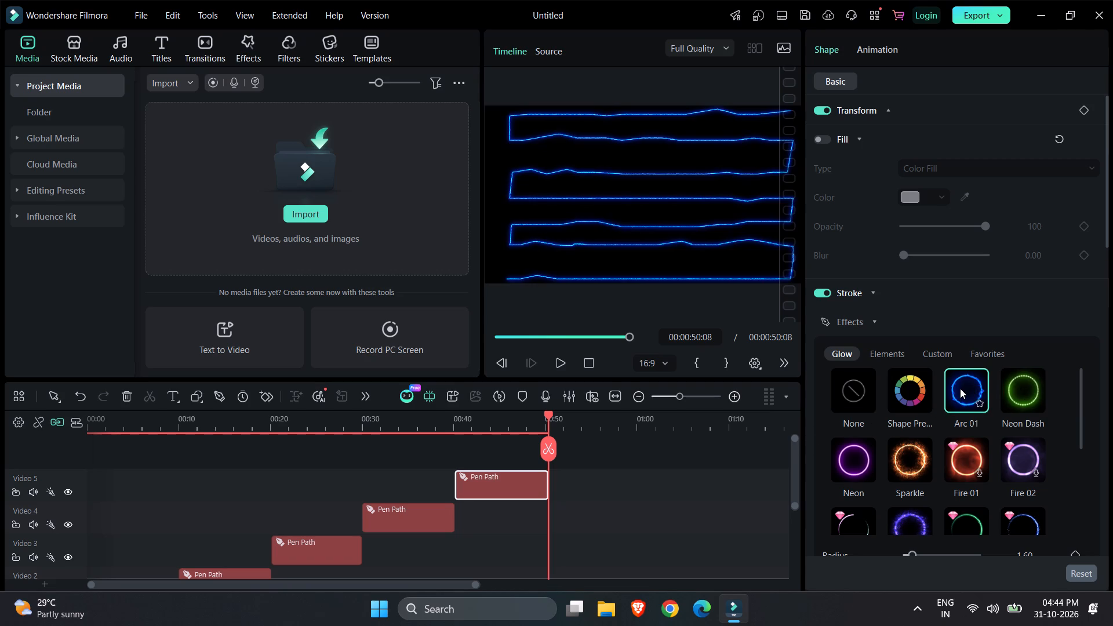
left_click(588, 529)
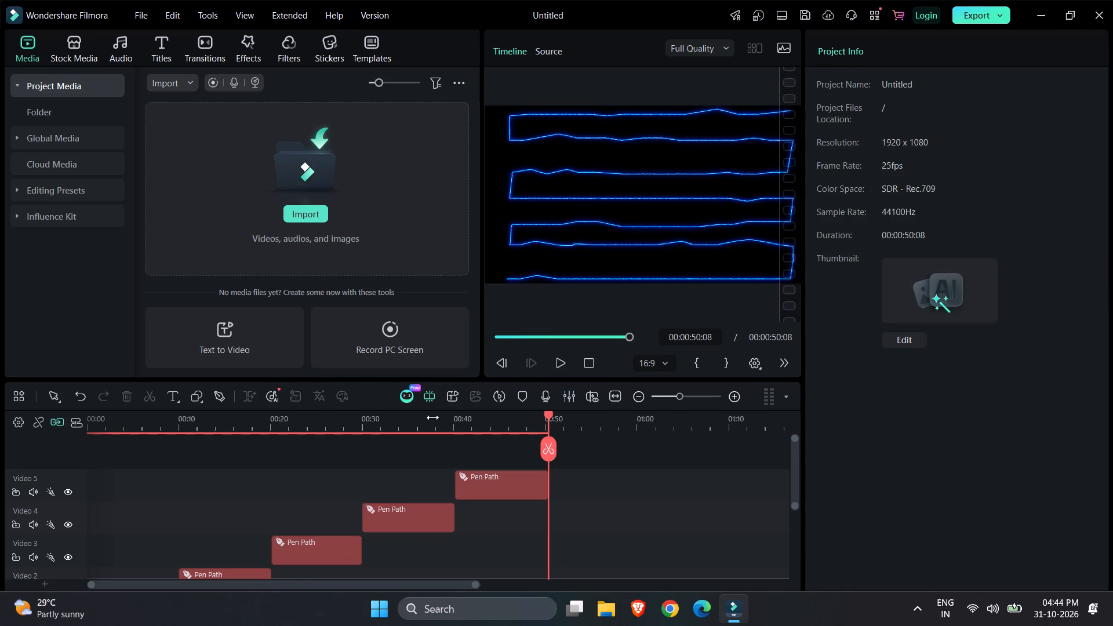
Start a sixth Pen tool path at 00:00:50:08, placing closely spaced points up the frame's left edge from the bottom-left to the top-left corner.
left_click(217, 397)
left_click(504, 274)
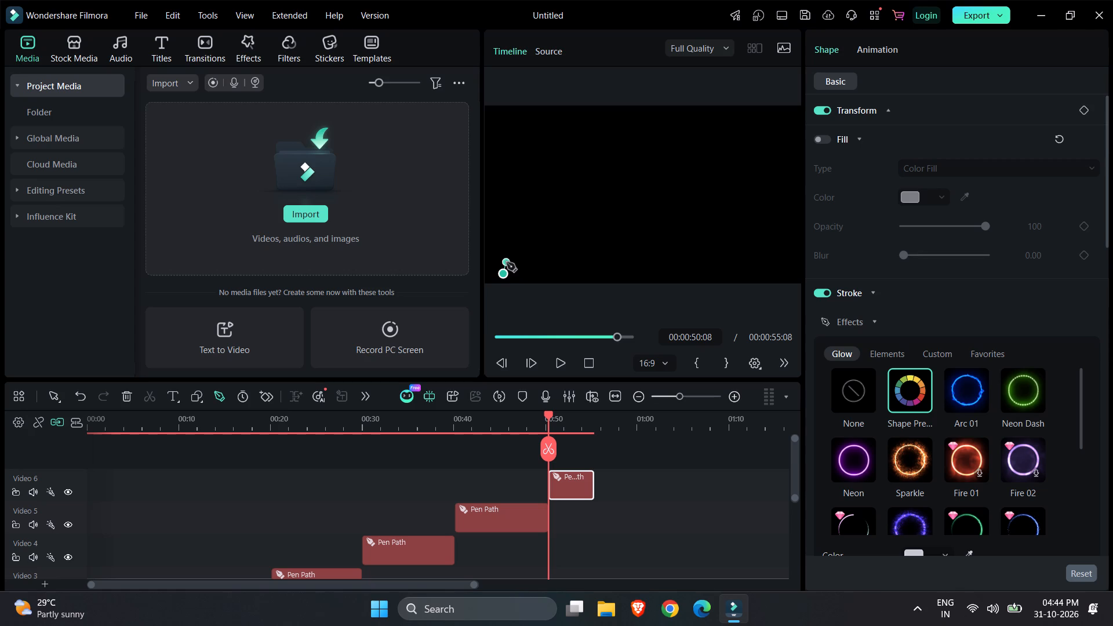
left_click(504, 258)
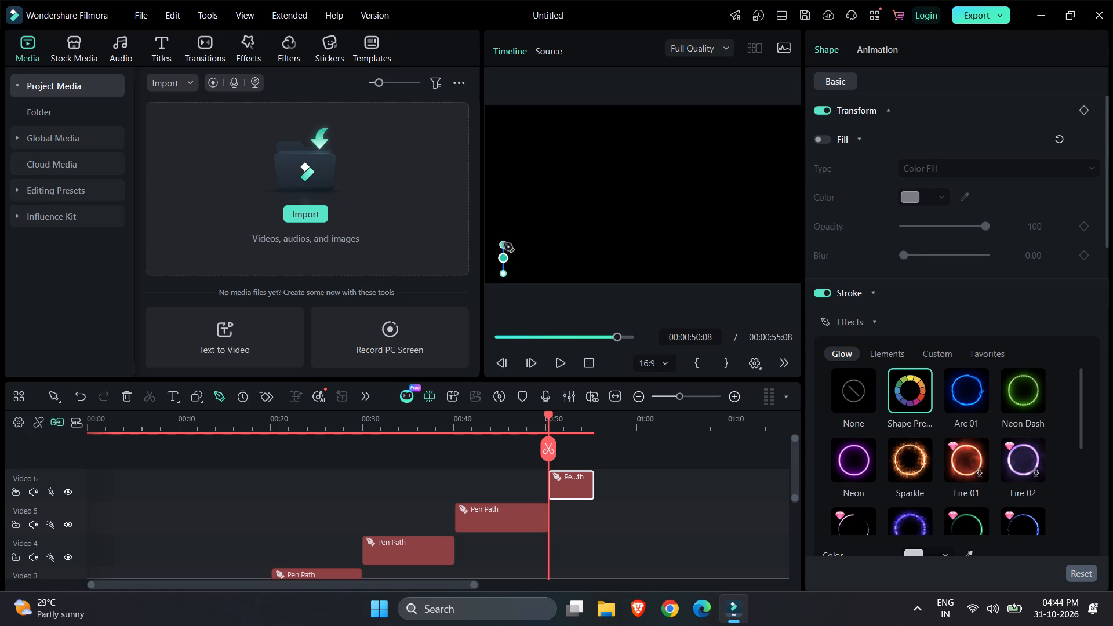
left_click(504, 243)
left_click(504, 228)
left_click(502, 209)
left_click(503, 191)
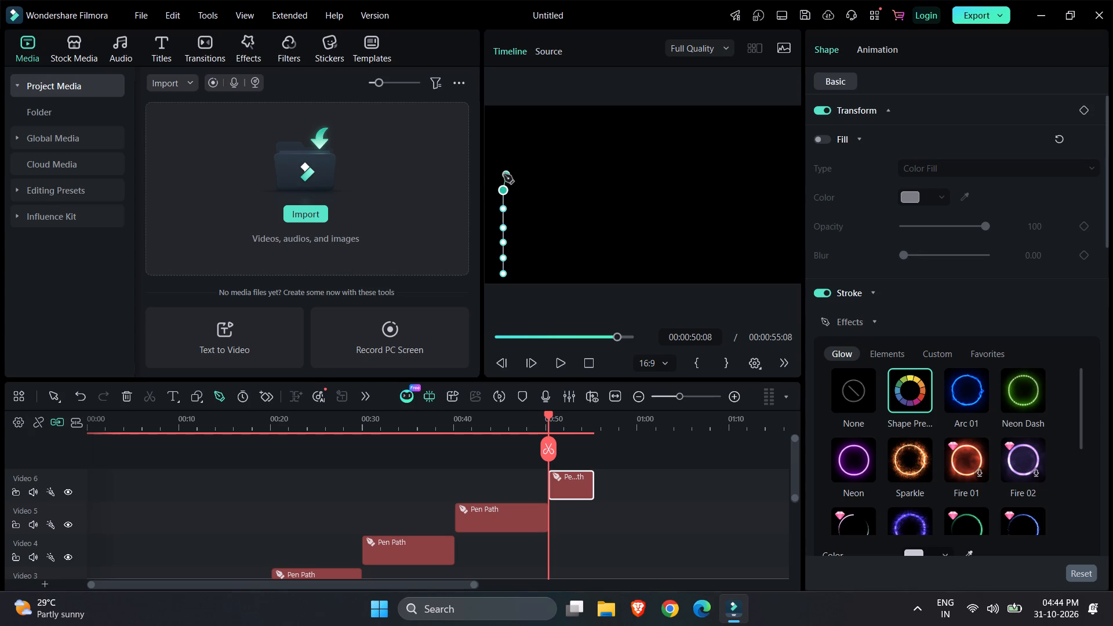
left_click(504, 174)
left_click(504, 162)
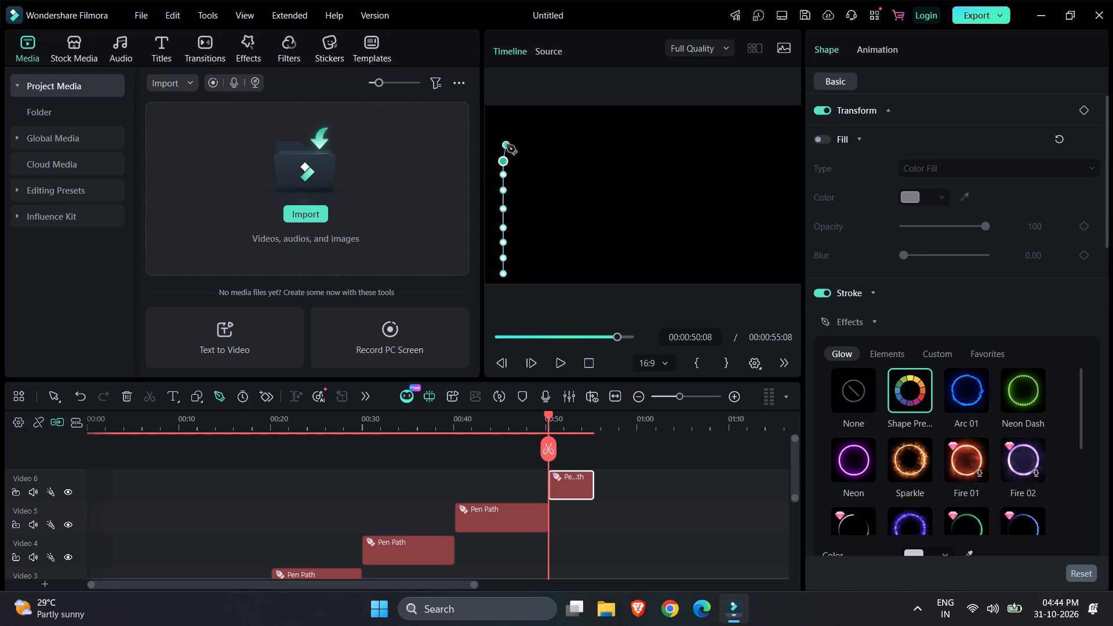
left_click(502, 145)
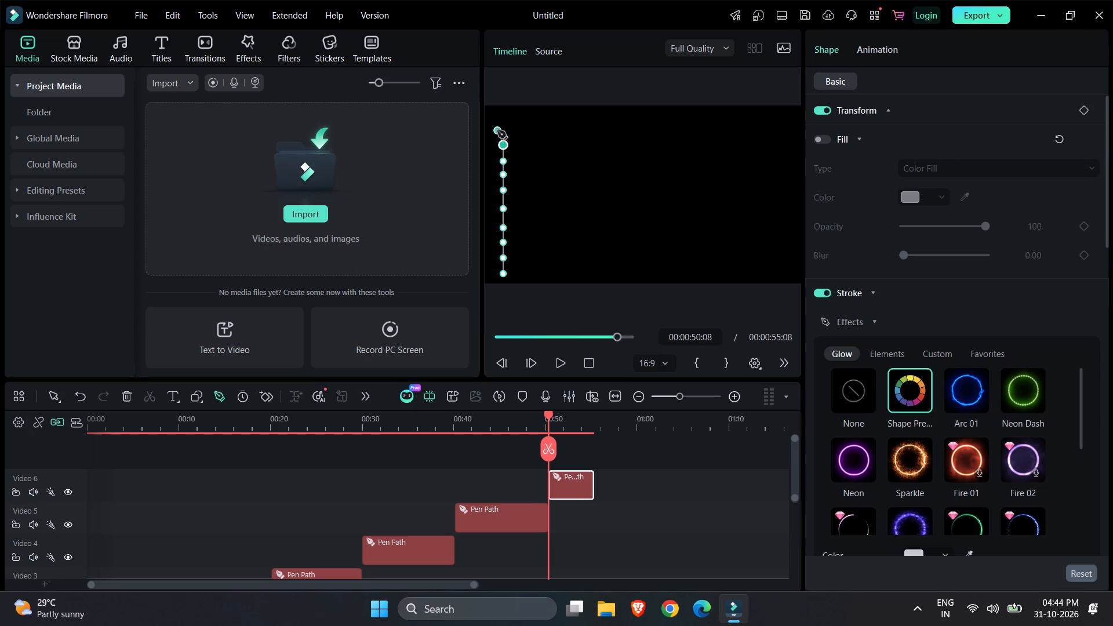
left_click(503, 130)
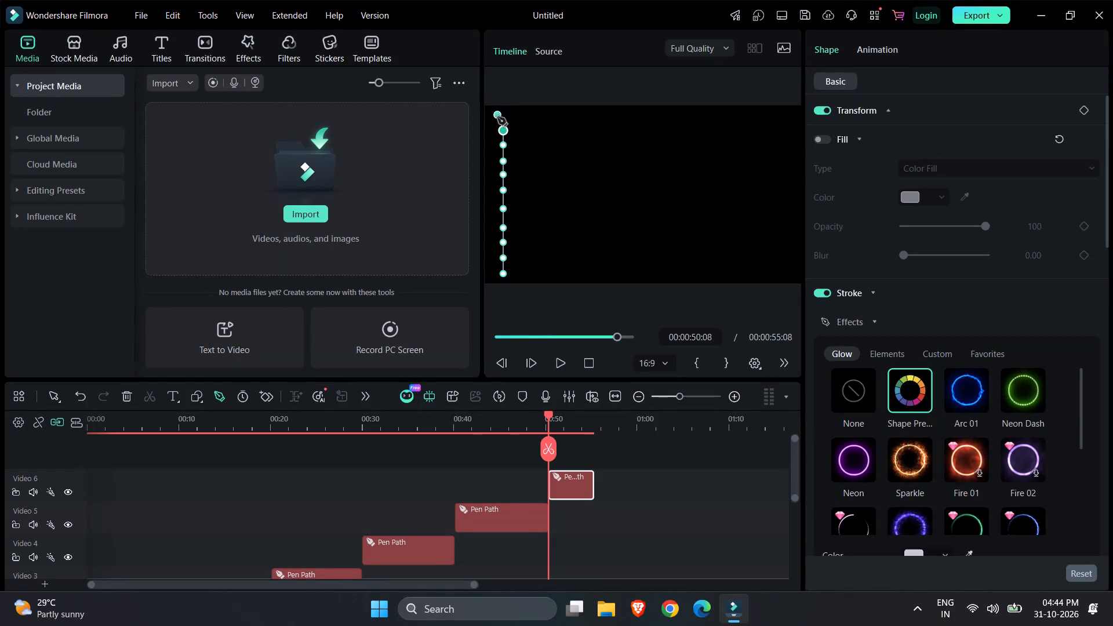
left_click(502, 112)
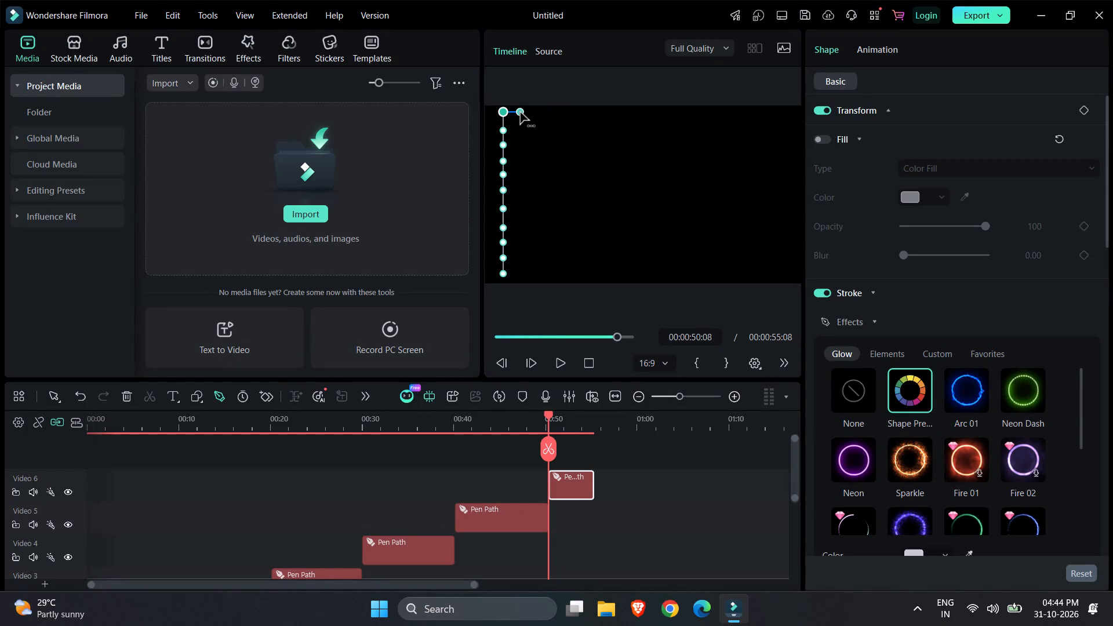
Continue the sixth path with closely spaced points along the frame's top edge to the top-right corner, dipping slightly past the middle.
left_click(520, 112)
left_click(534, 112)
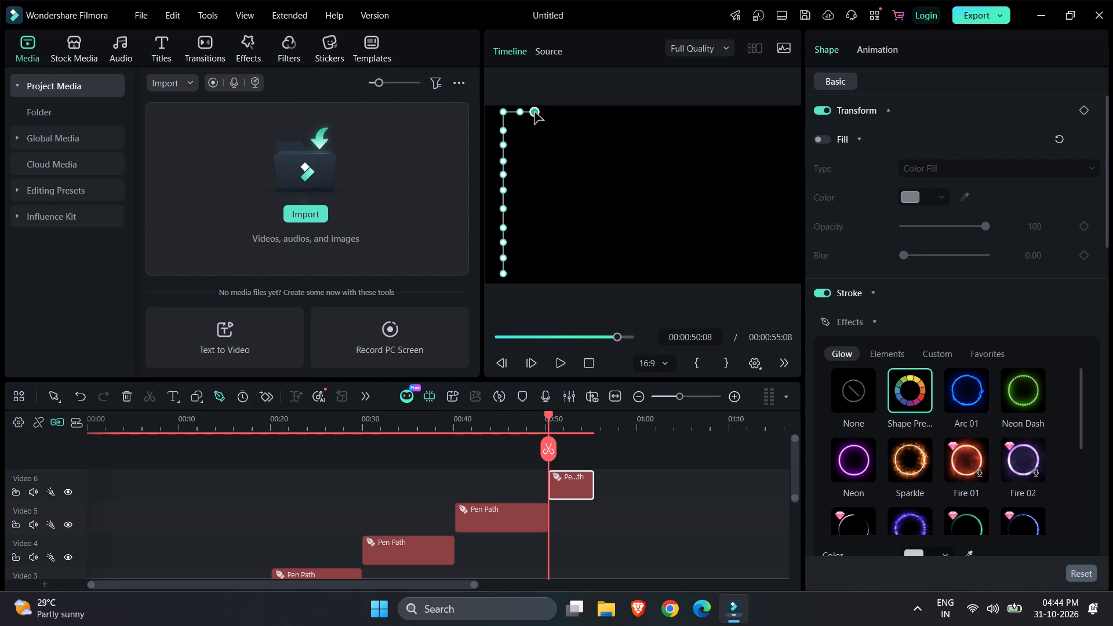
left_click(557, 111)
left_click(577, 111)
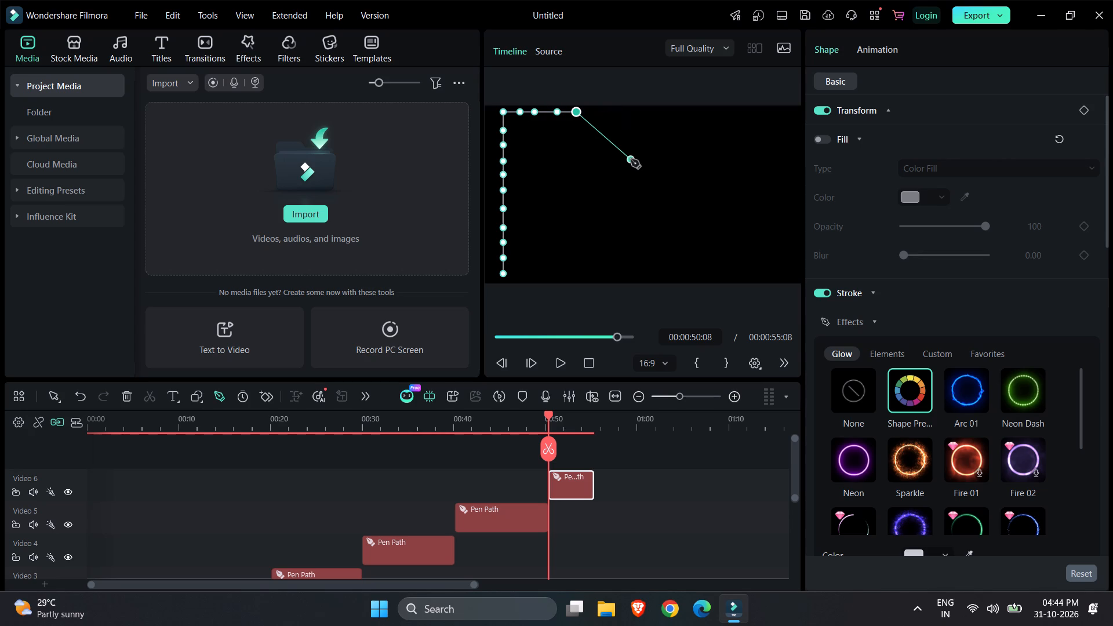
left_click(598, 112)
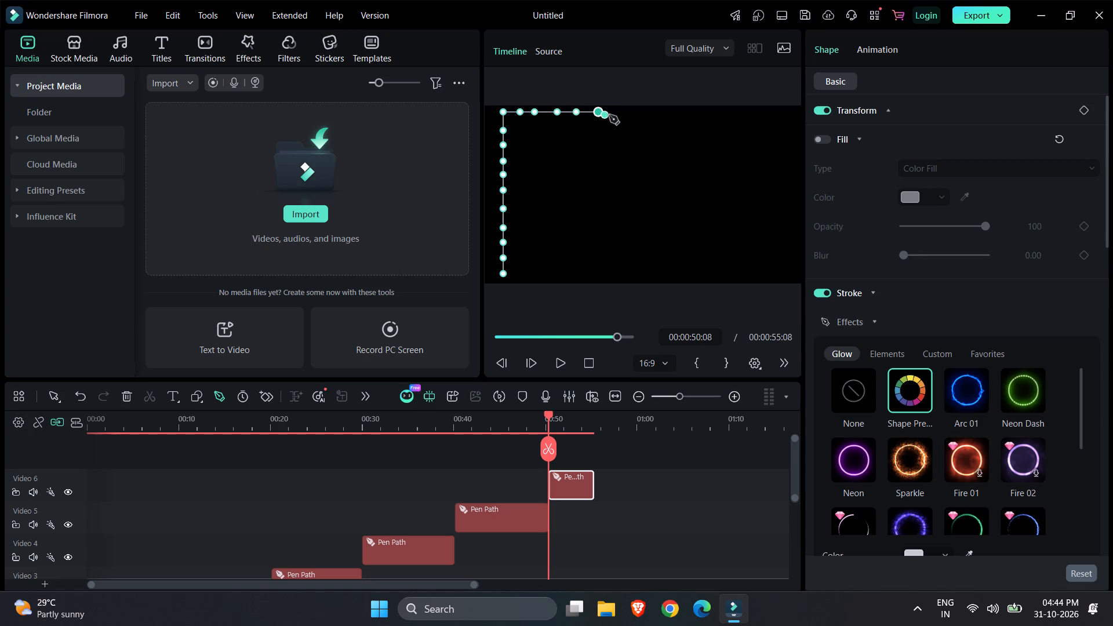
left_click(617, 112)
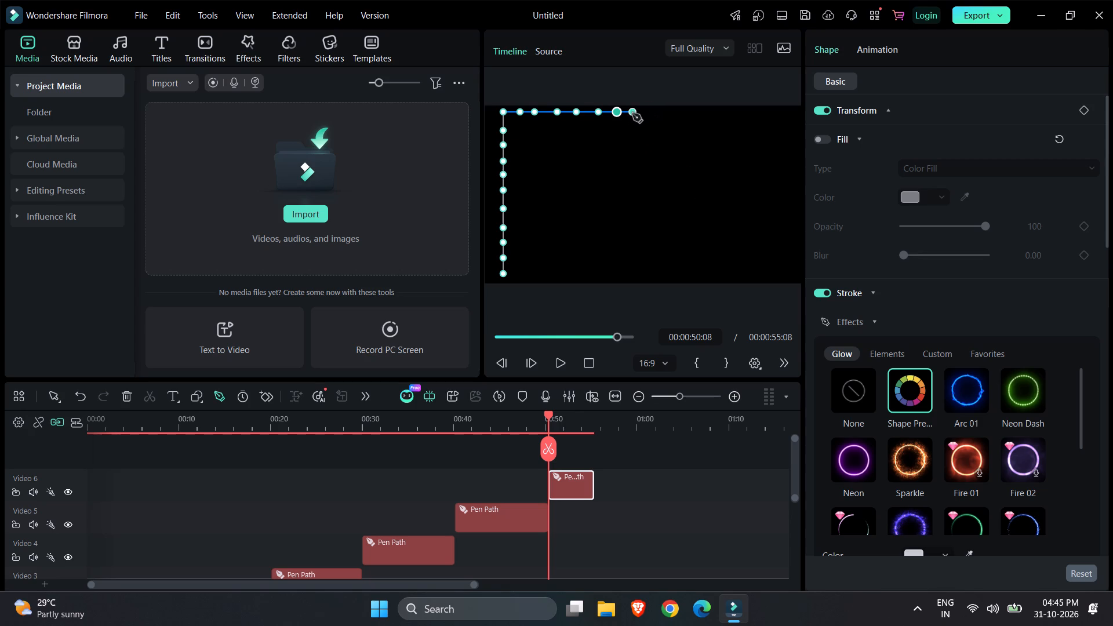
left_click(632, 114)
left_click(649, 114)
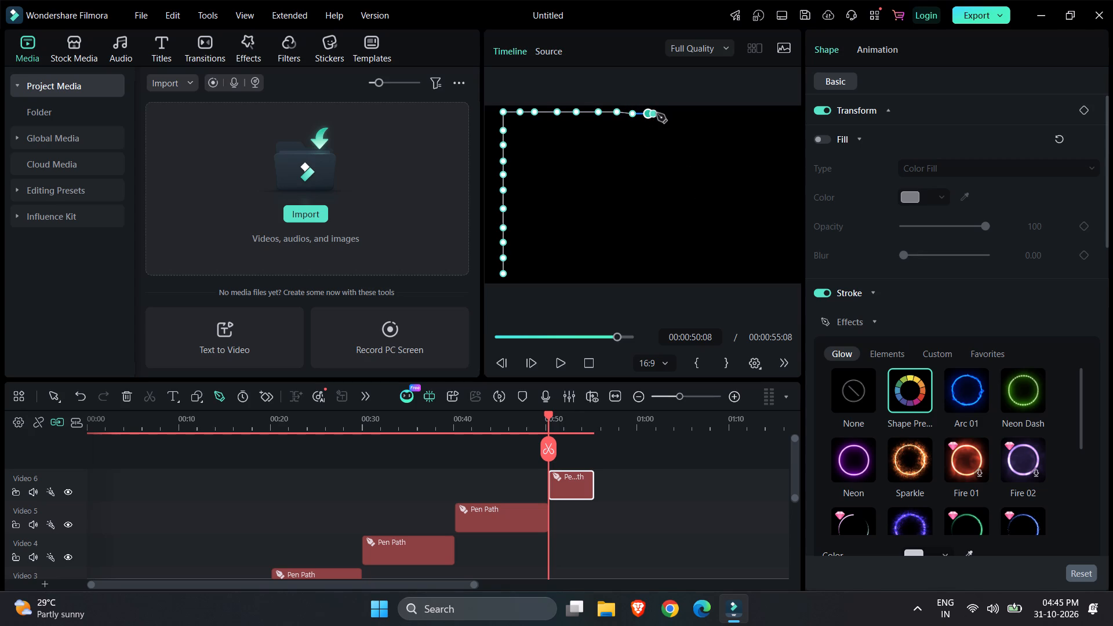
left_click(665, 117)
left_click(683, 116)
left_click(699, 111)
left_click(714, 111)
left_click(732, 115)
left_click(746, 112)
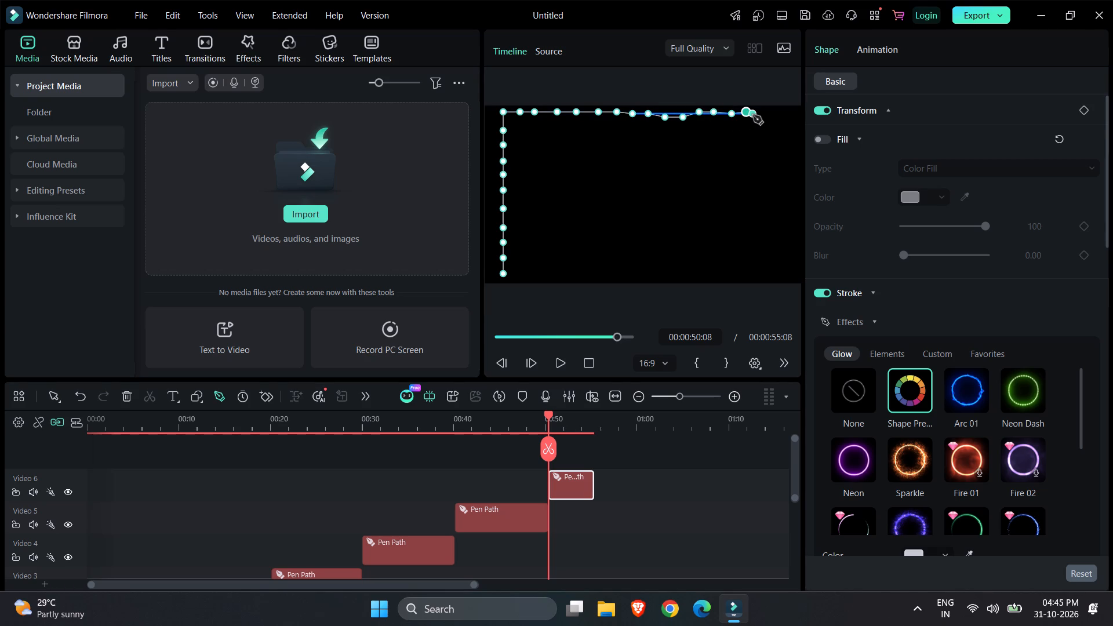
left_click(761, 115)
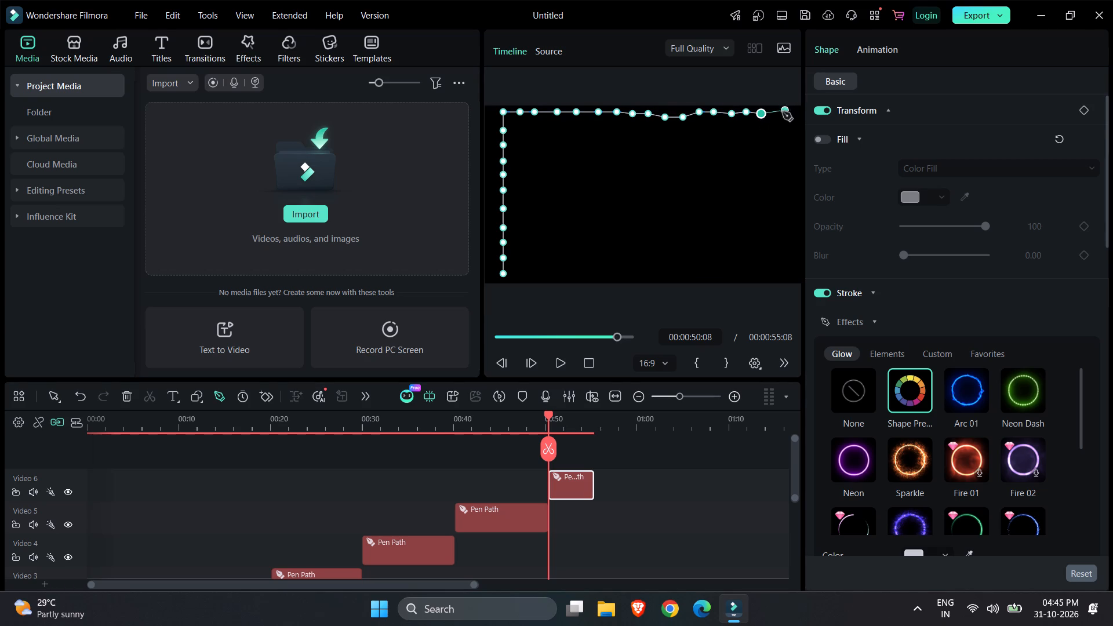
left_click(776, 112)
left_click(790, 112)
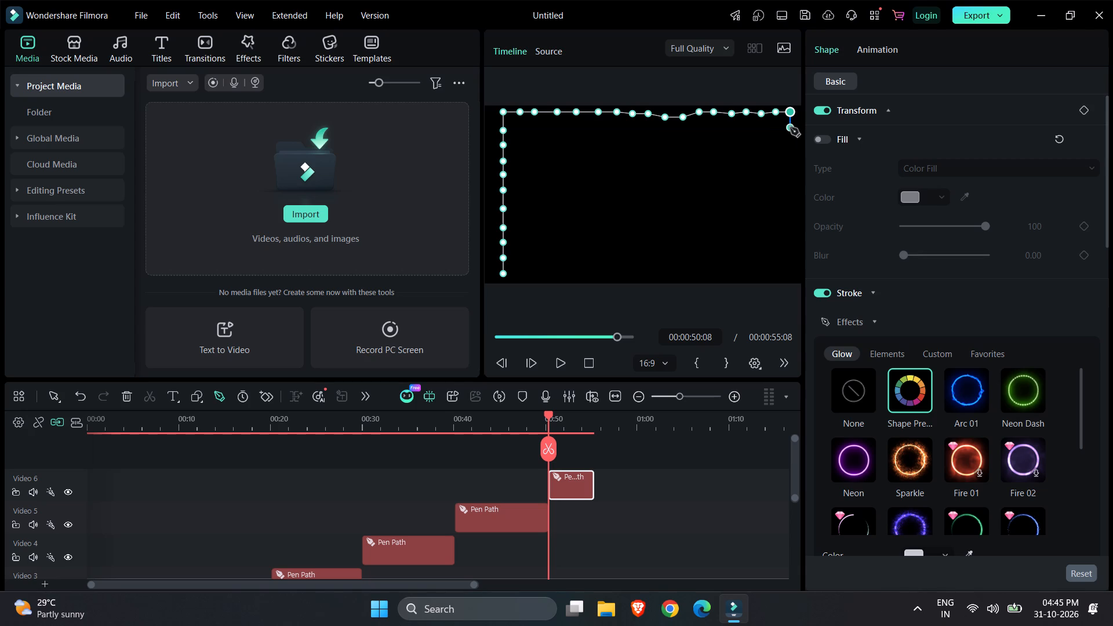
Continue the sixth path with evenly spaced points down the frame's right edge to the bottom-right corner.
left_click(790, 128)
left_click(790, 140)
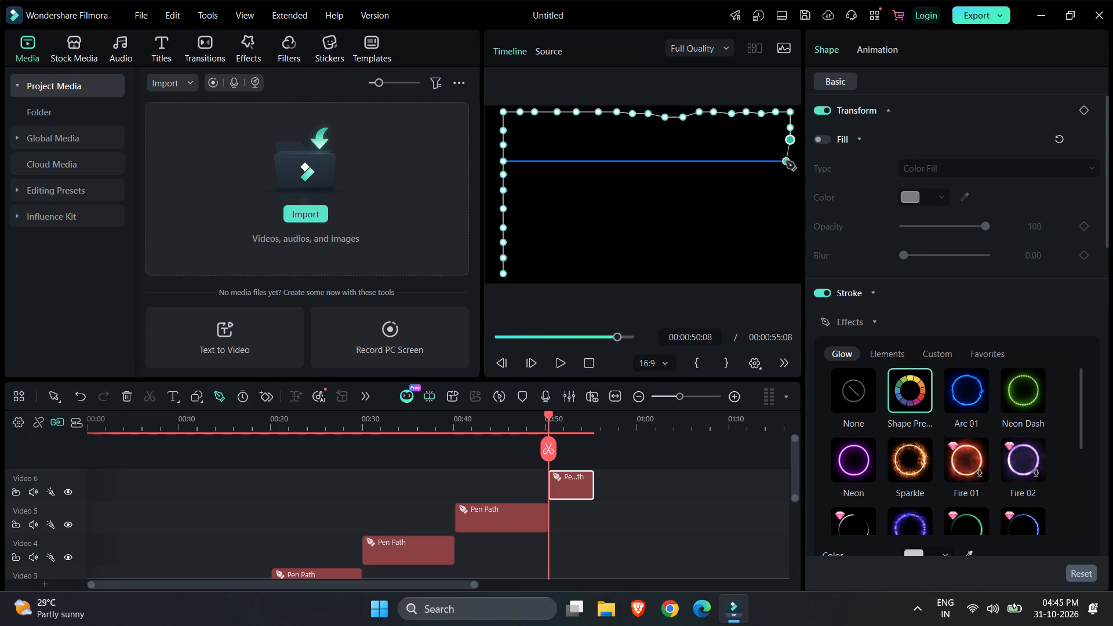
left_click(790, 155)
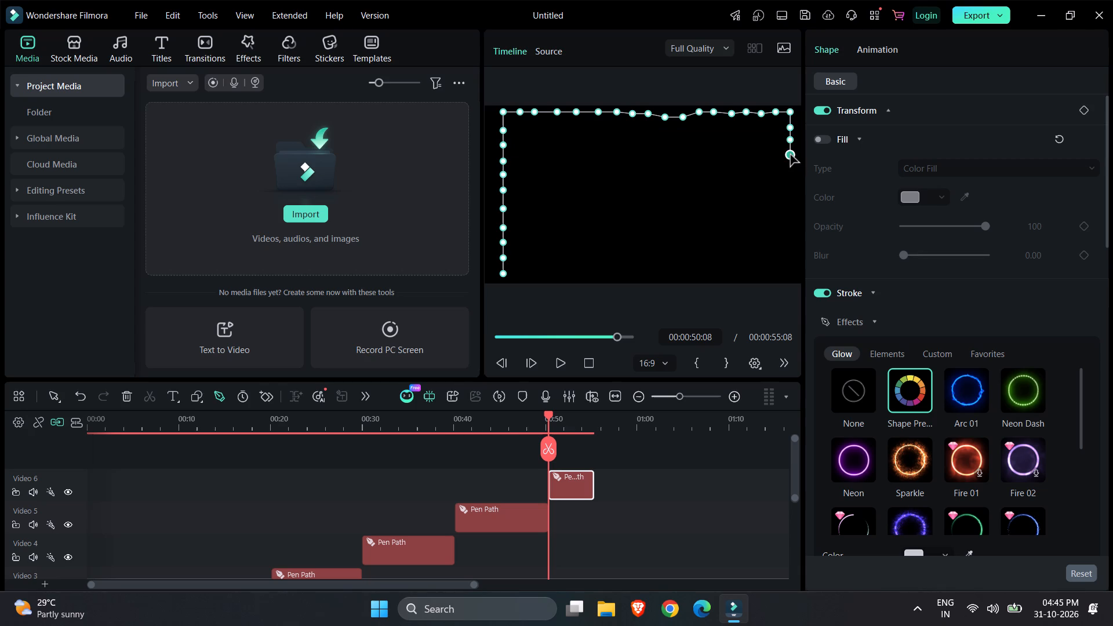
left_click(790, 169)
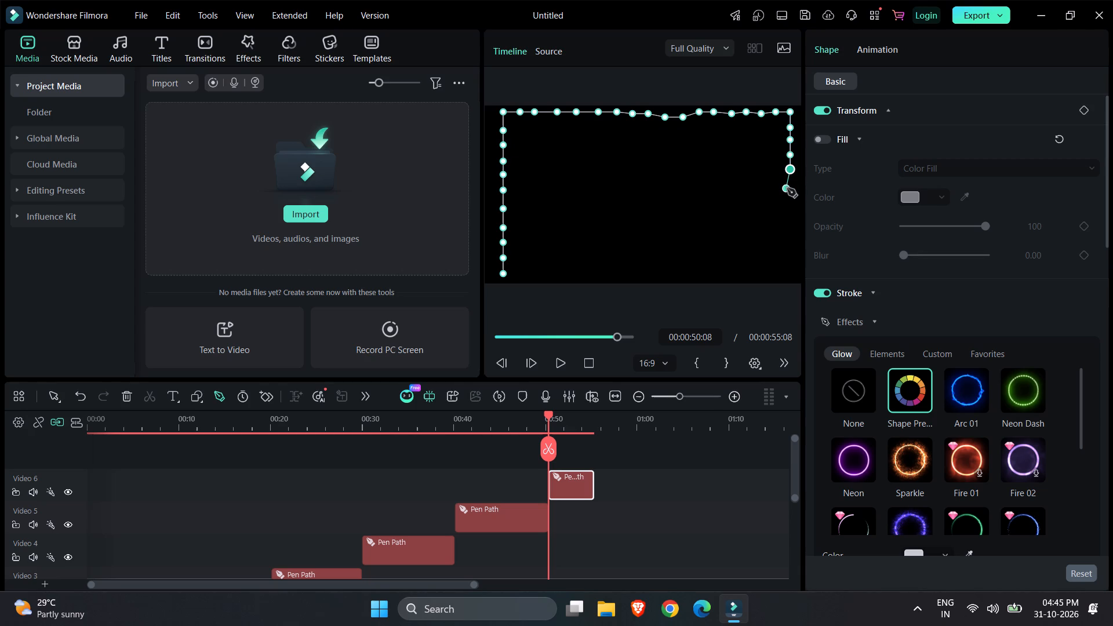
left_click(790, 186)
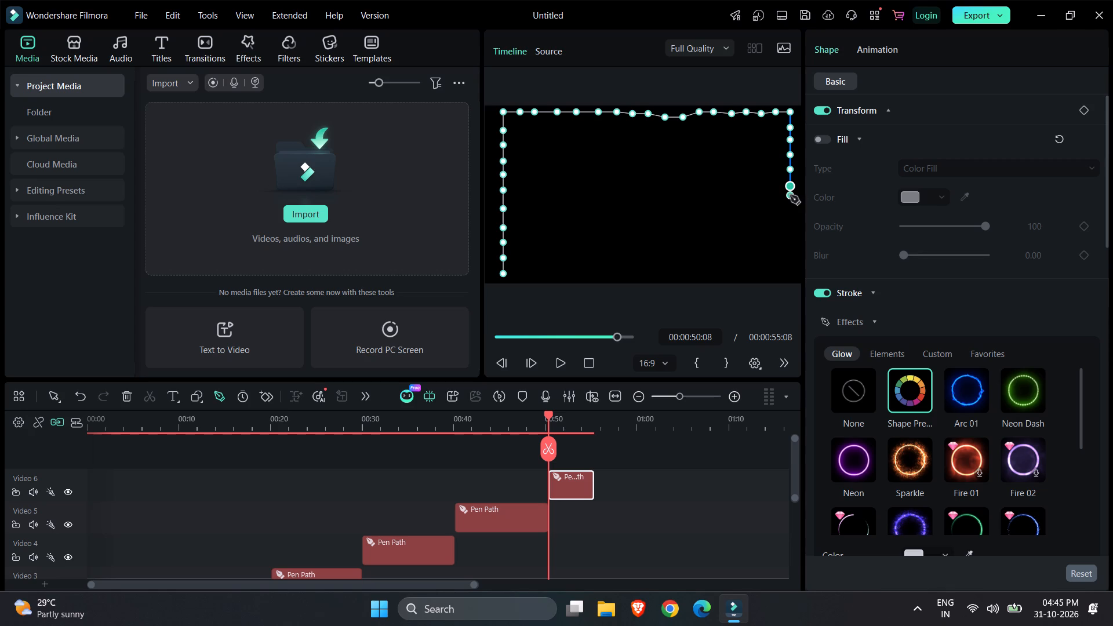
left_click(790, 203)
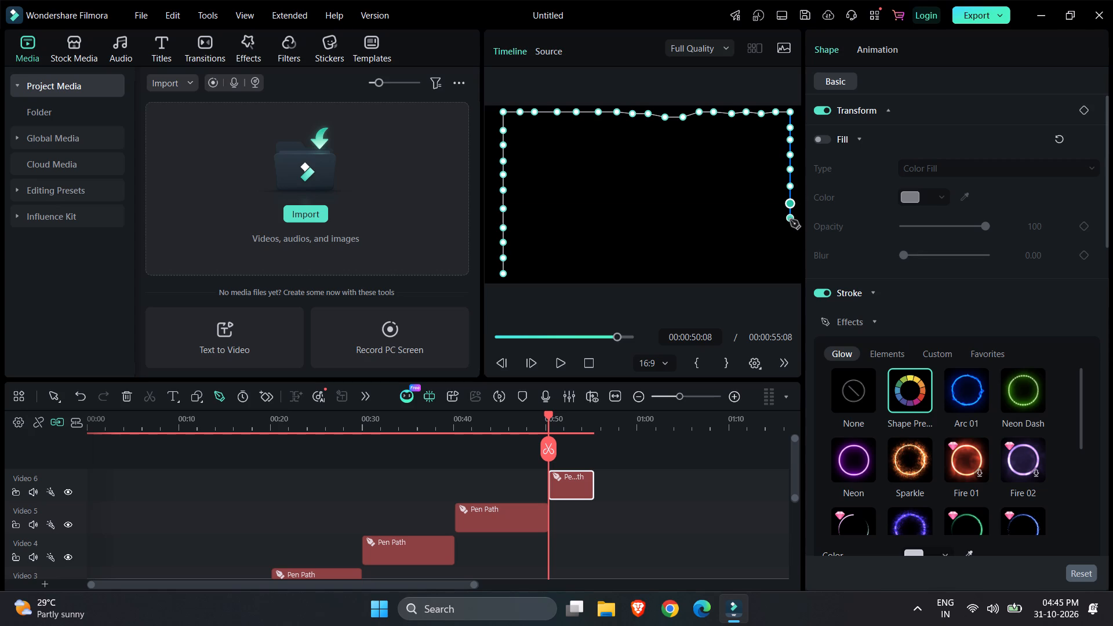
left_click(790, 220)
left_click(790, 238)
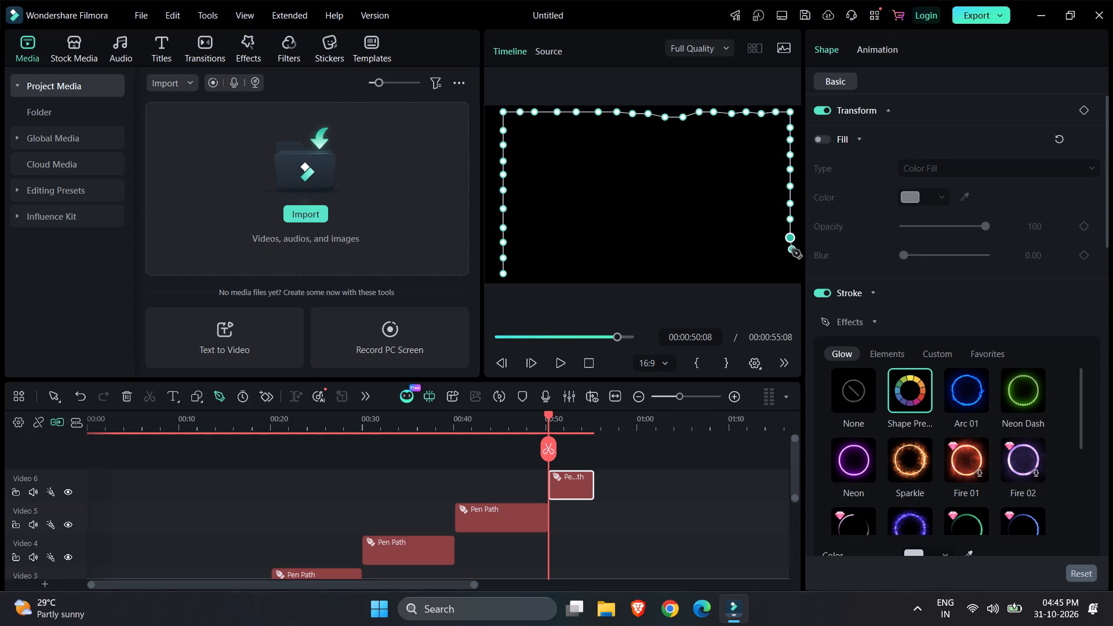
left_click(792, 257)
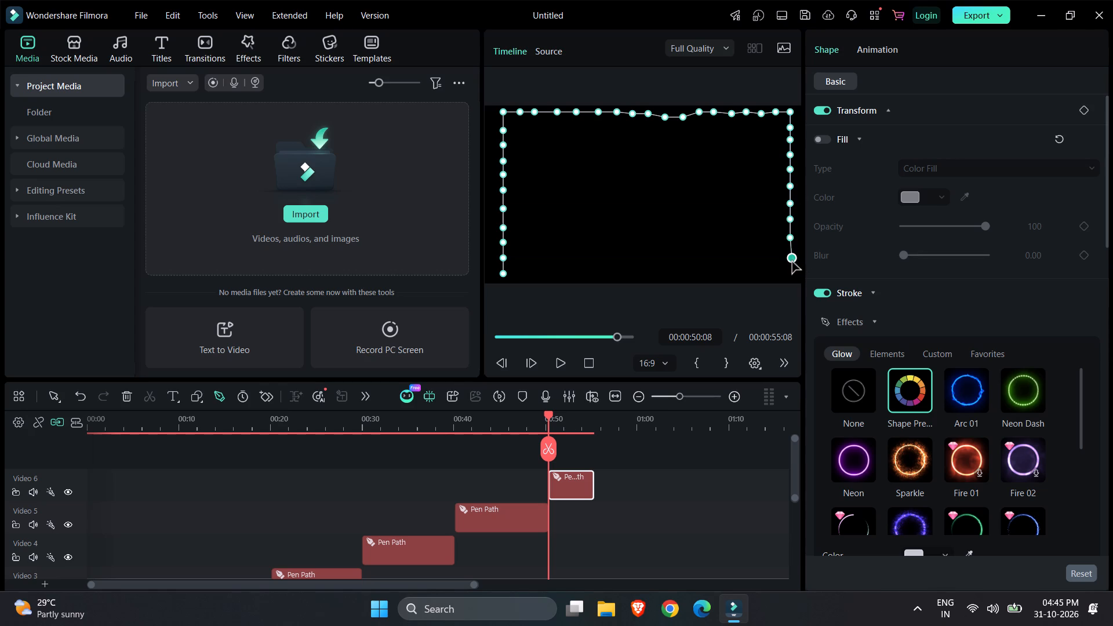
left_click(791, 272)
Finish the sixth path with closely spaced points along the frame's bottom edge, closing it on its starting point at the bottom-left corner.
left_click(776, 272)
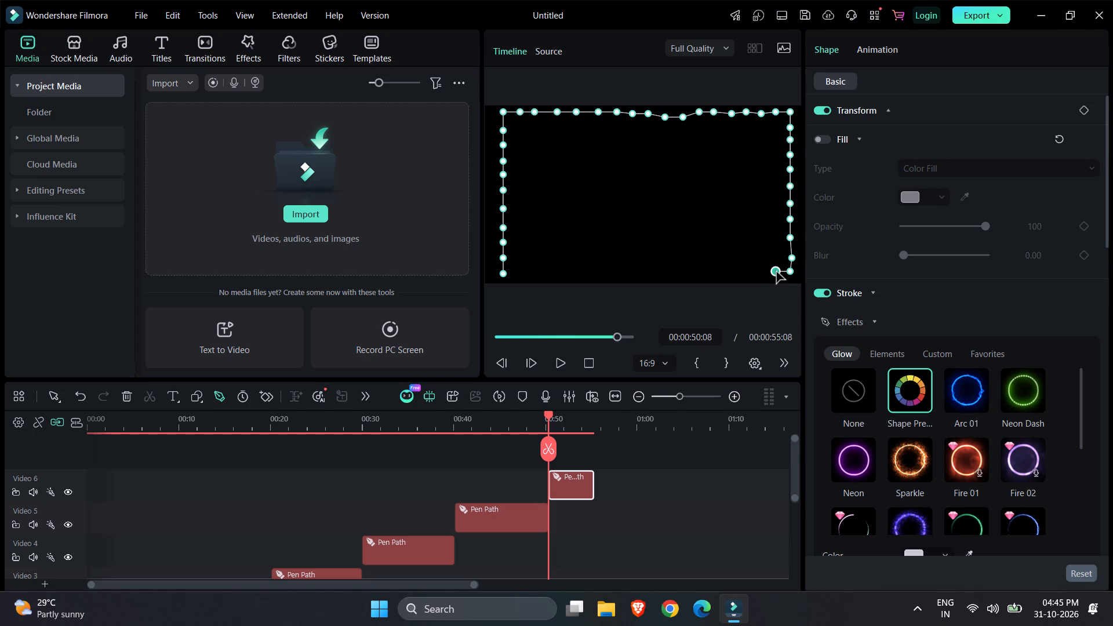
left_click(762, 272)
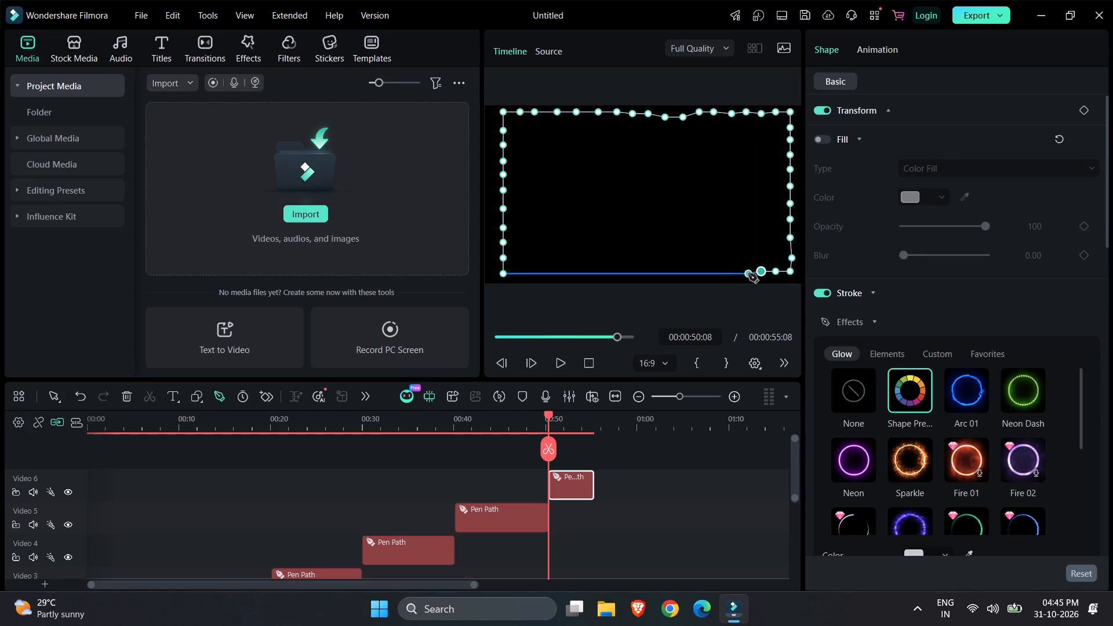
left_click(739, 274)
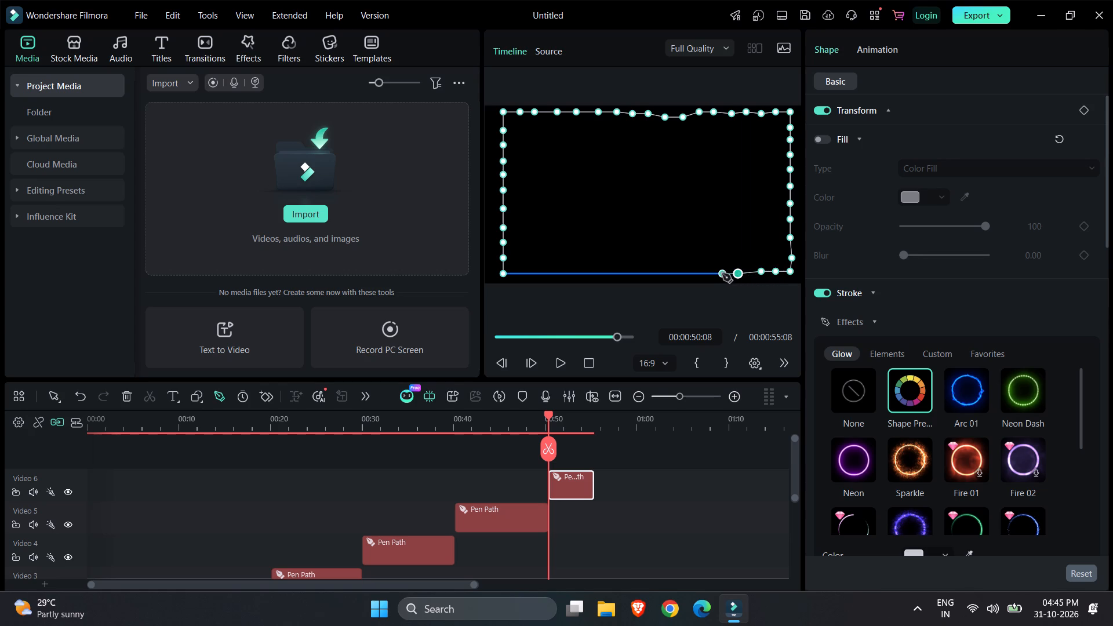
left_click(722, 274)
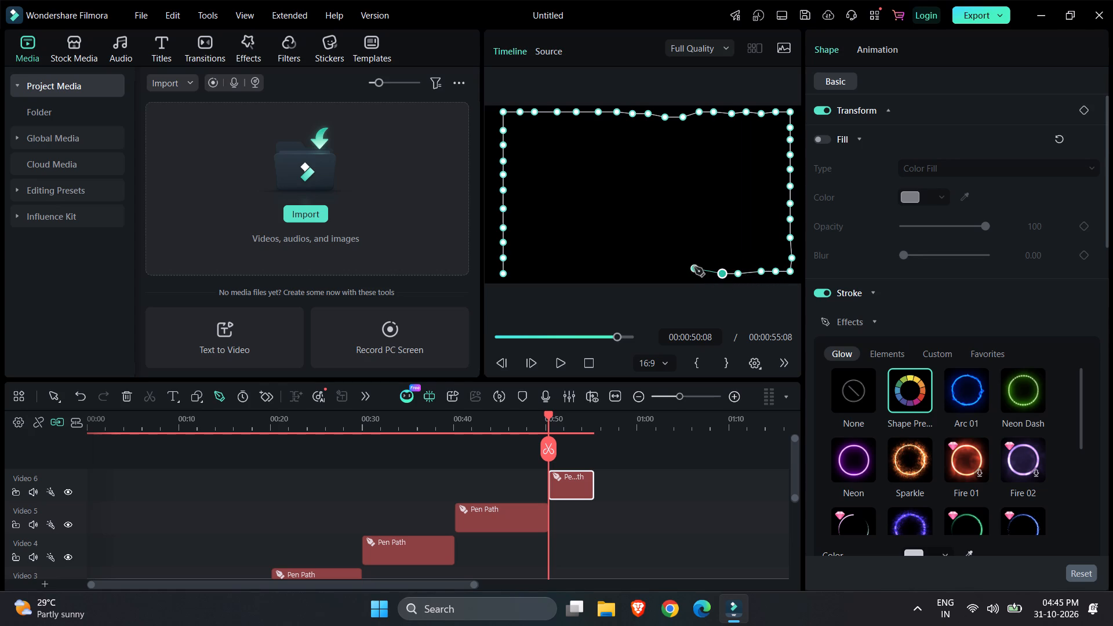
left_click(702, 272)
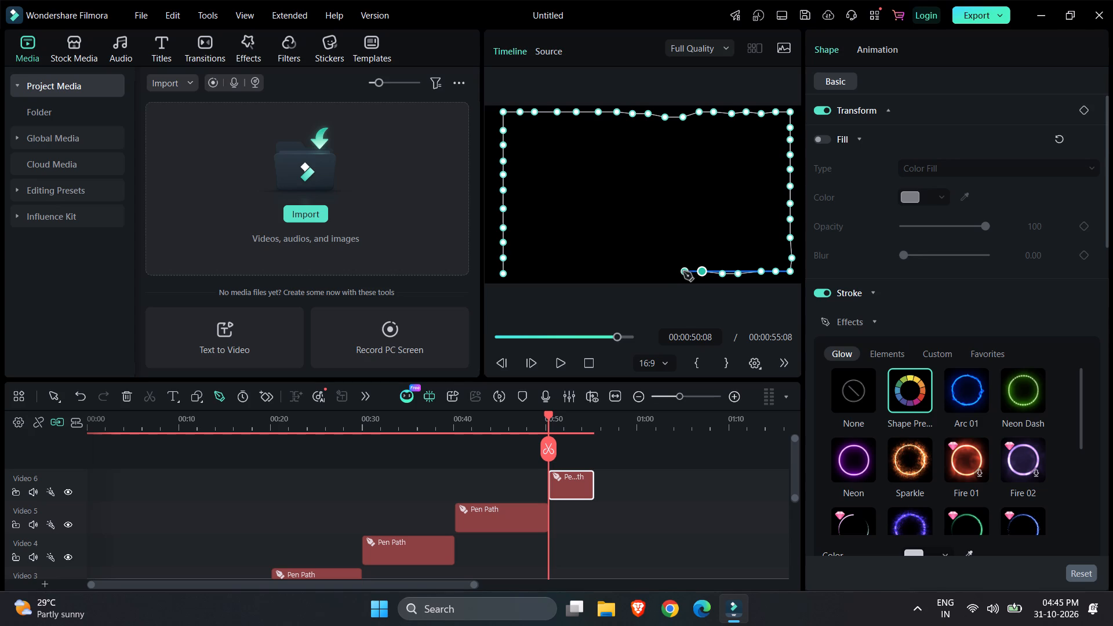
left_click(683, 272)
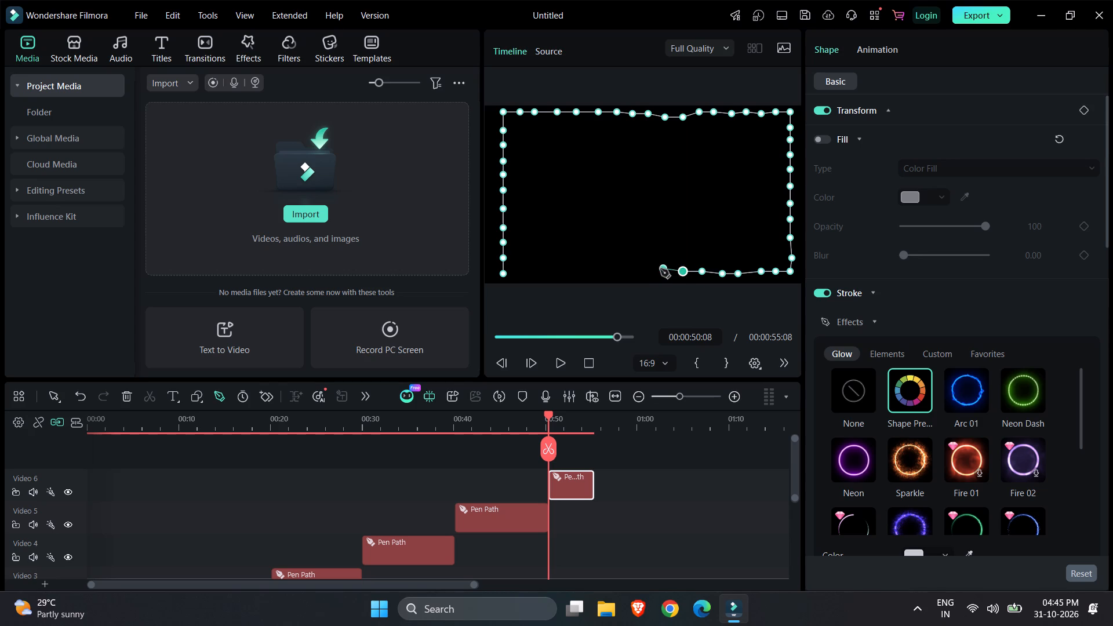
left_click(660, 269)
left_click(644, 269)
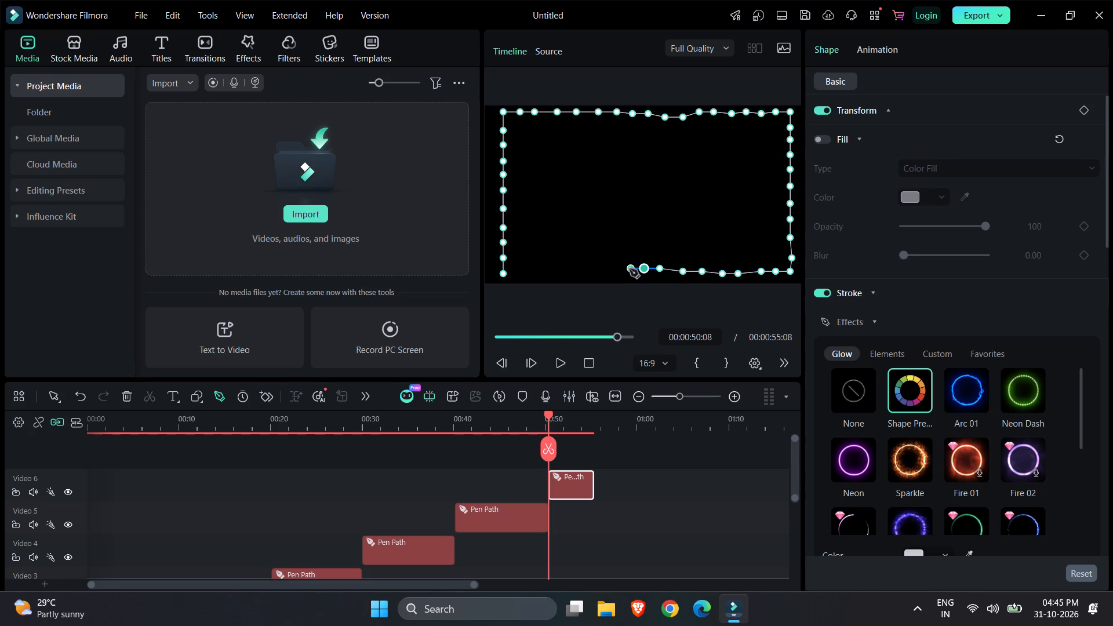
left_click(630, 269)
left_click(610, 268)
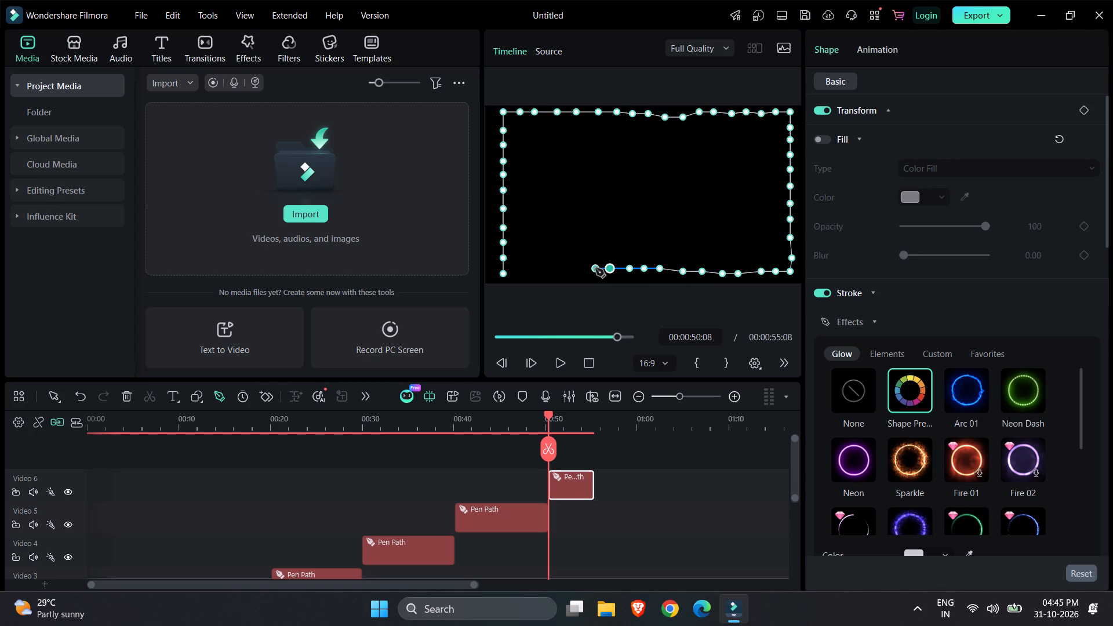
left_click(595, 268)
left_click(576, 268)
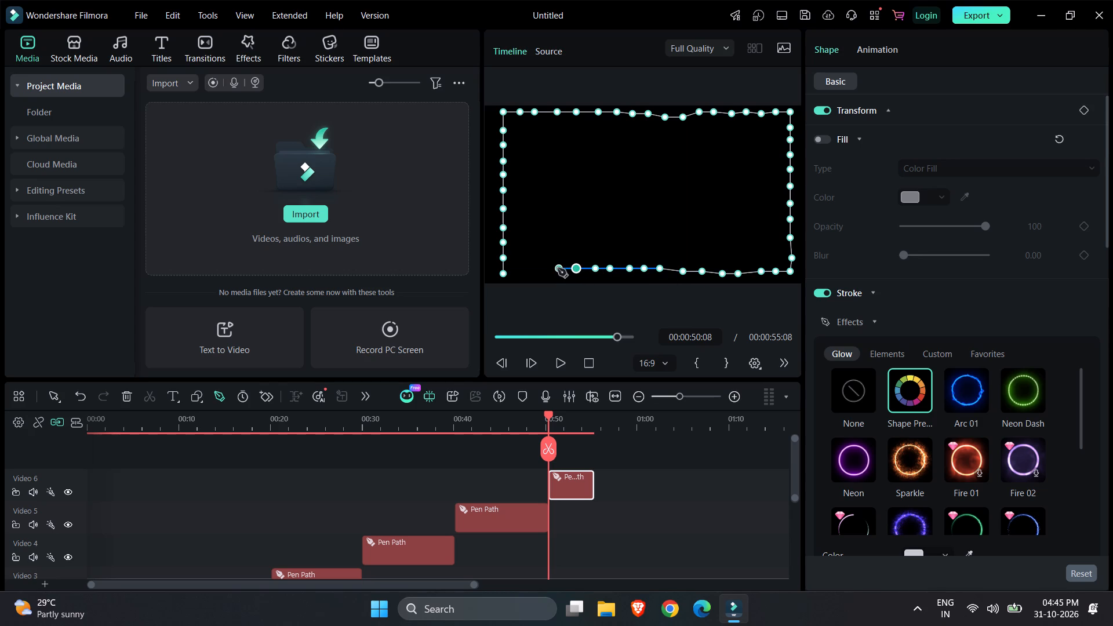
left_click(558, 268)
left_click(541, 268)
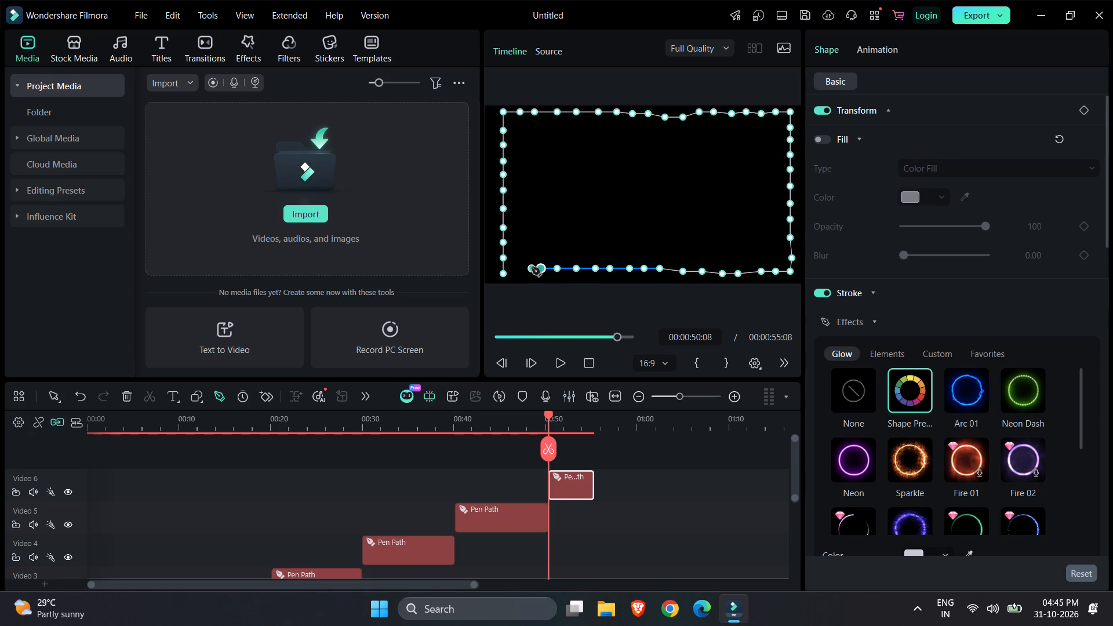
left_click(523, 267)
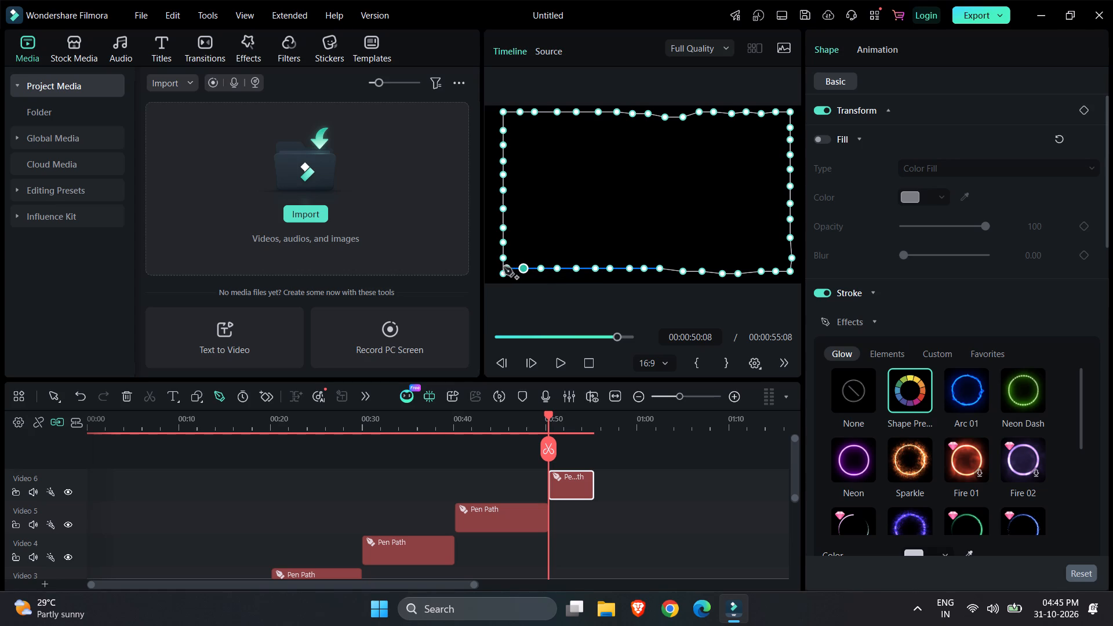
left_click(504, 274)
left_click(650, 472)
Try the Arc 01 glow on the sixth path, the border, and apply the Sparkle glow instead.
left_click(678, 233)
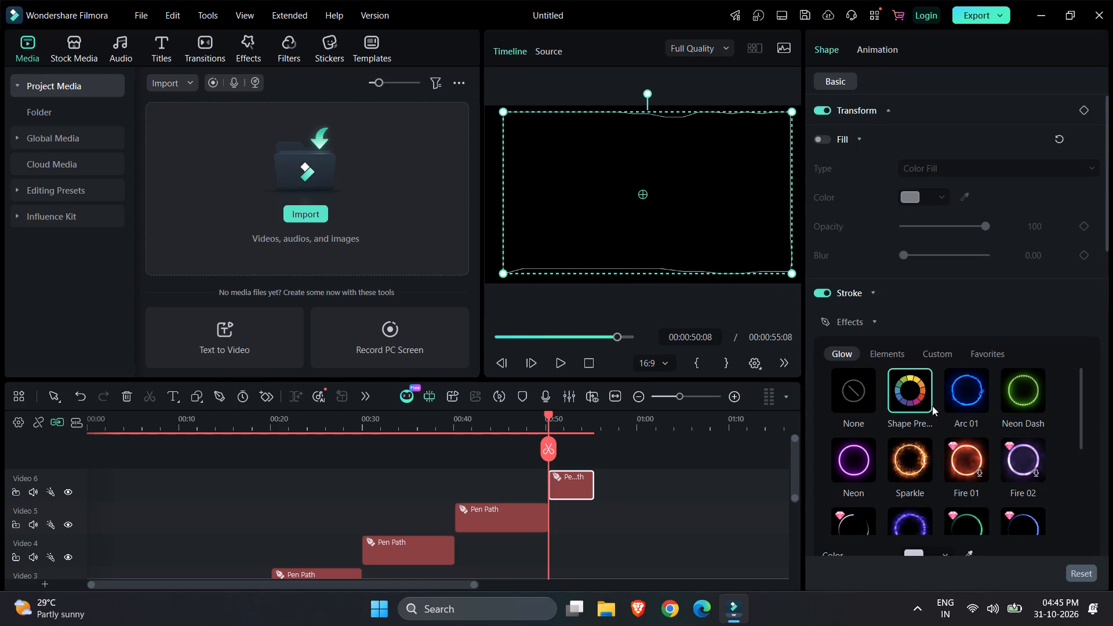
left_click(954, 399)
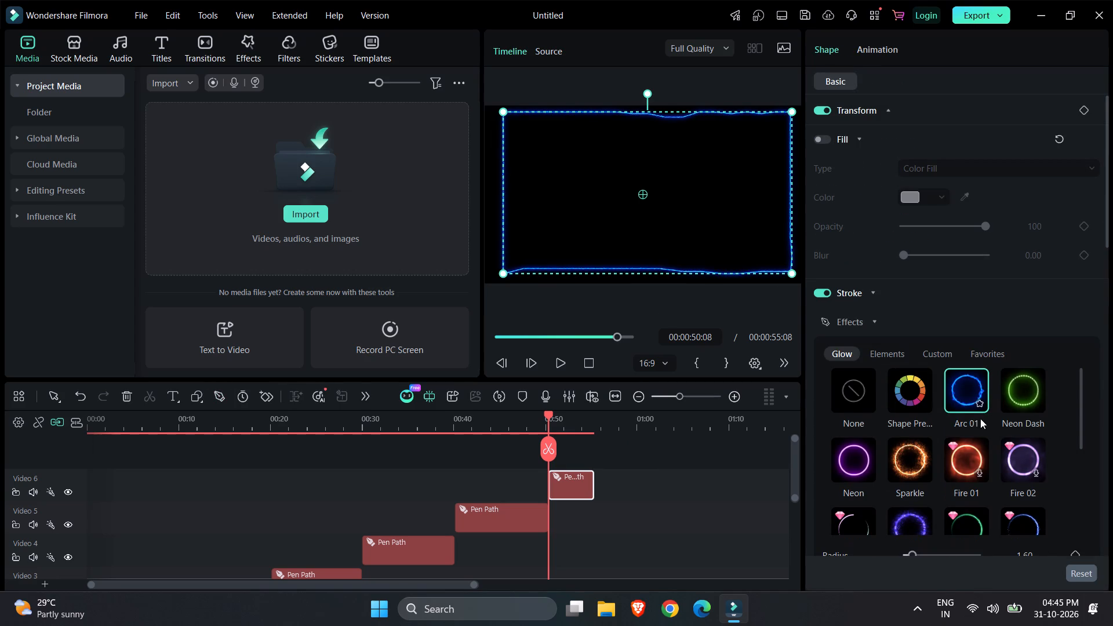
left_click(907, 459)
left_click(706, 515)
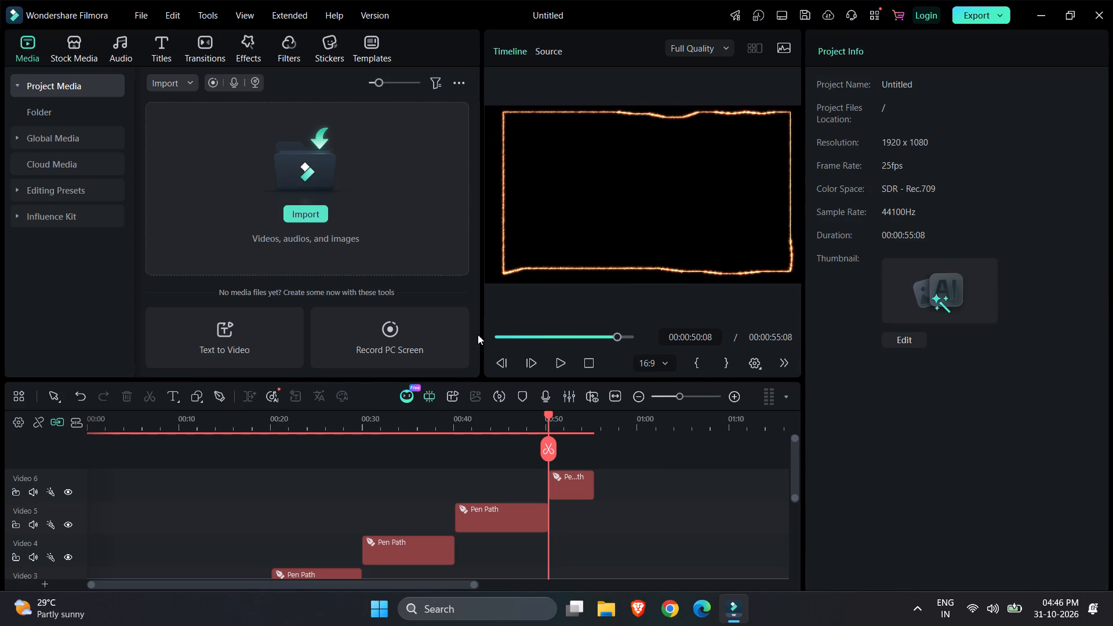
Start a seventh Pen tool path at 00:00:50:08 from the border's top-left corner, drawing two flat-bottomed dips below the top edge.
left_click(221, 391)
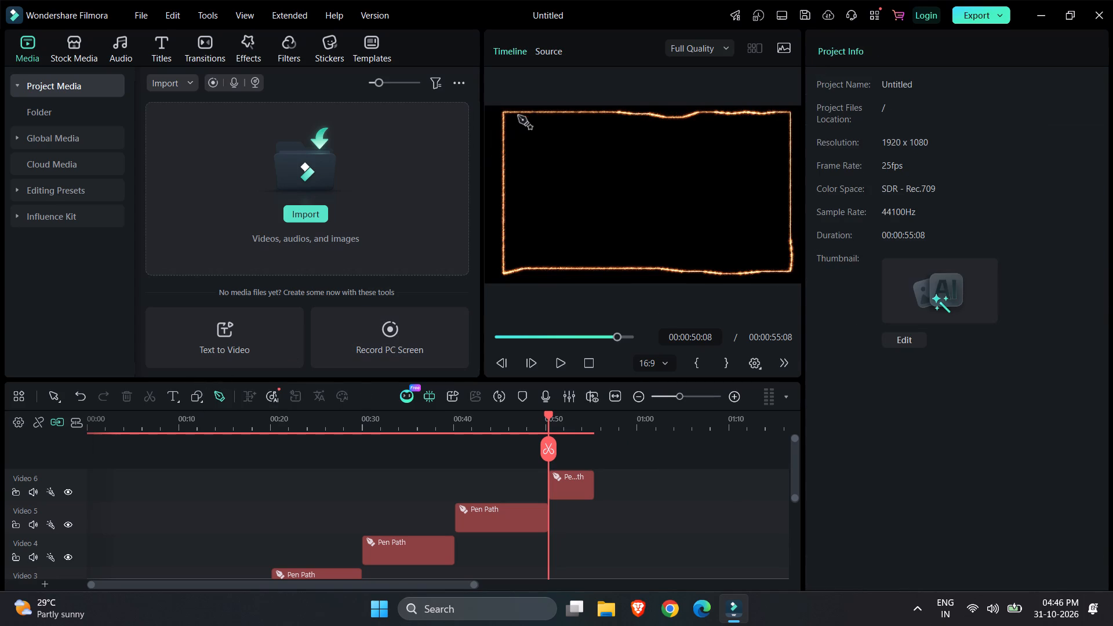
left_click(505, 117)
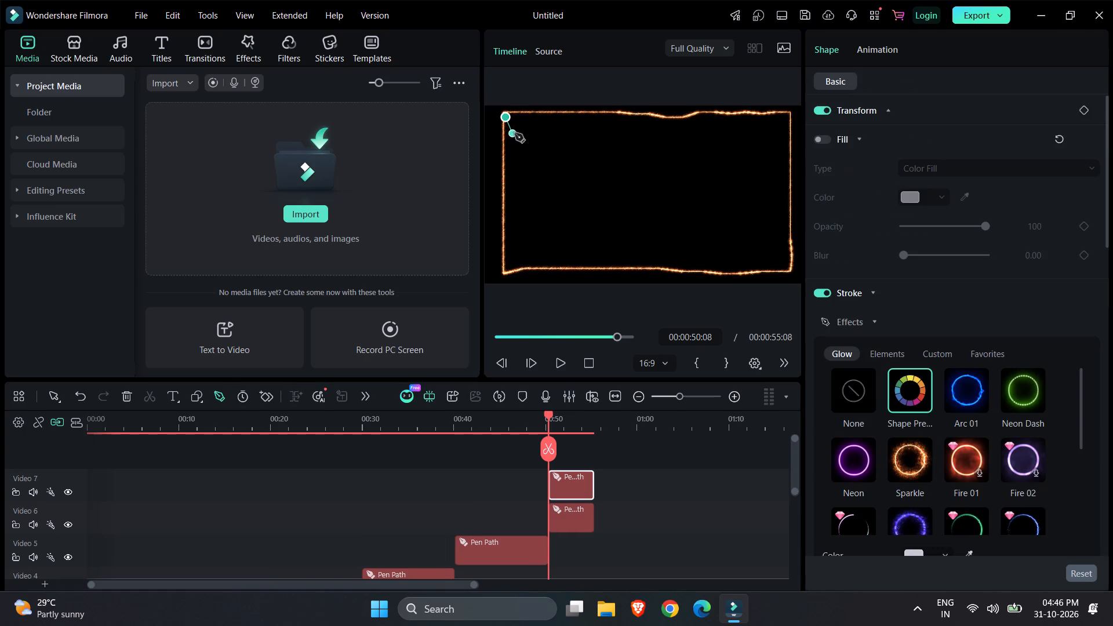
left_click(515, 133)
left_click(533, 133)
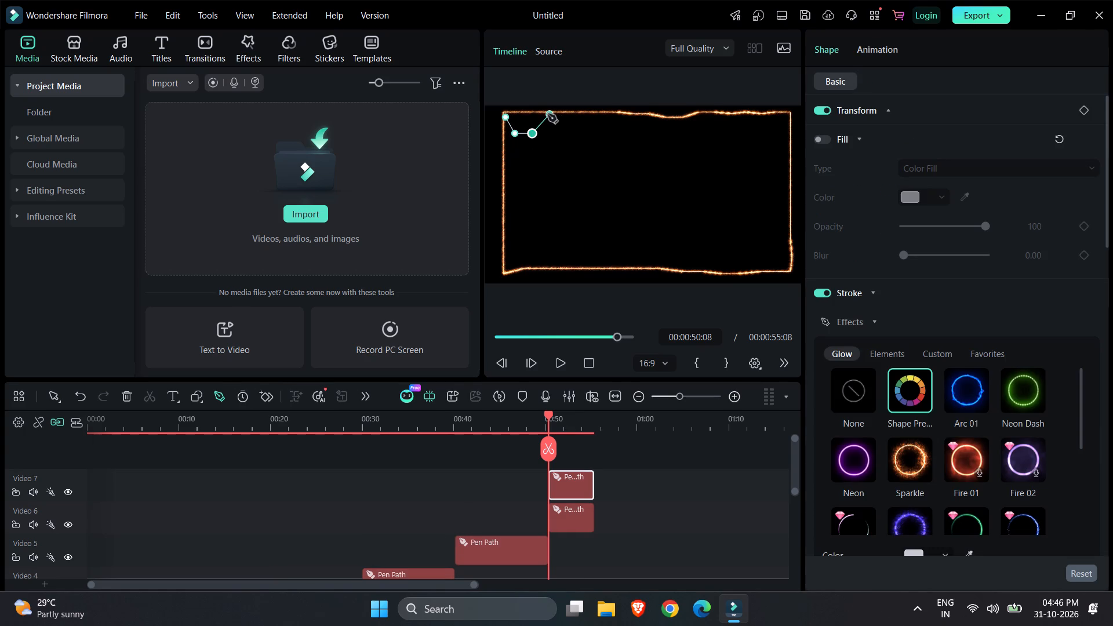
left_click(548, 114)
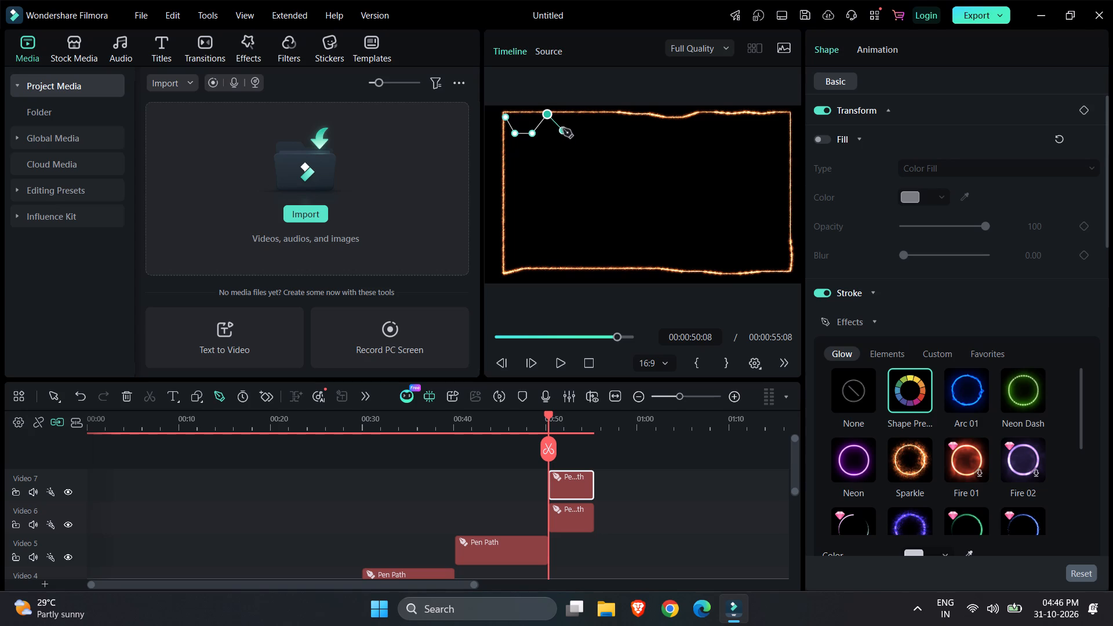
left_click(562, 132)
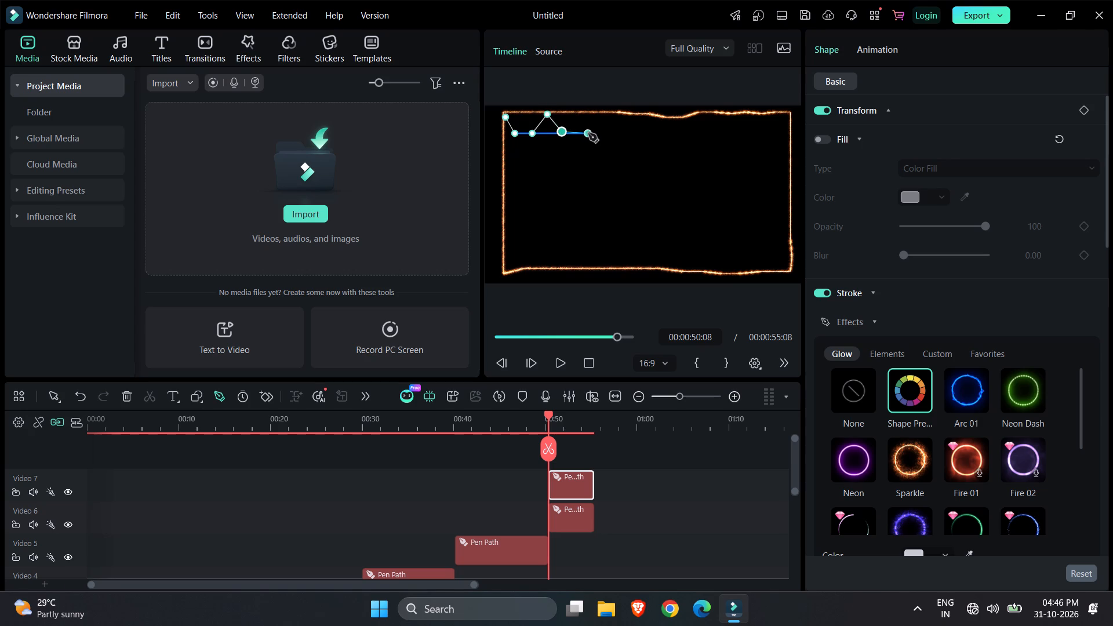
left_click(588, 133)
left_click(606, 114)
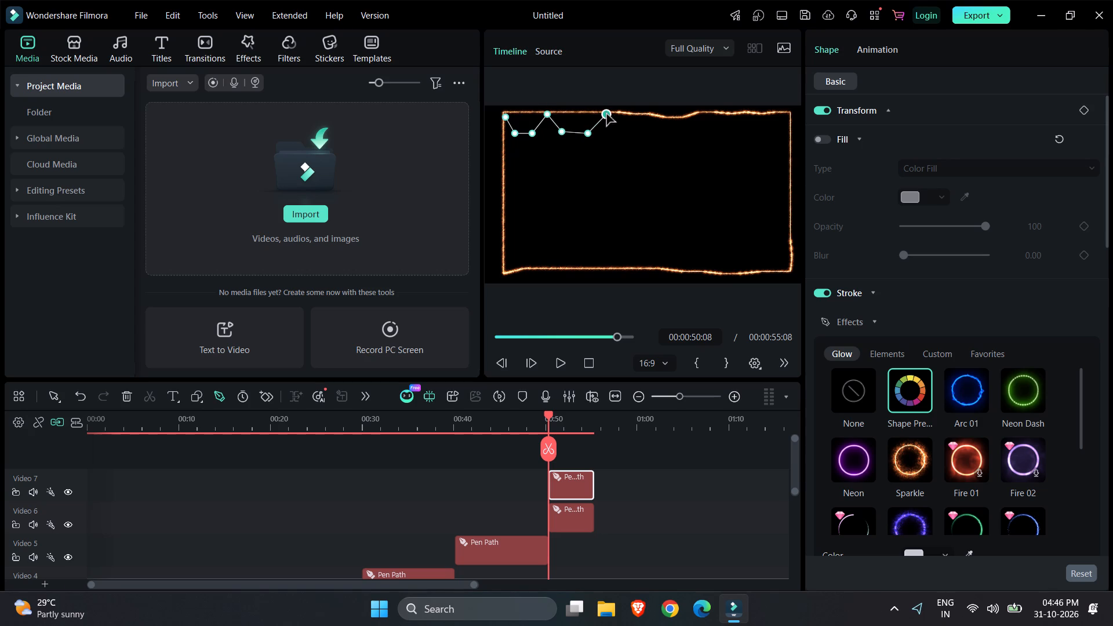
Continue the seventh path with three more flat-bottomed dips to the top-right corner, ending with a short downward segment.
left_click(623, 132)
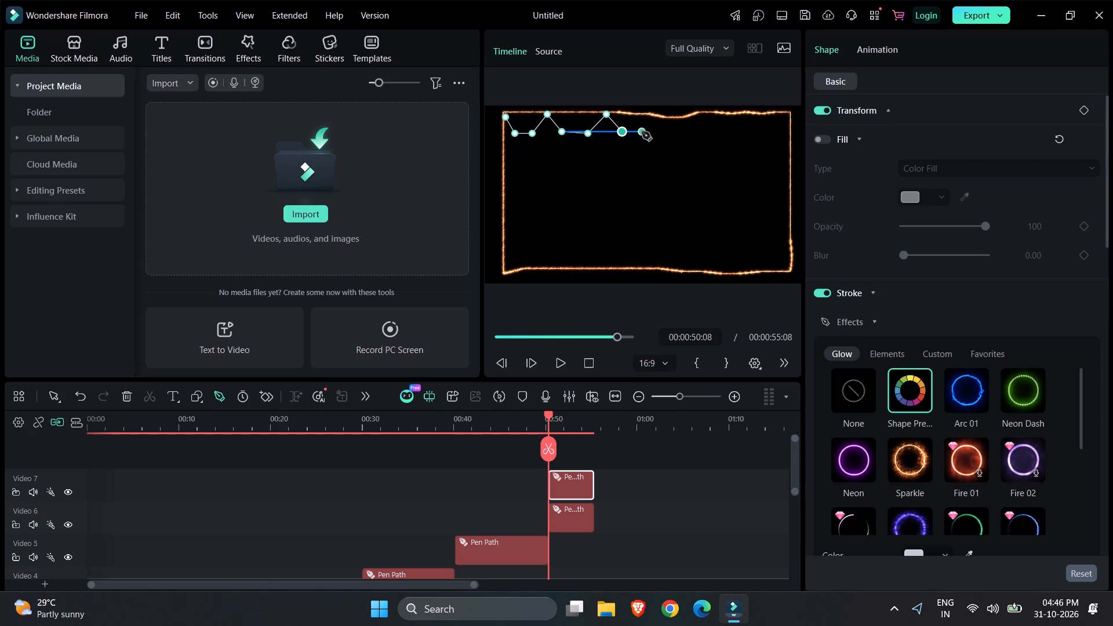
left_click(650, 132)
left_click(661, 116)
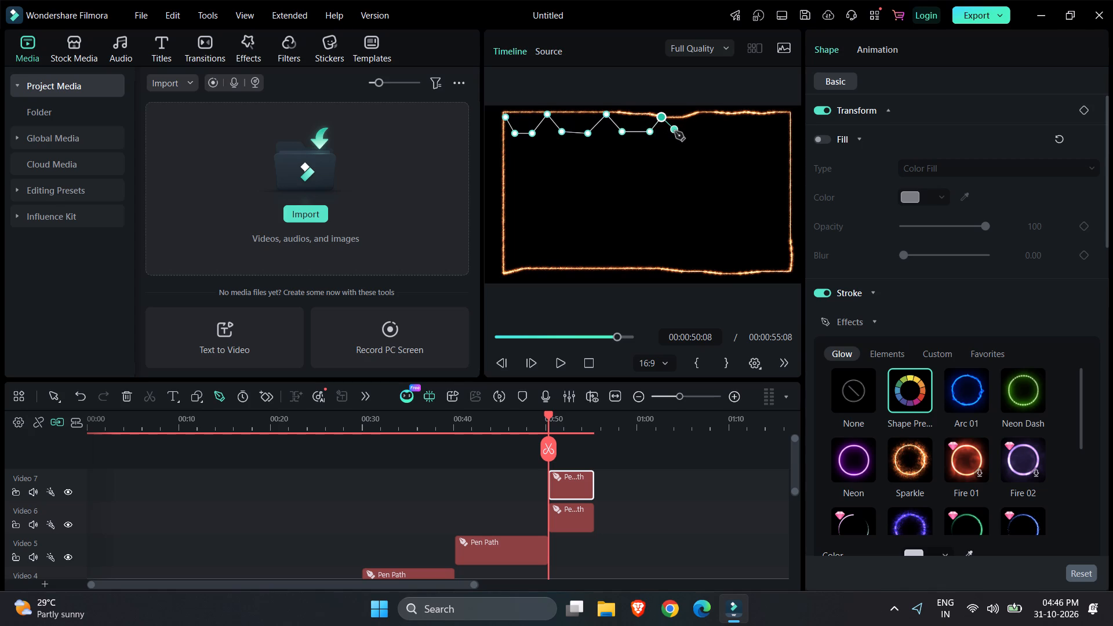
left_click(675, 132)
left_click(701, 132)
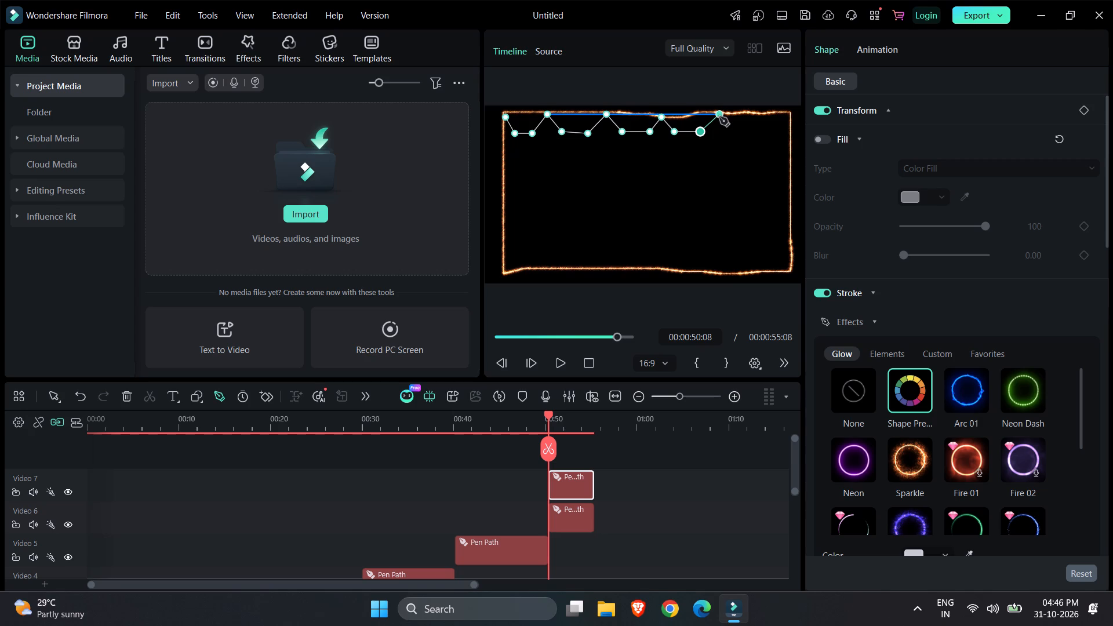
left_click(719, 117)
left_click(730, 132)
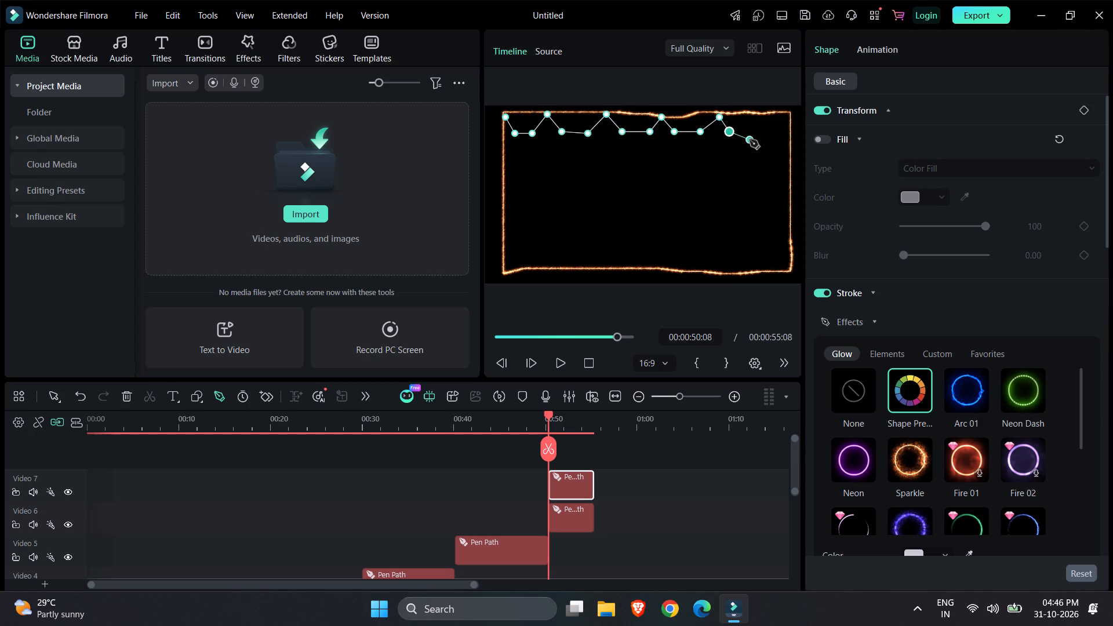
left_click(758, 132)
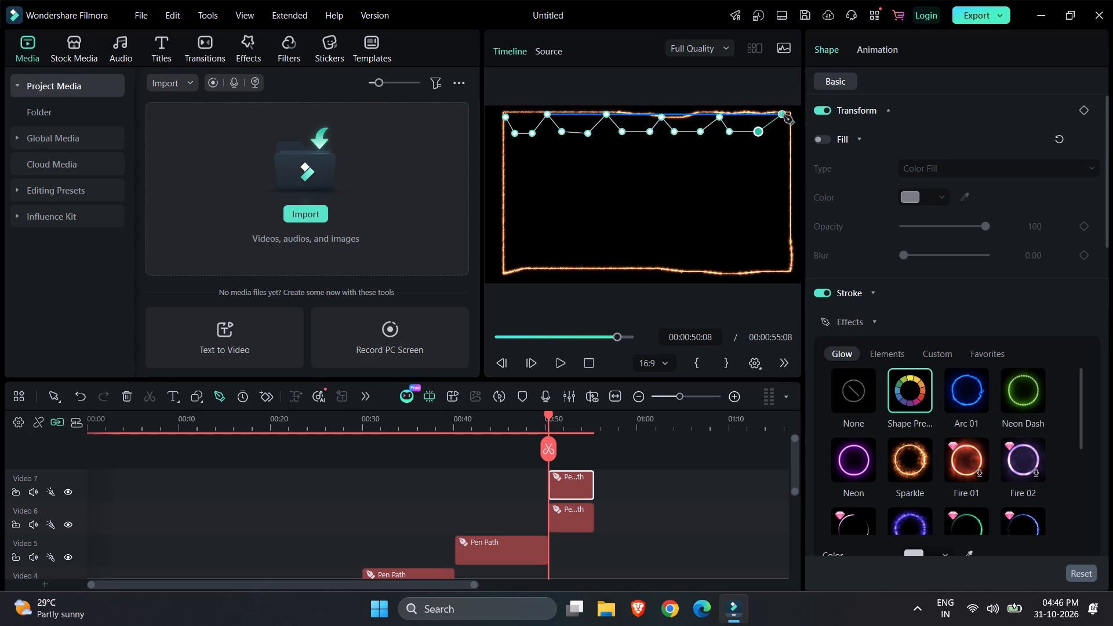
left_click(784, 115)
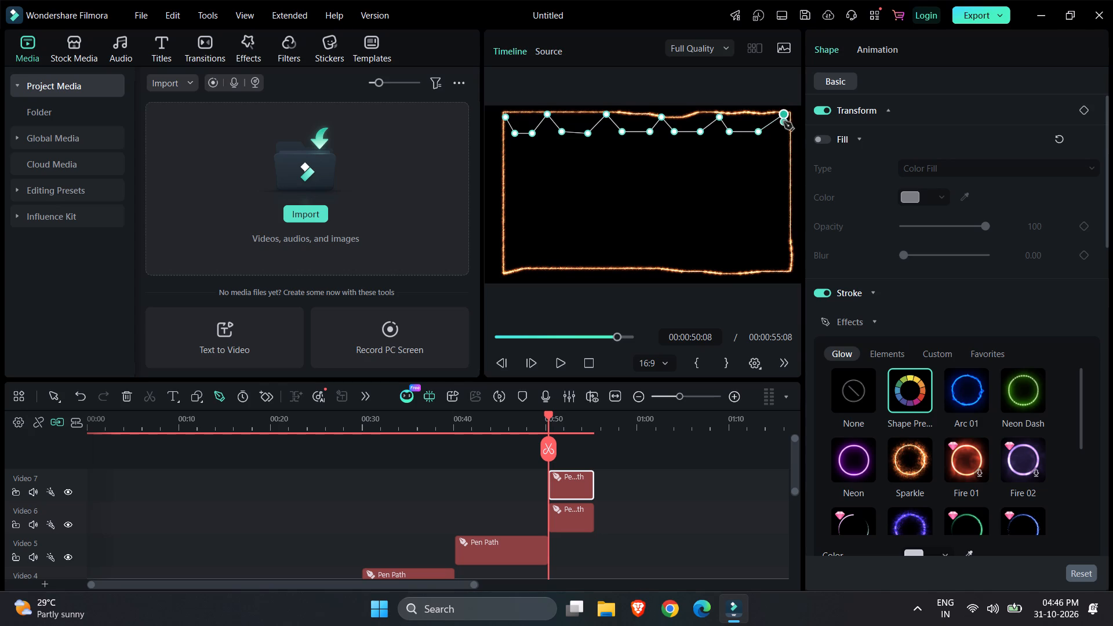
left_click(787, 135)
left_click(744, 513)
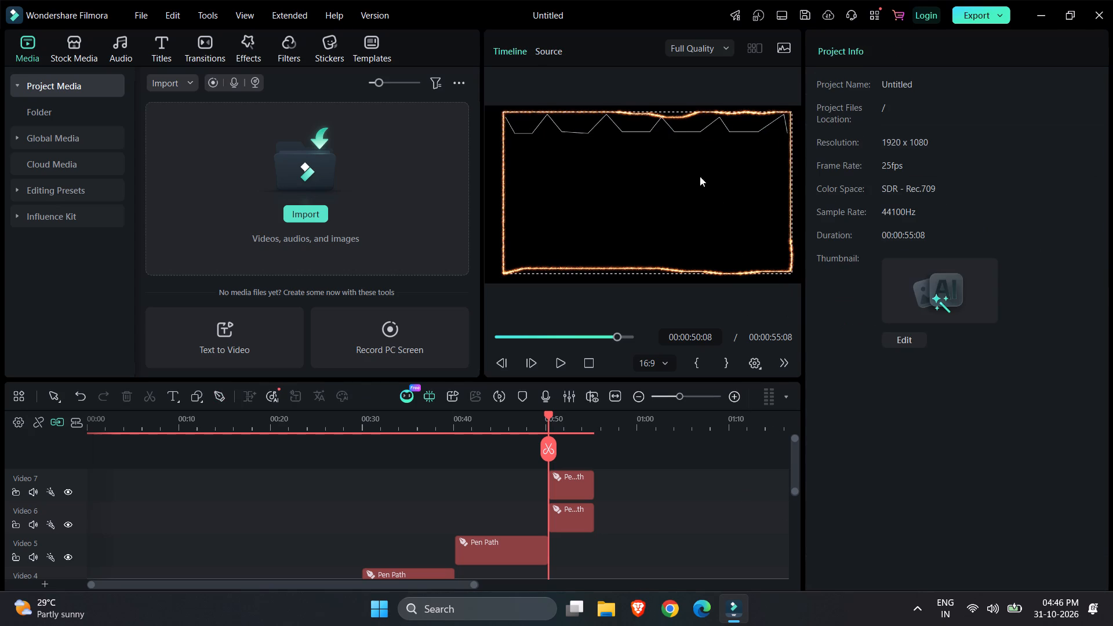
Apply the Arc 01 glow to the seventh path, the zigzag along the top edge.
left_click(674, 132)
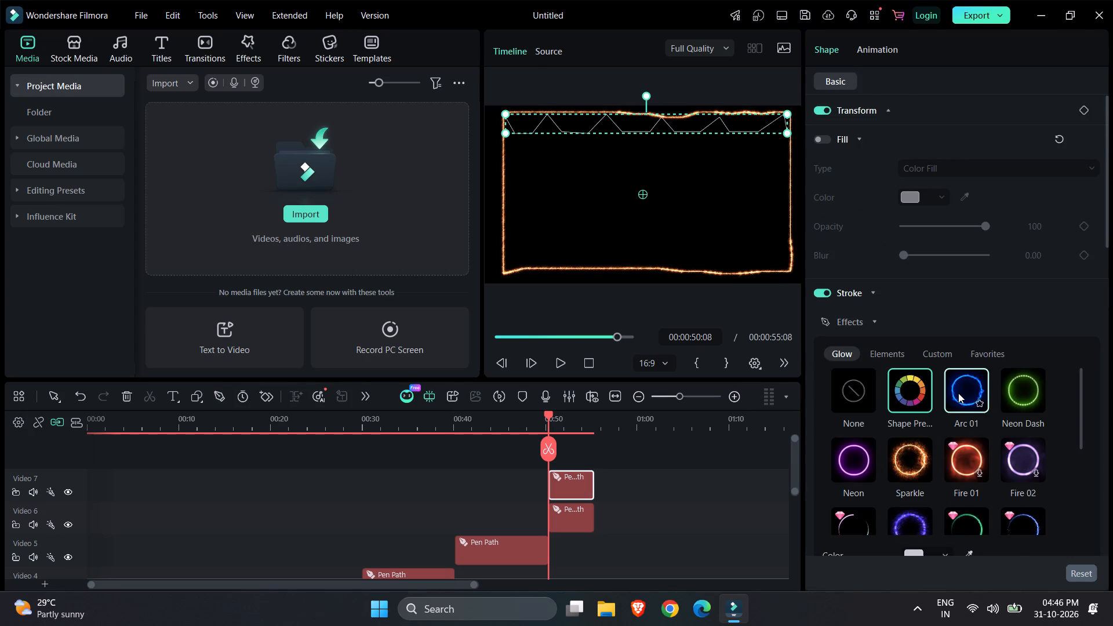
left_click(958, 393)
left_click(676, 215)
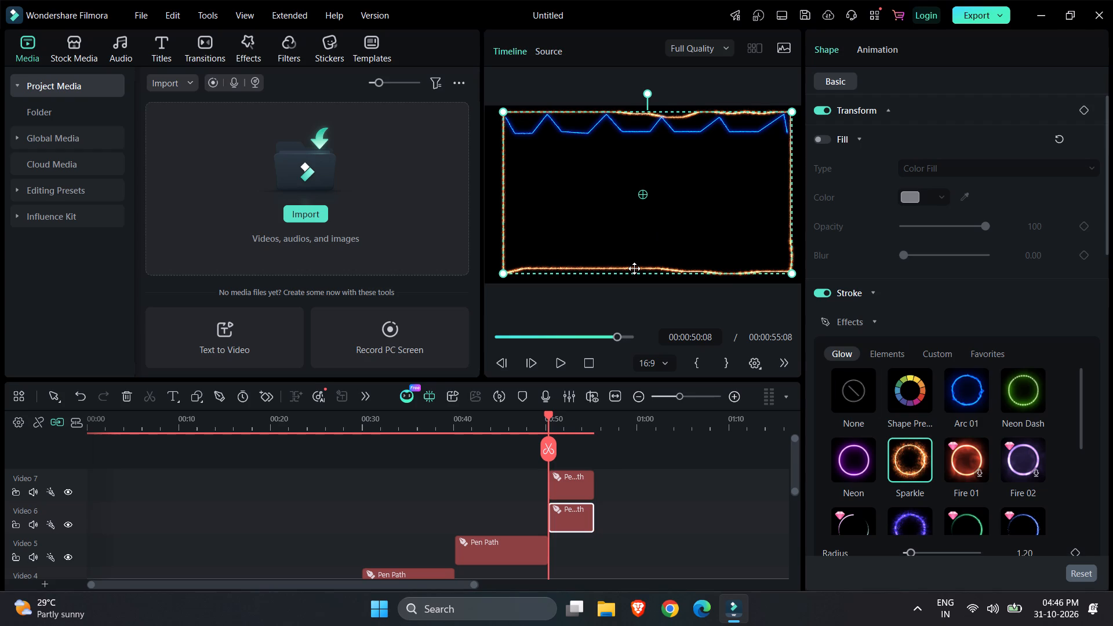
left_click(712, 510)
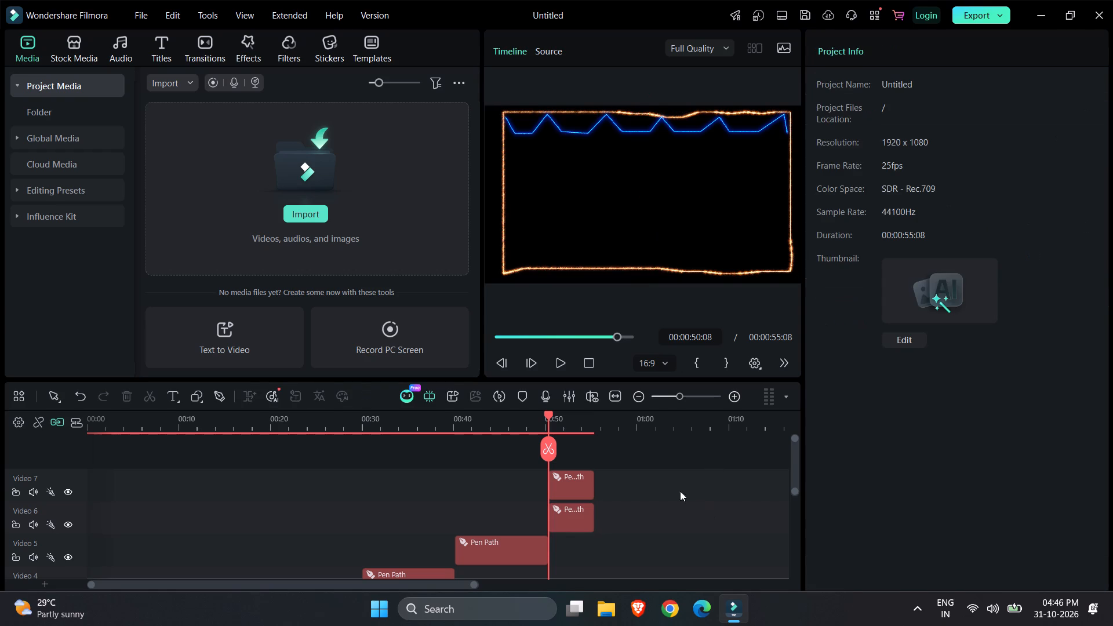
Extend the Sparkle border and Arc 01 zigzag clips together so both end at 00:01:00:02.
left_click_drag(589, 460, 590, 549)
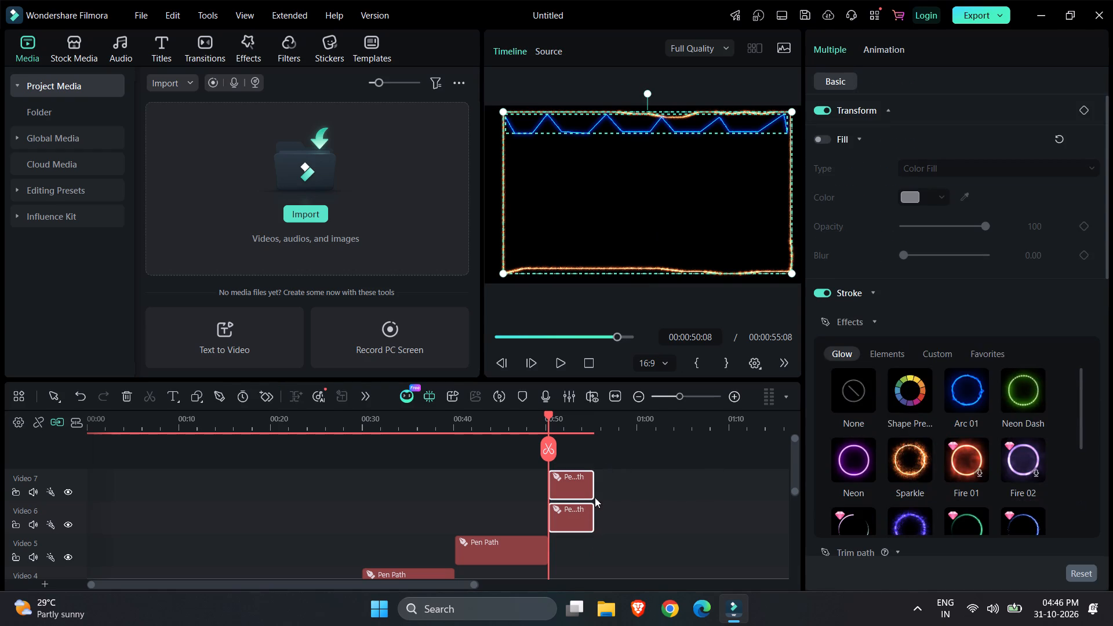
left_click_drag(592, 497, 617, 503)
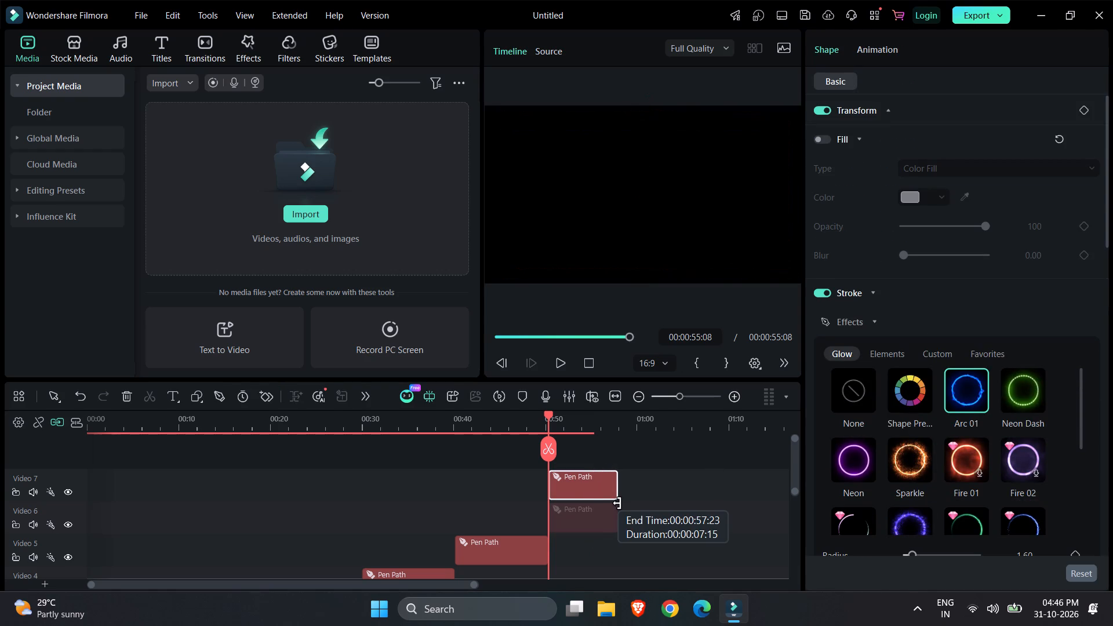
left_click_drag(617, 503, 627, 503)
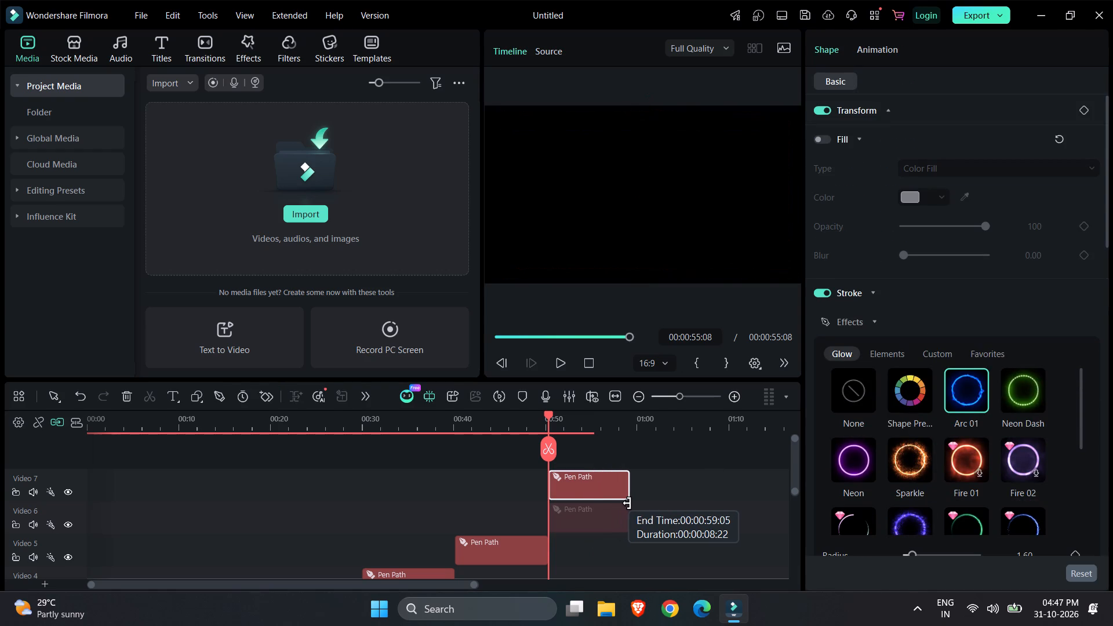
left_click_drag(627, 503, 635, 503)
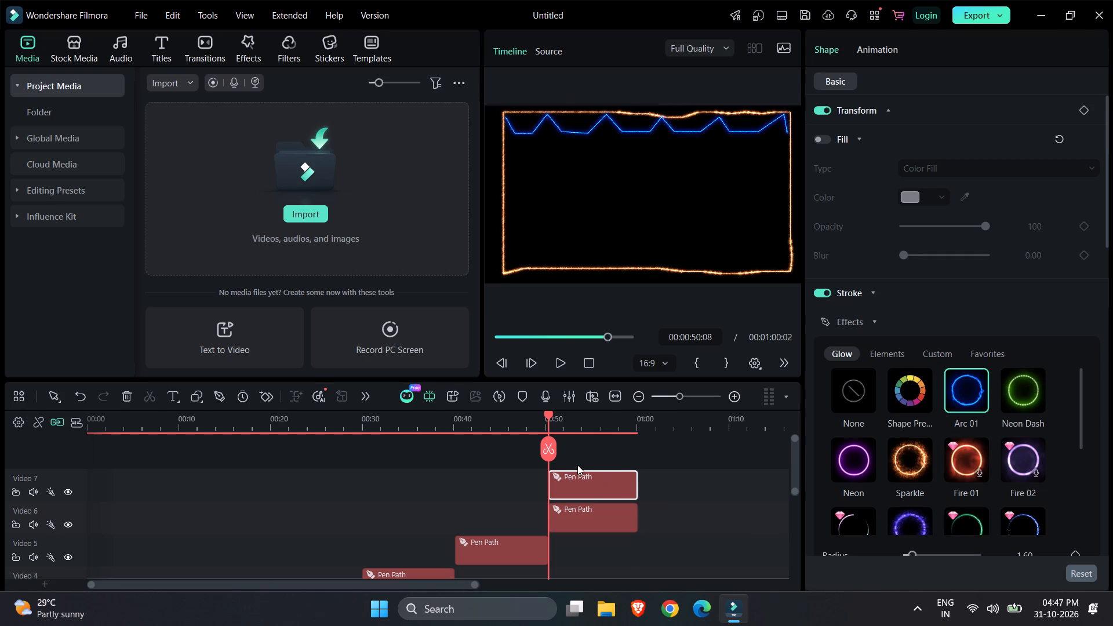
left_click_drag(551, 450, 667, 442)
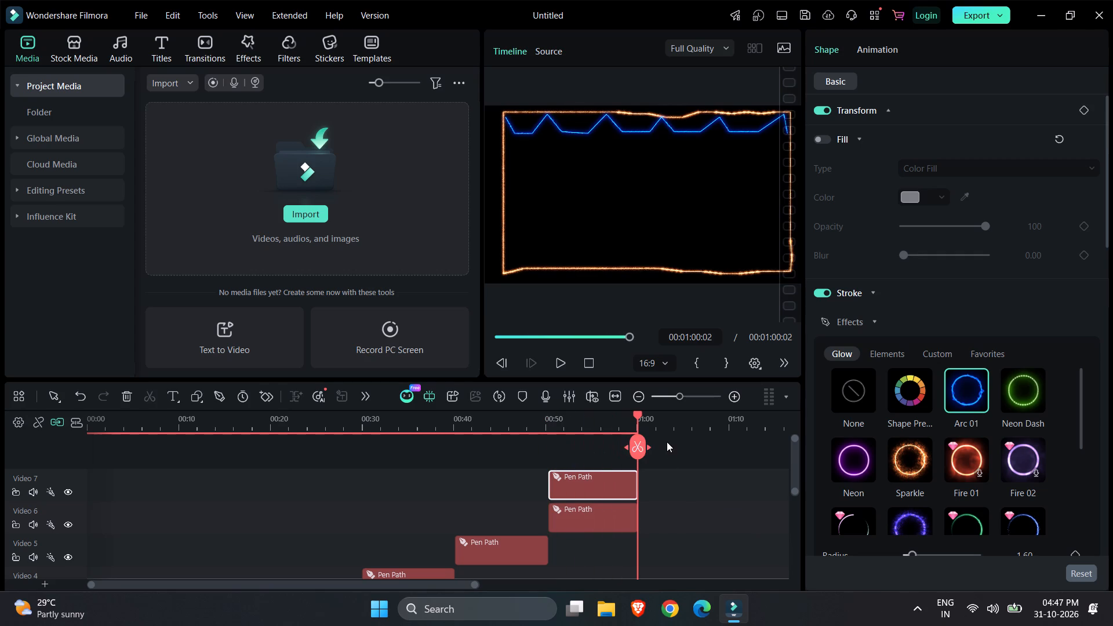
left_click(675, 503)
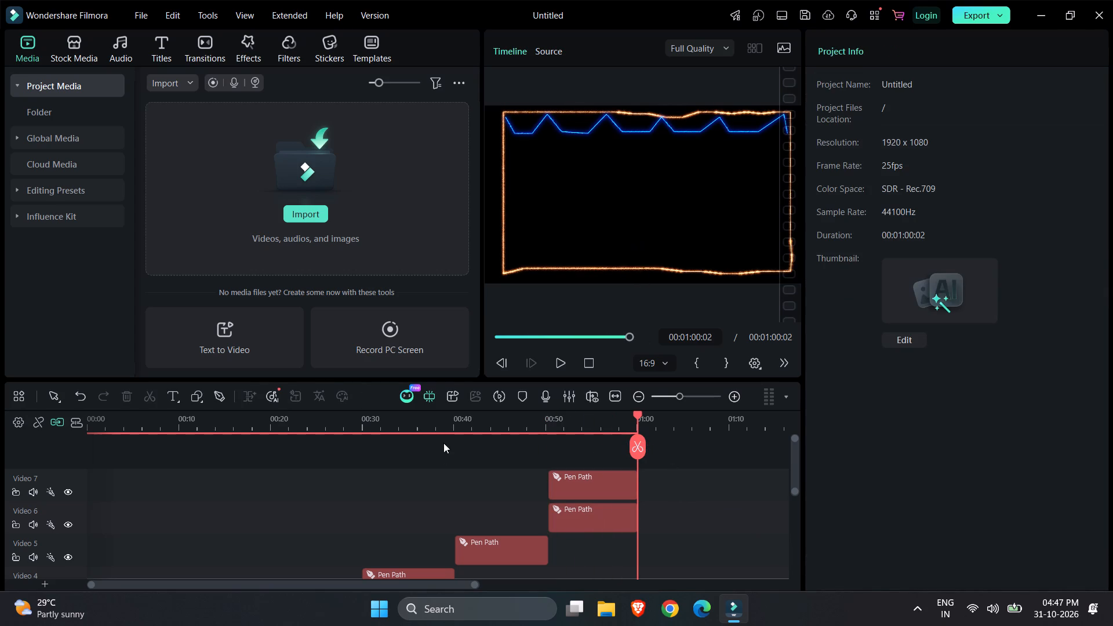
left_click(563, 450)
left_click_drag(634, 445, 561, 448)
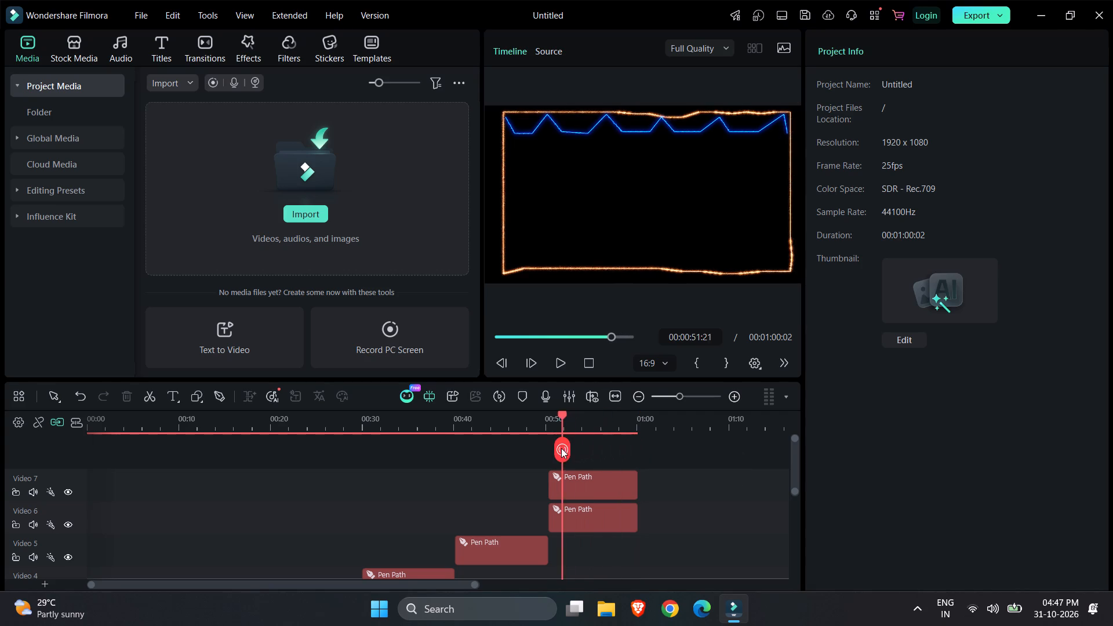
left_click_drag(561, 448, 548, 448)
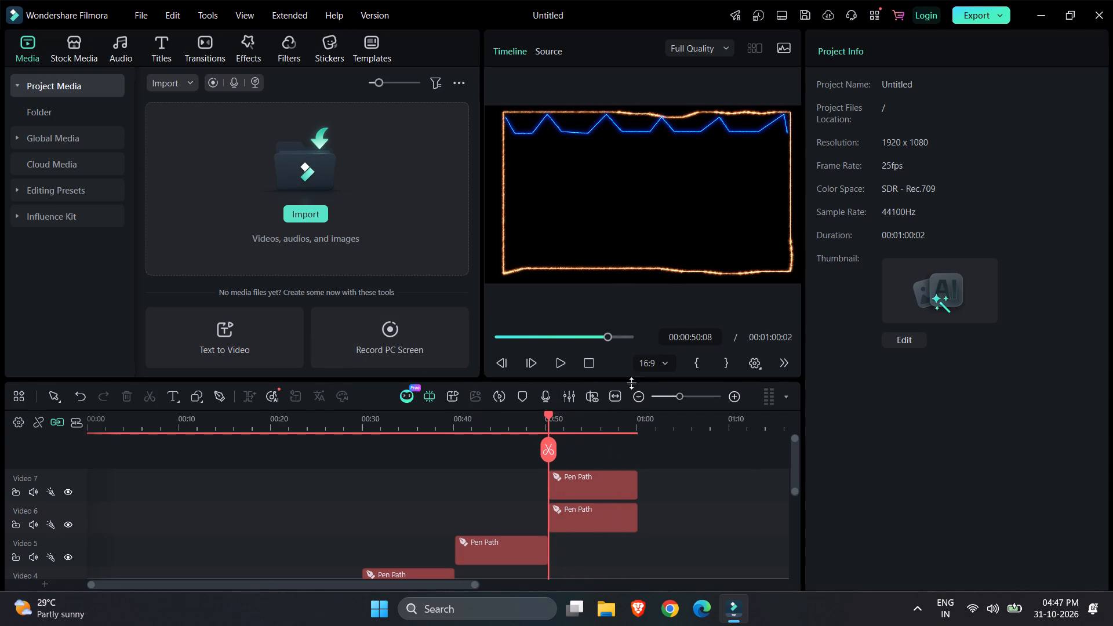
Start an eighth Pen tool path at 00:00:50:08 from the middle of the border's left edge, drawing a short horizontal run and one square dip.
left_click(215, 397)
left_click(505, 182)
left_click(525, 184)
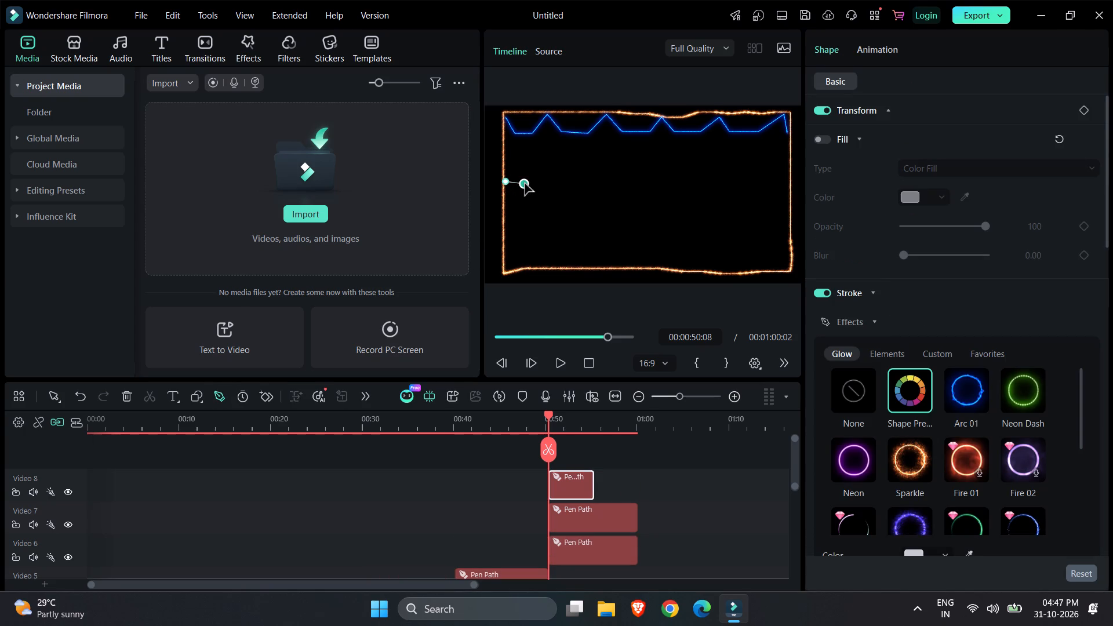
left_click(523, 198)
left_click(523, 212)
left_click(543, 214)
left_click(559, 214)
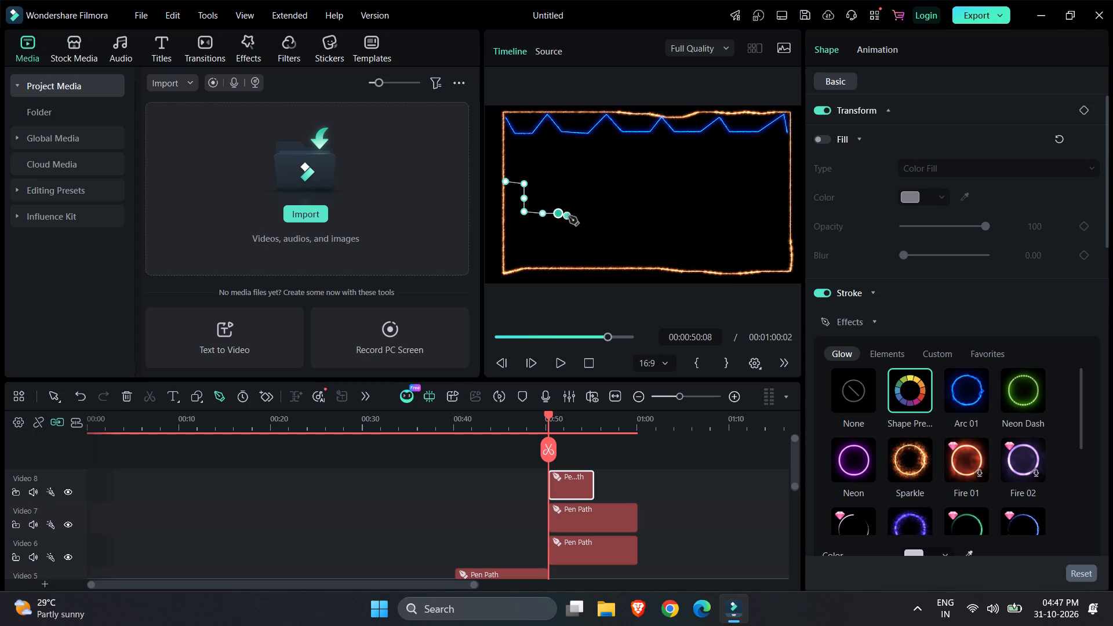
left_click(572, 216)
left_click(579, 216)
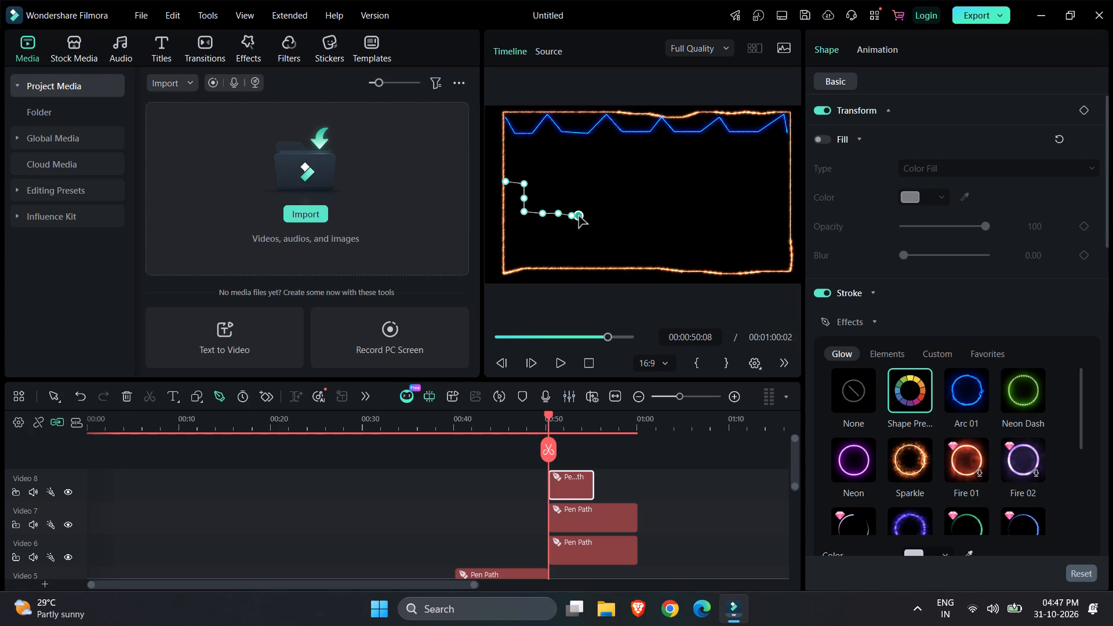
left_click(577, 202)
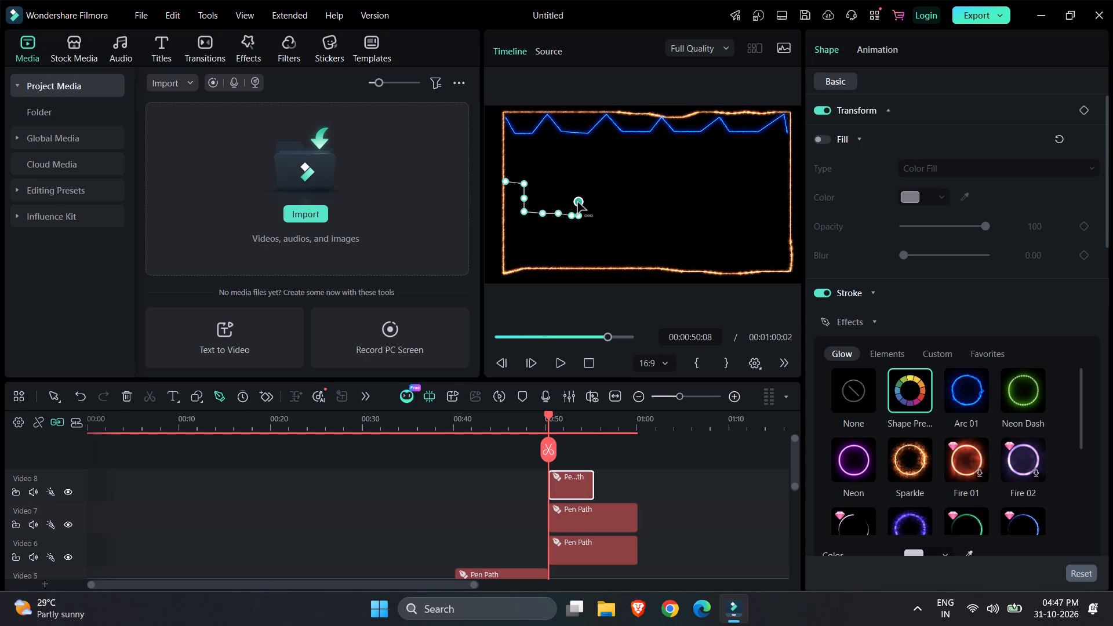
left_click(577, 189)
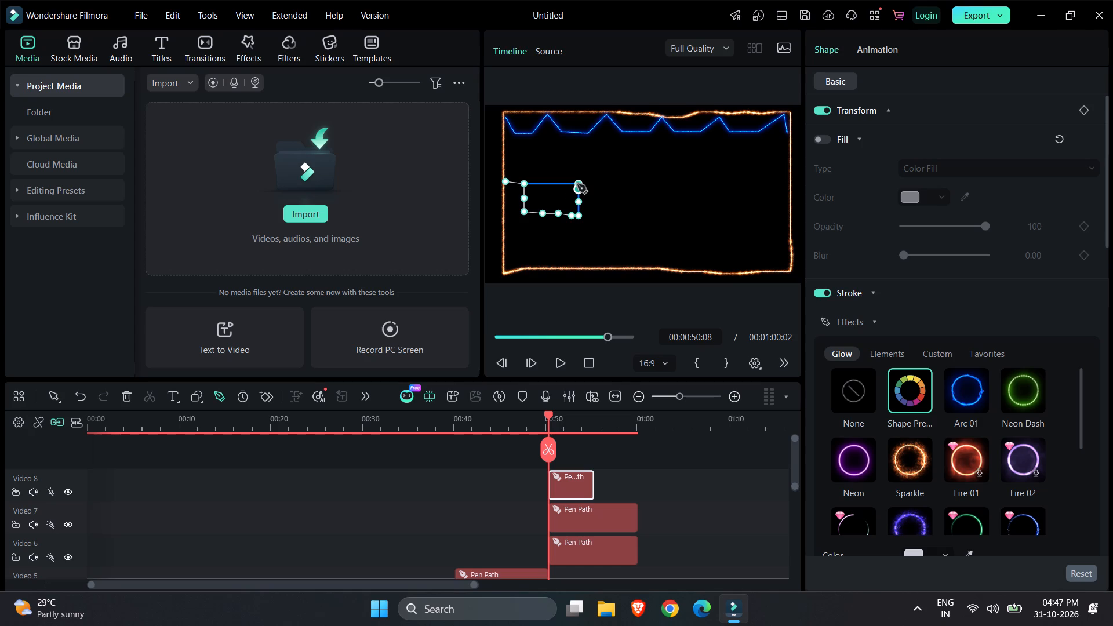
left_click(577, 184)
Continue the eighth path with a flat raised section and a second square dip, ending back at the upper level.
left_click(596, 184)
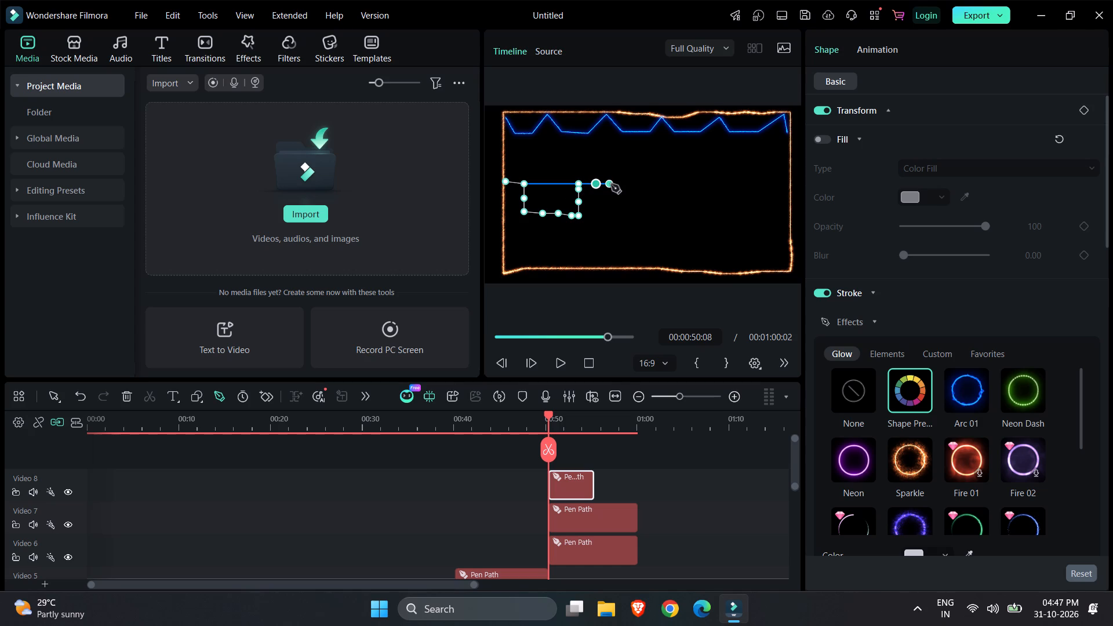
left_click(611, 184)
left_click(621, 184)
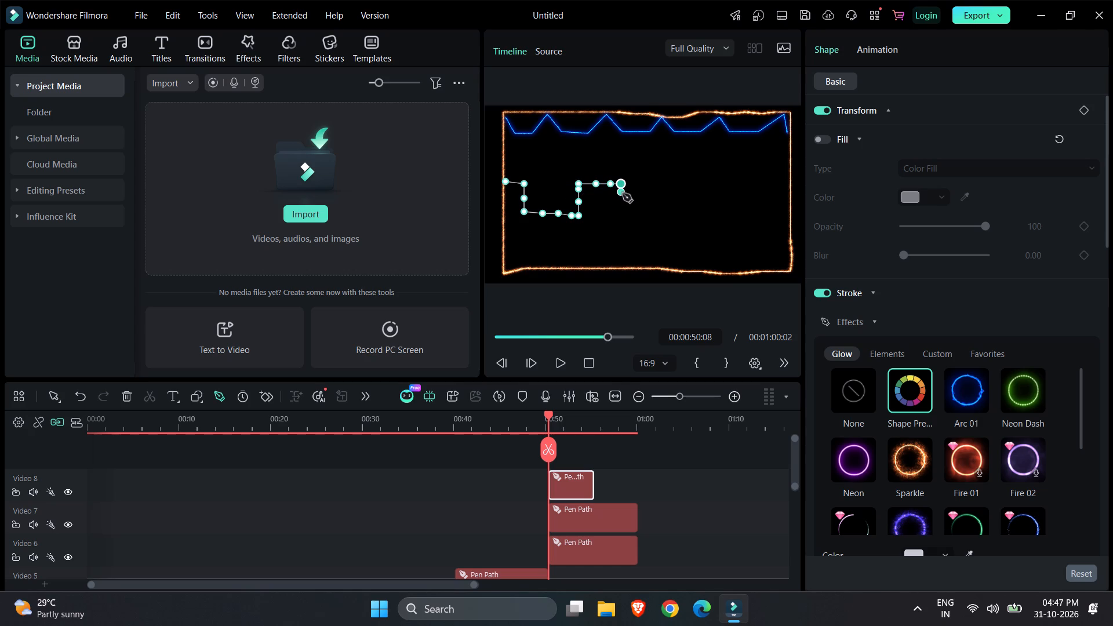
left_click(623, 194)
left_click(623, 208)
left_click(623, 216)
left_click(641, 216)
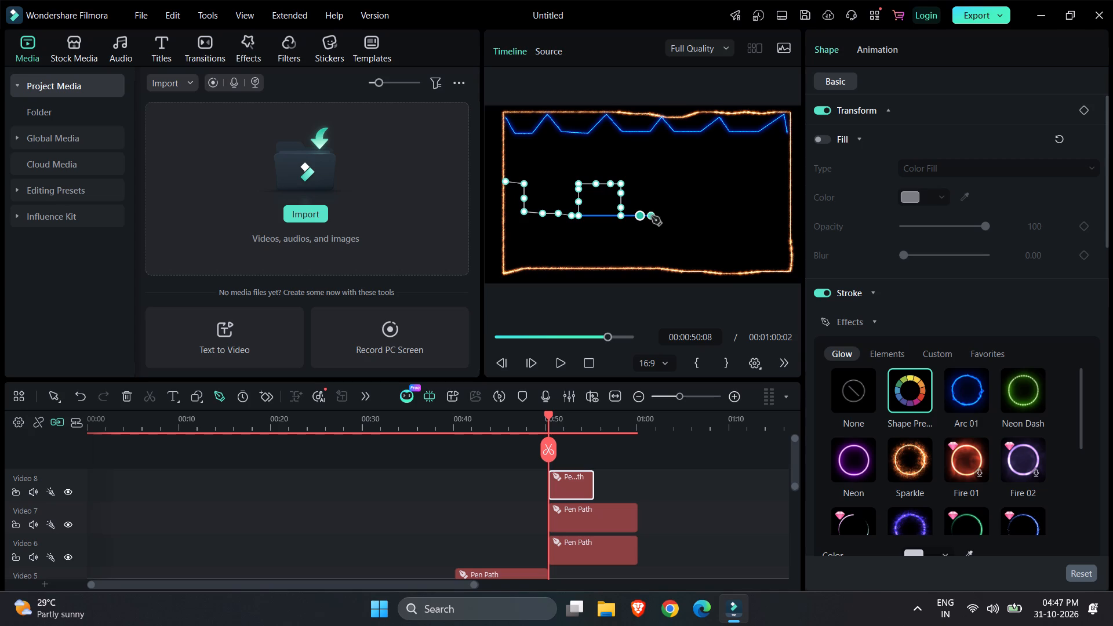
left_click(652, 216)
left_click(667, 218)
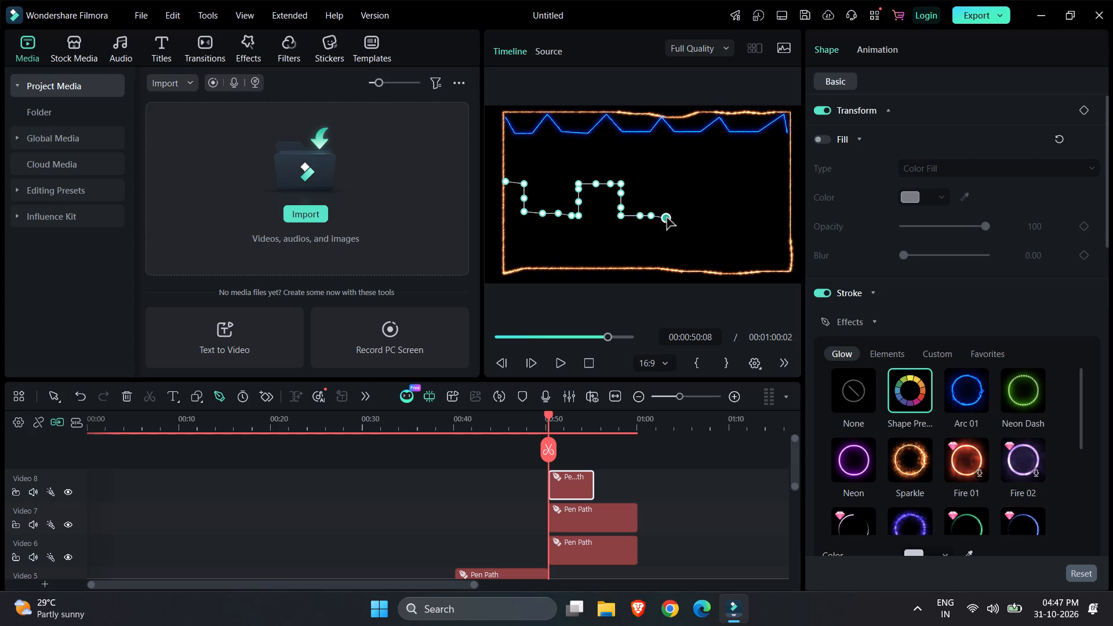
left_click(676, 218)
left_click(676, 204)
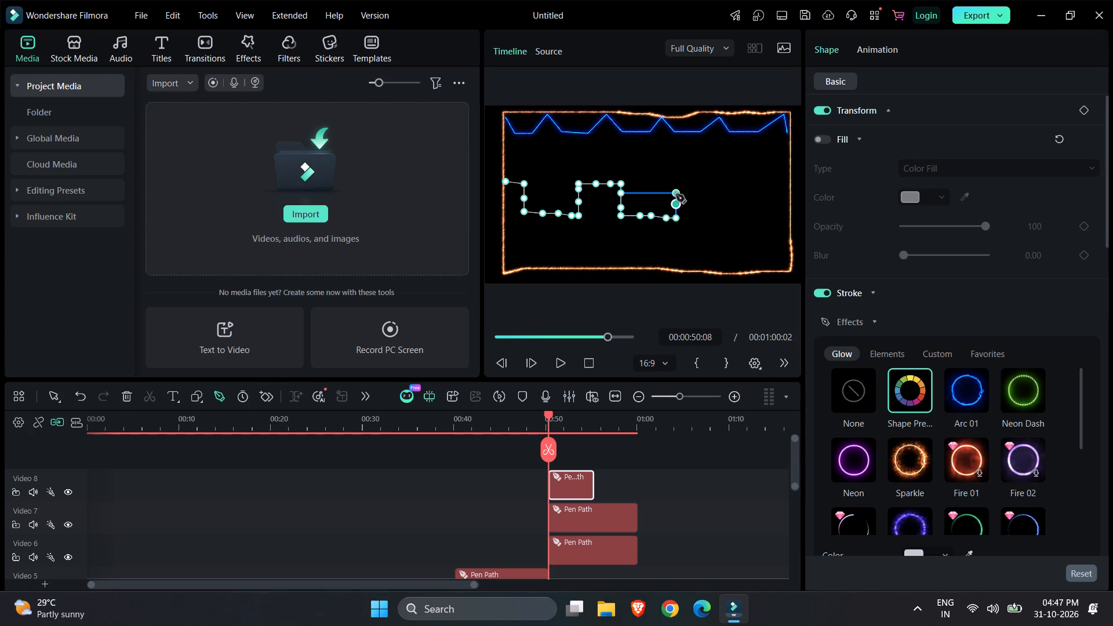
left_click(676, 194)
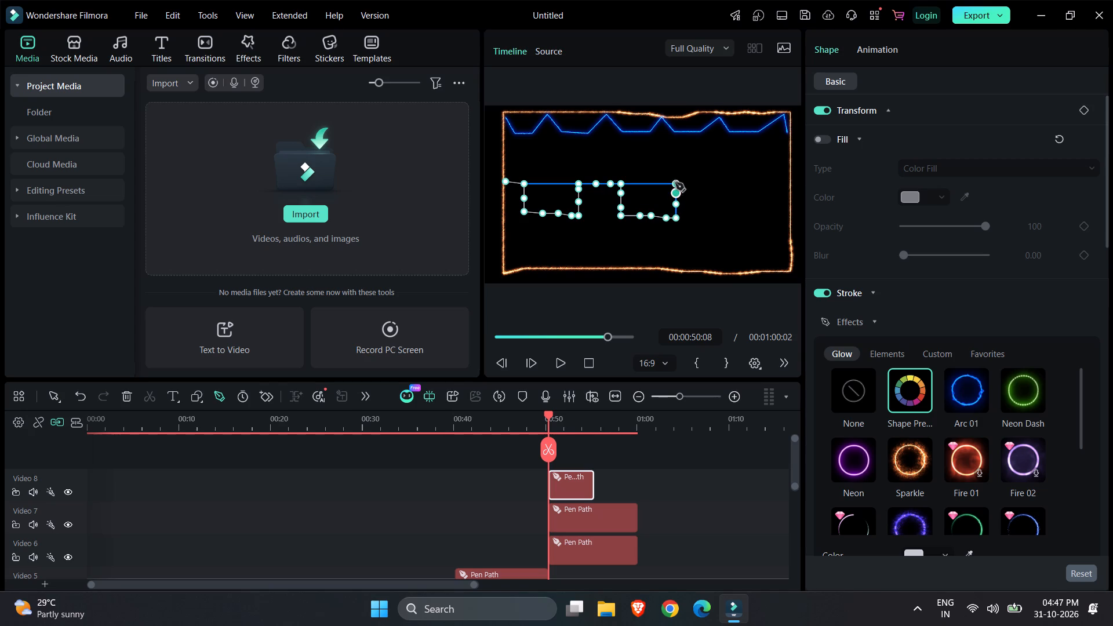
left_click(675, 183)
Finish the eighth path with another flat raised section, a vertical drop and a low horizontal run to the border's right edge.
left_click(699, 183)
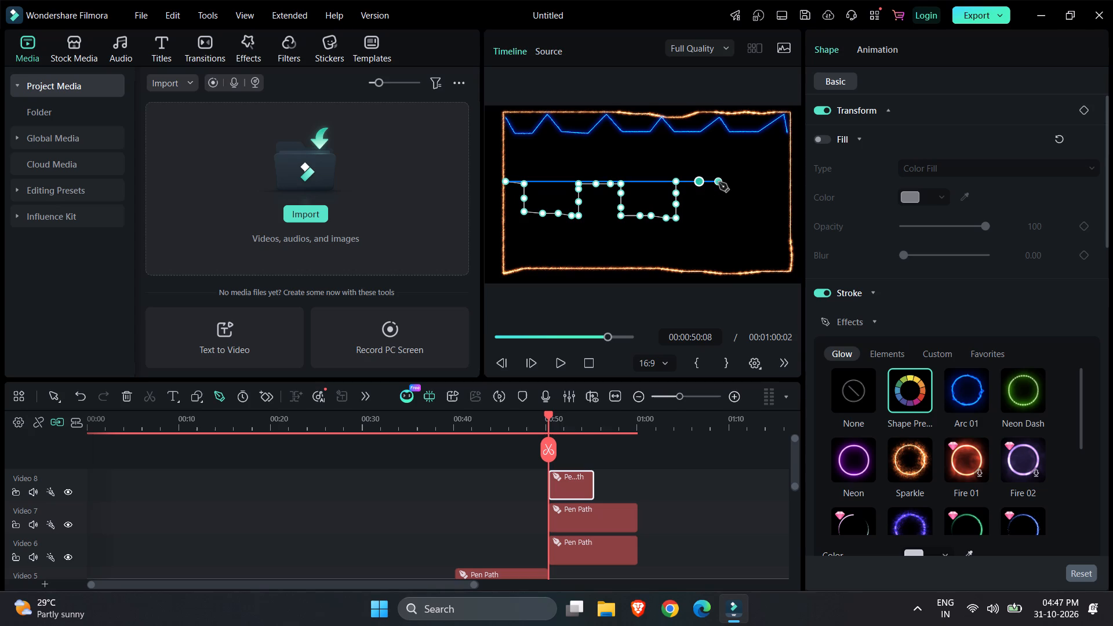
left_click(719, 183)
left_click(730, 183)
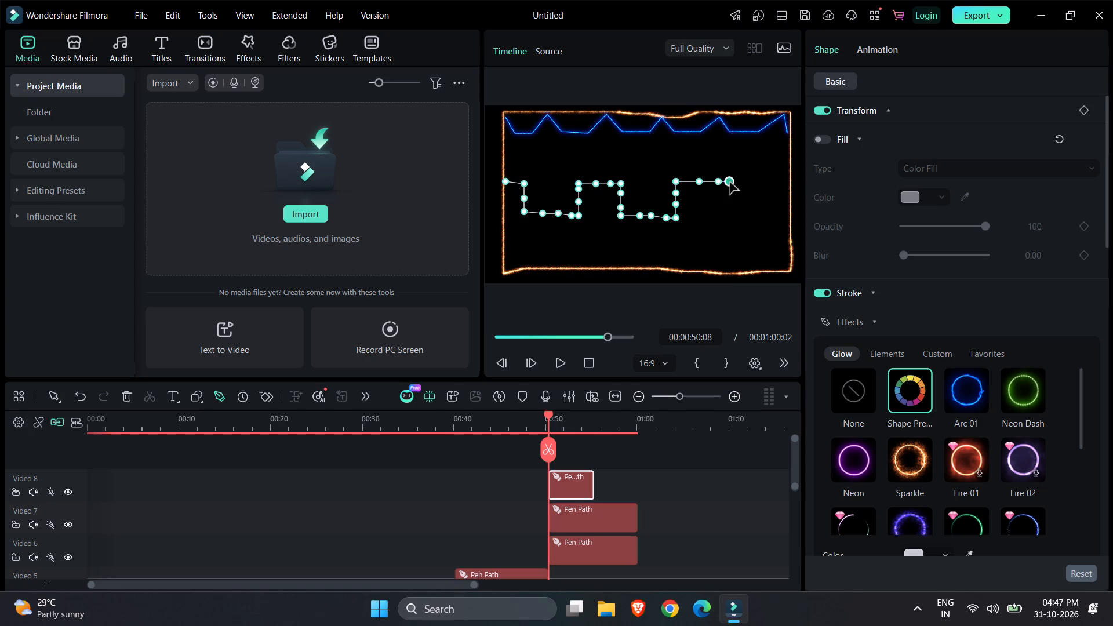
left_click(730, 194)
left_click(730, 203)
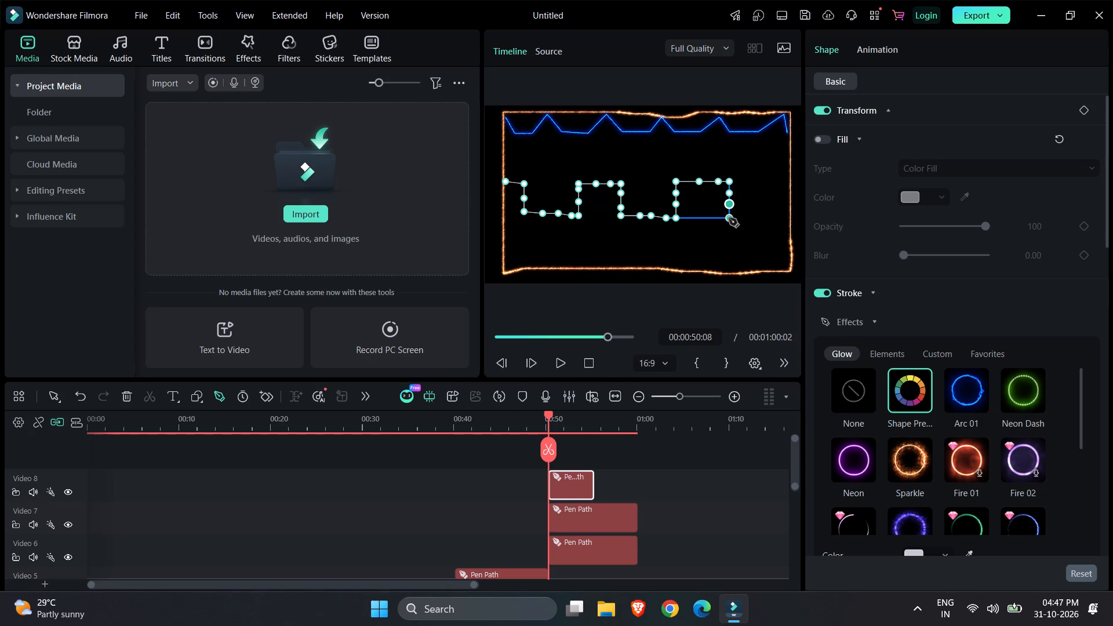
left_click(729, 221)
left_click(745, 221)
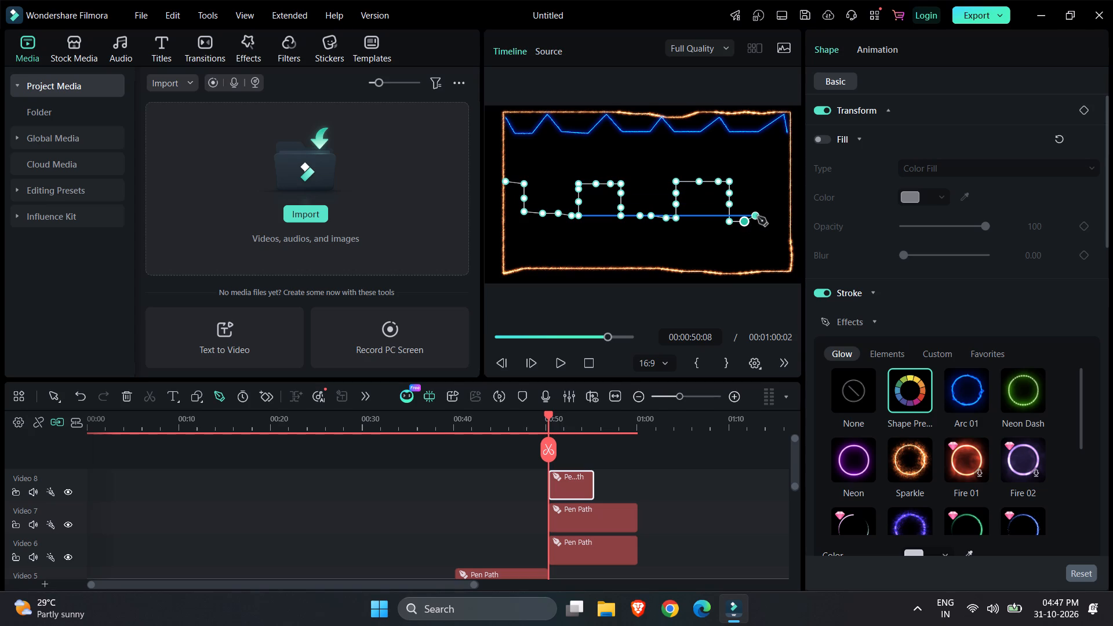
left_click(758, 217)
left_click(772, 217)
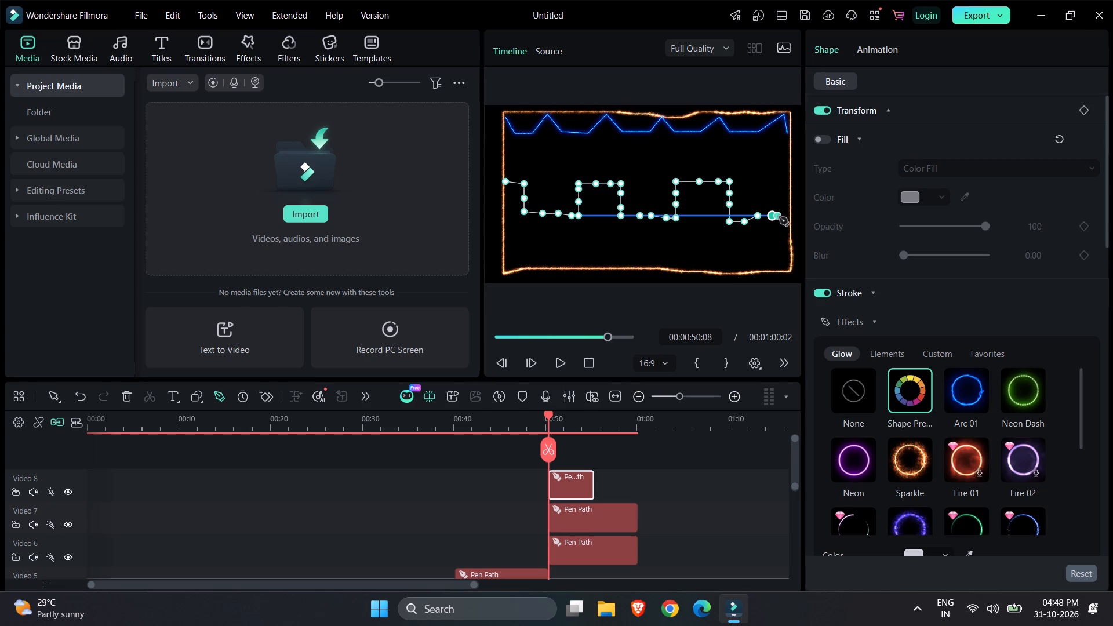
left_click(787, 217)
left_click(714, 498)
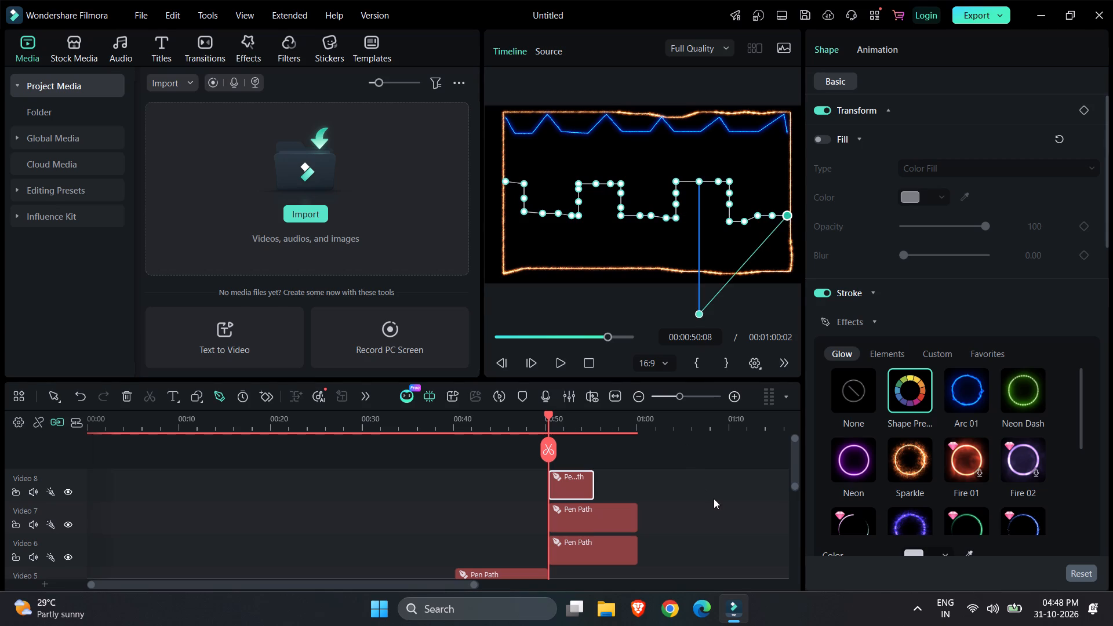
Apply the Neon glow to the eighth path, the square wave across the middle of the frame.
left_click(690, 207)
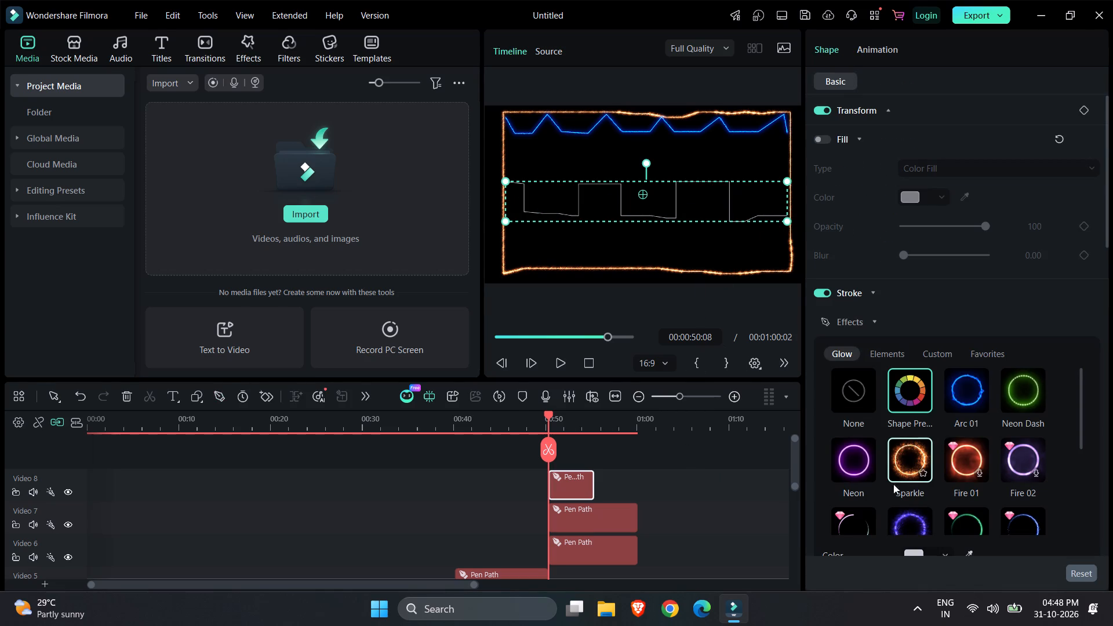
left_click(851, 461)
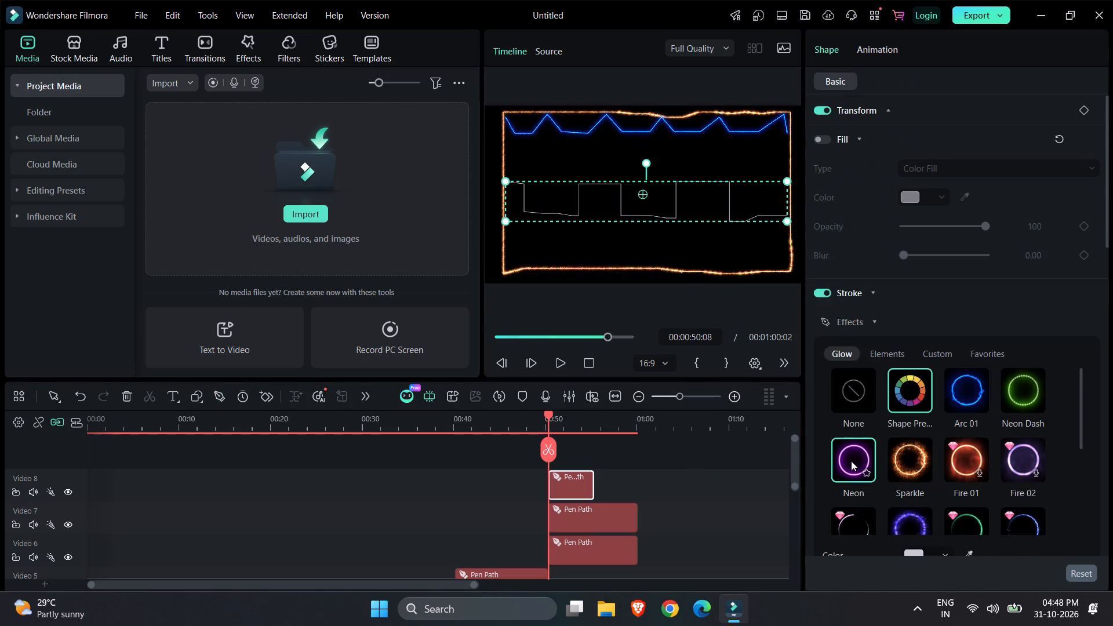
left_click(694, 497)
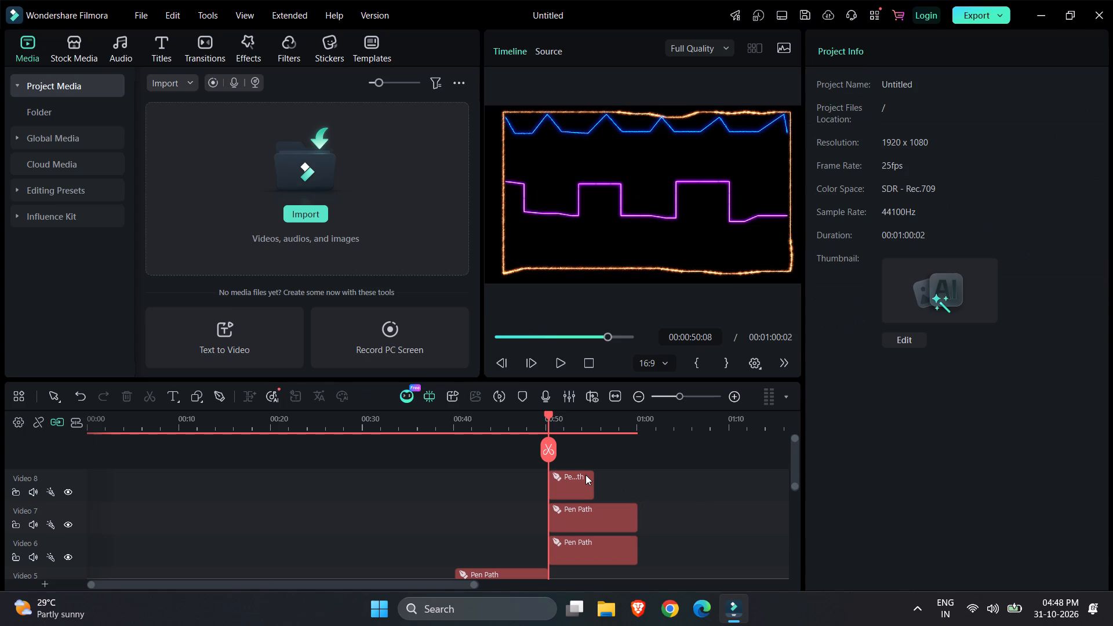
Extend the Neon square-wave clip on Video 8 so it ends at 00:01:00:02, level with the two clips below.
left_click_drag(590, 479, 630, 492)
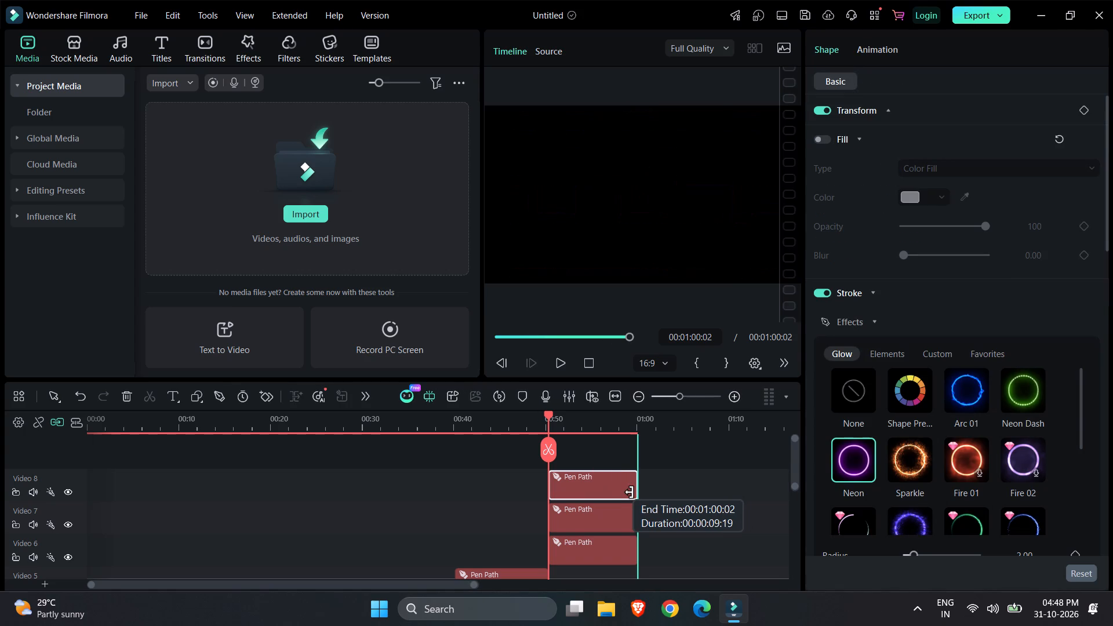
left_click_drag(630, 492, 634, 492)
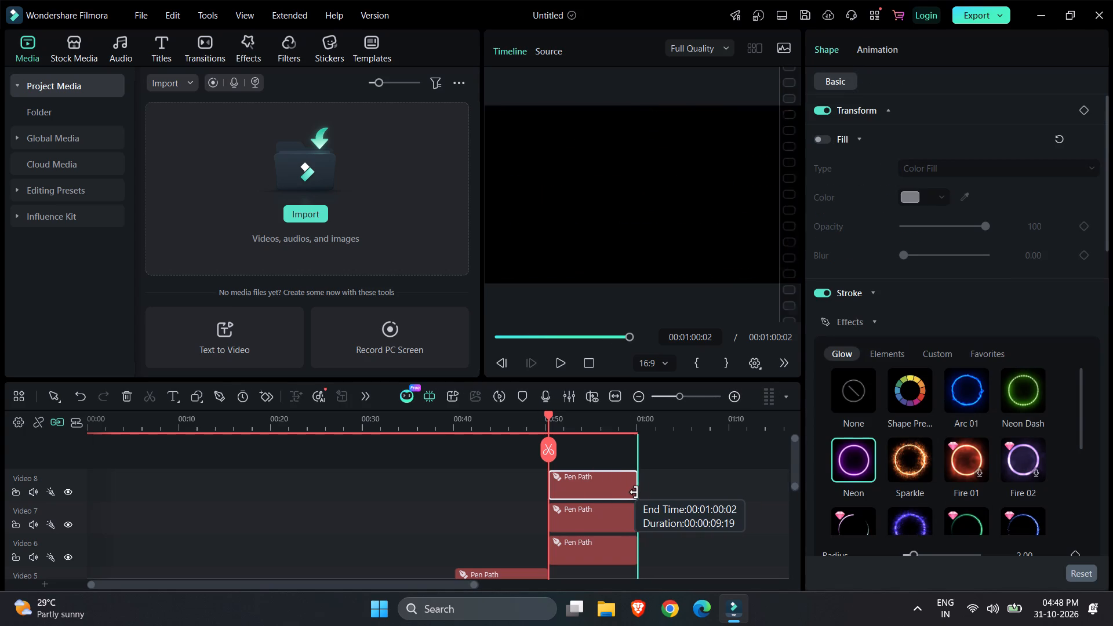
Align the end of the Video 8 square-wave clip with the clips below at 00:01:00:02.
left_click_drag(634, 492, 637, 492)
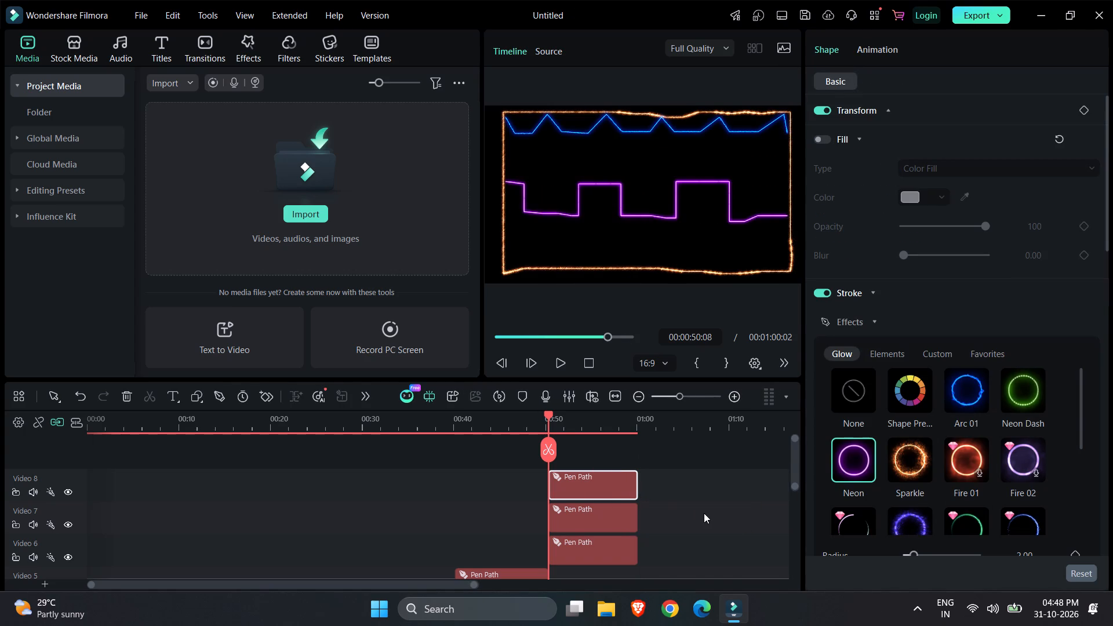
left_click(704, 513)
Move the Neon square wave slightly higher in the frame, leaving room below it inside the border.
left_click(701, 204)
left_click_drag(701, 204, 707, 192)
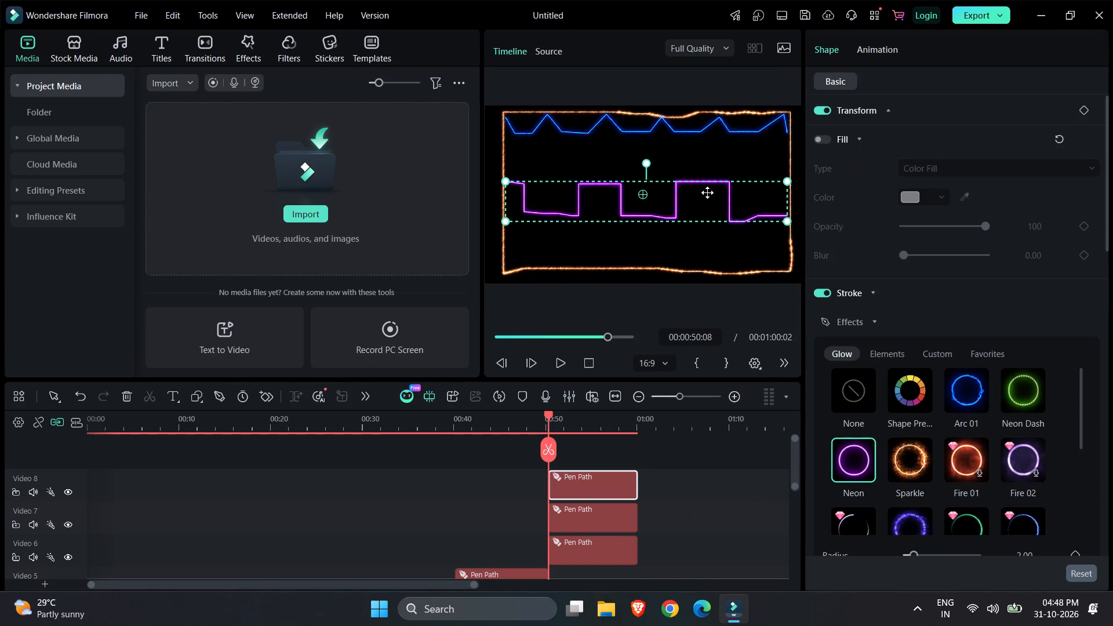
left_click_drag(707, 192, 702, 189)
left_click(723, 518)
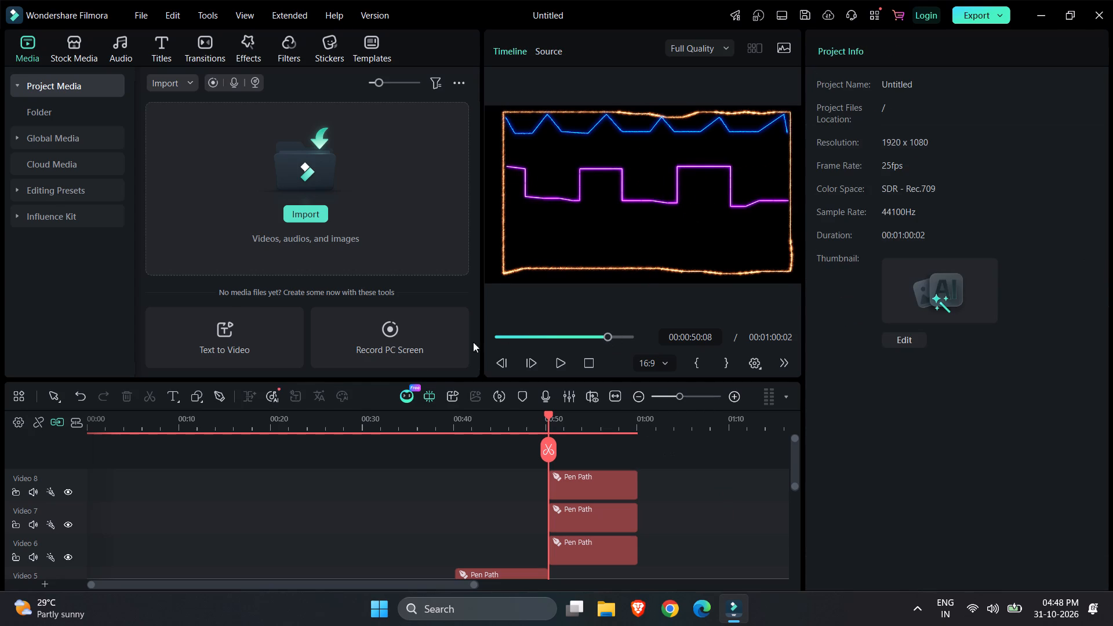
Start a ninth Pen tool path at the border's left edge below the square wave, dipping once and rising to a rounded crest.
left_click(220, 399)
left_click(507, 233)
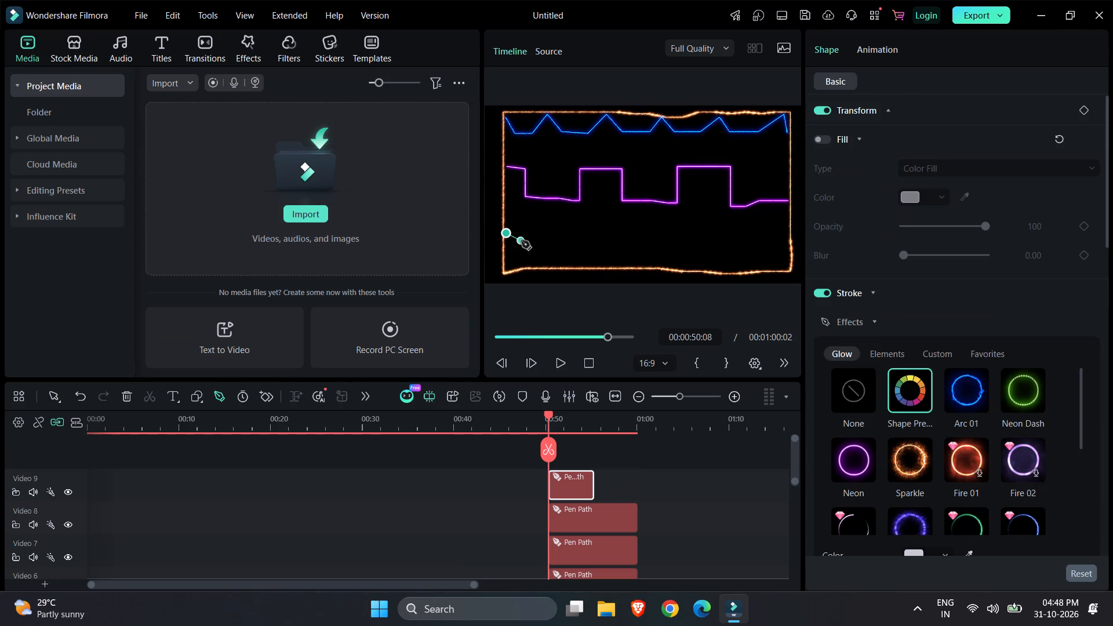
left_click(521, 241)
left_click(534, 248)
left_click(544, 256)
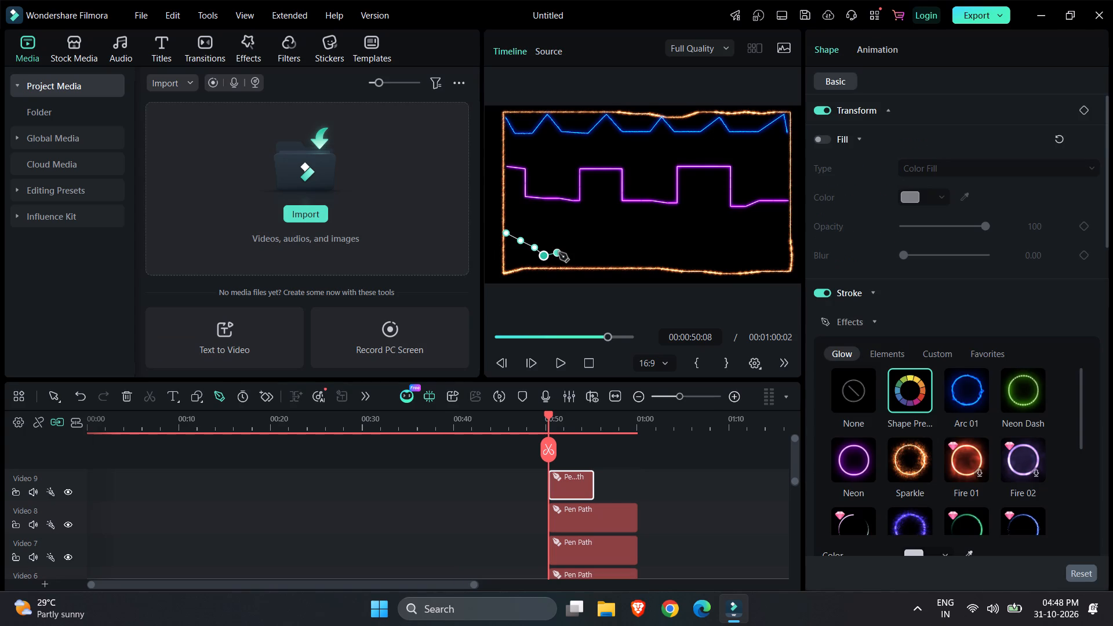
left_click(559, 253)
left_click(565, 248)
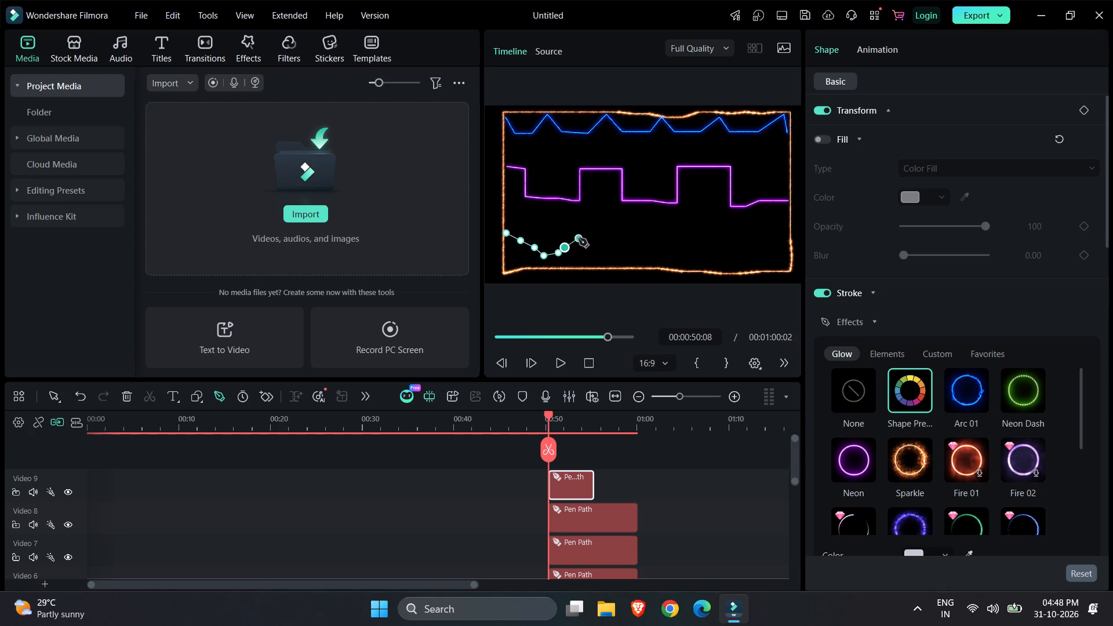
left_click(579, 238)
left_click(588, 233)
left_click(599, 233)
Continue the ninth path with a second shallow dip and a rise to a second crest.
left_click(614, 241)
left_click(629, 250)
left_click(642, 252)
left_click(659, 251)
left_click(676, 243)
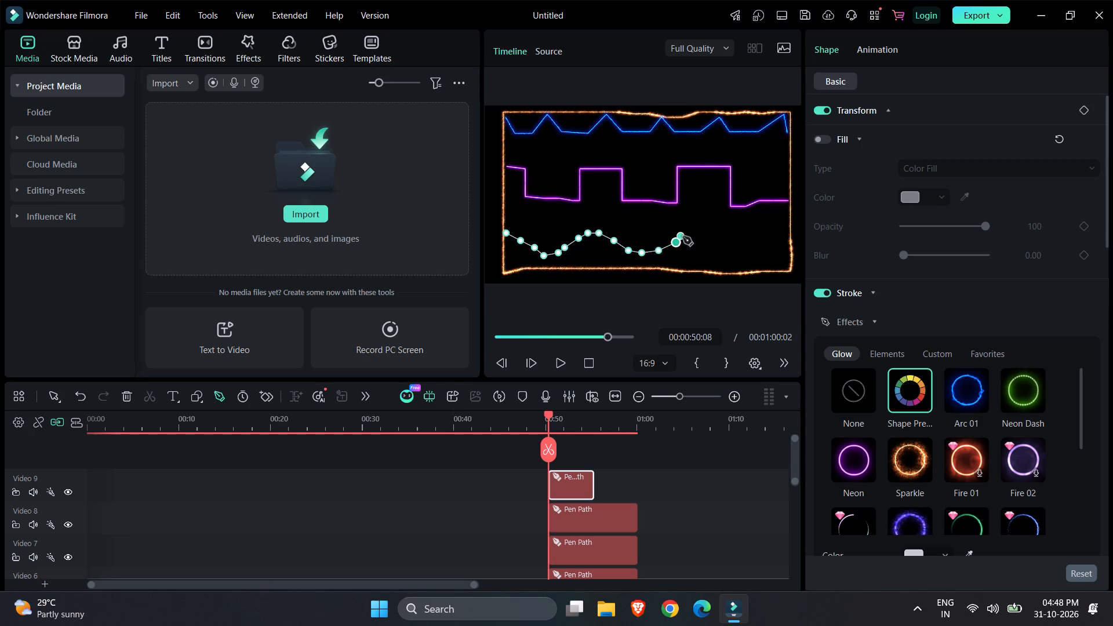
left_click(683, 236)
left_click(688, 233)
Finish the ninth path with a descent, a short flat run and a rise to the border's right edge.
left_click(697, 238)
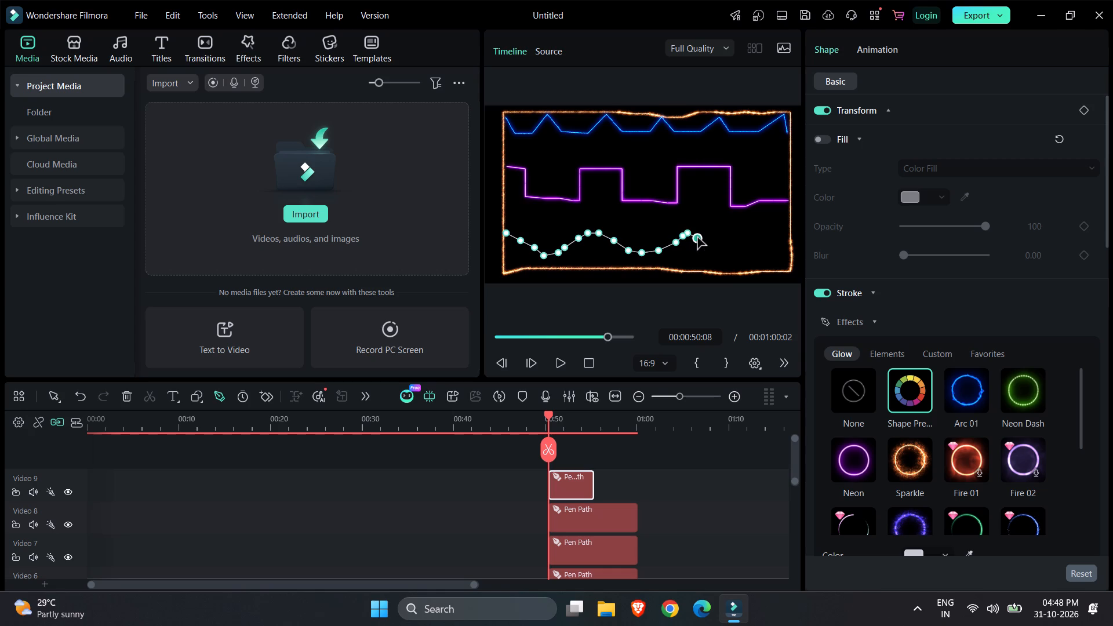
left_click(702, 241)
left_click(711, 246)
left_click(730, 250)
left_click(746, 250)
left_click(756, 250)
left_click(769, 250)
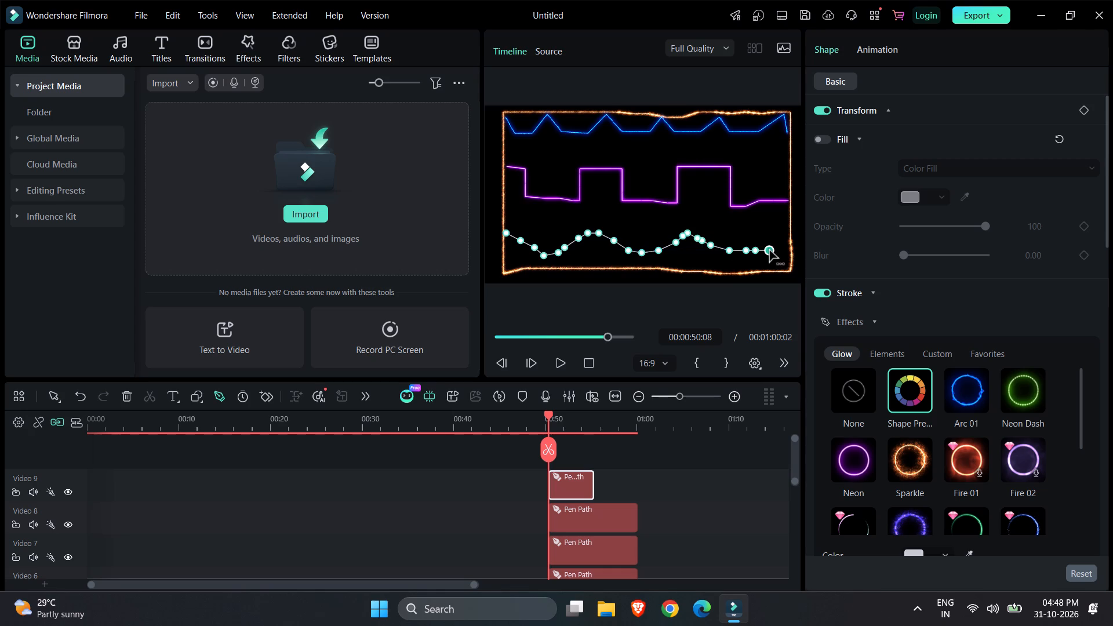
left_click(779, 241)
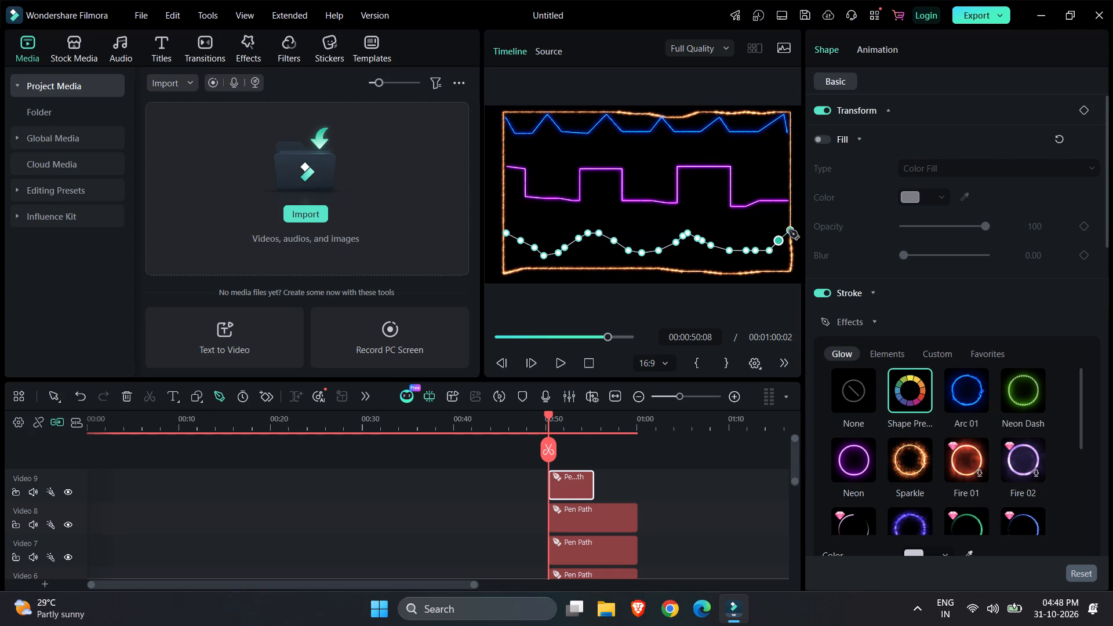
left_click(789, 230)
left_click(727, 510)
Extend the wave clip on Video 9 so it ends level with the clips below.
left_click(563, 481)
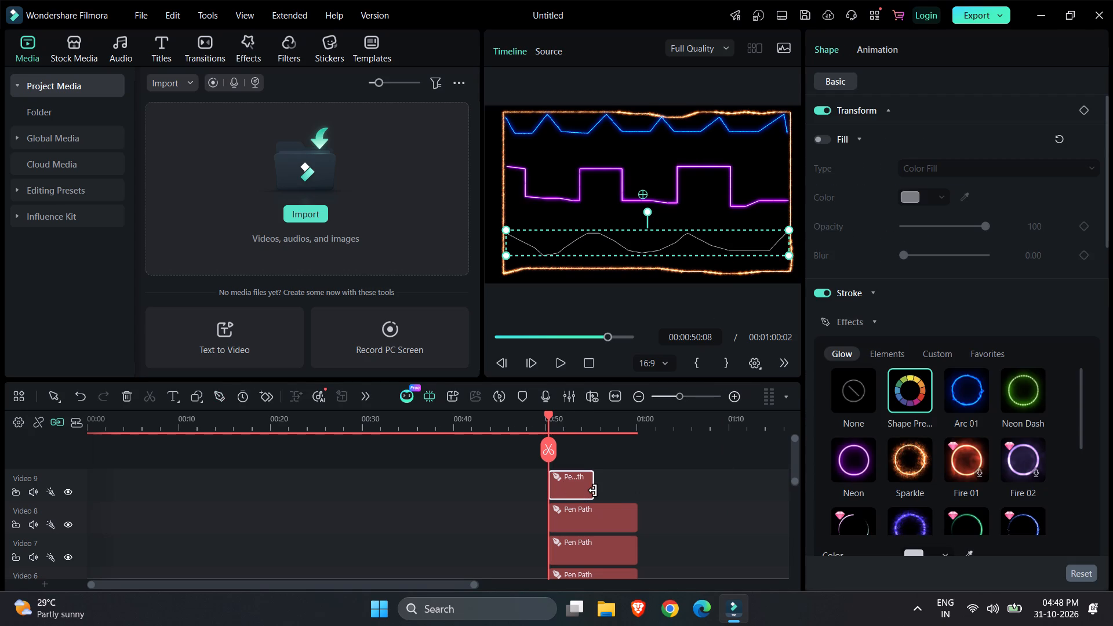
left_click_drag(593, 490, 634, 490)
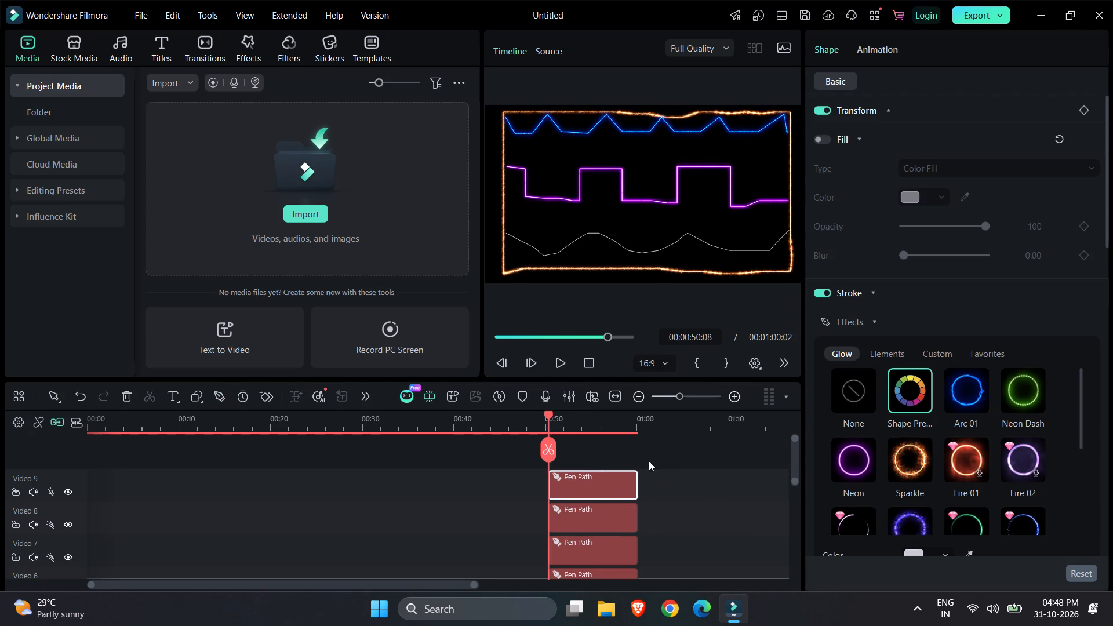
left_click(663, 474)
Apply the Neon Dash glow to the ninth path, the wave near the bottom of the frame.
left_click(580, 483)
left_click(1027, 390)
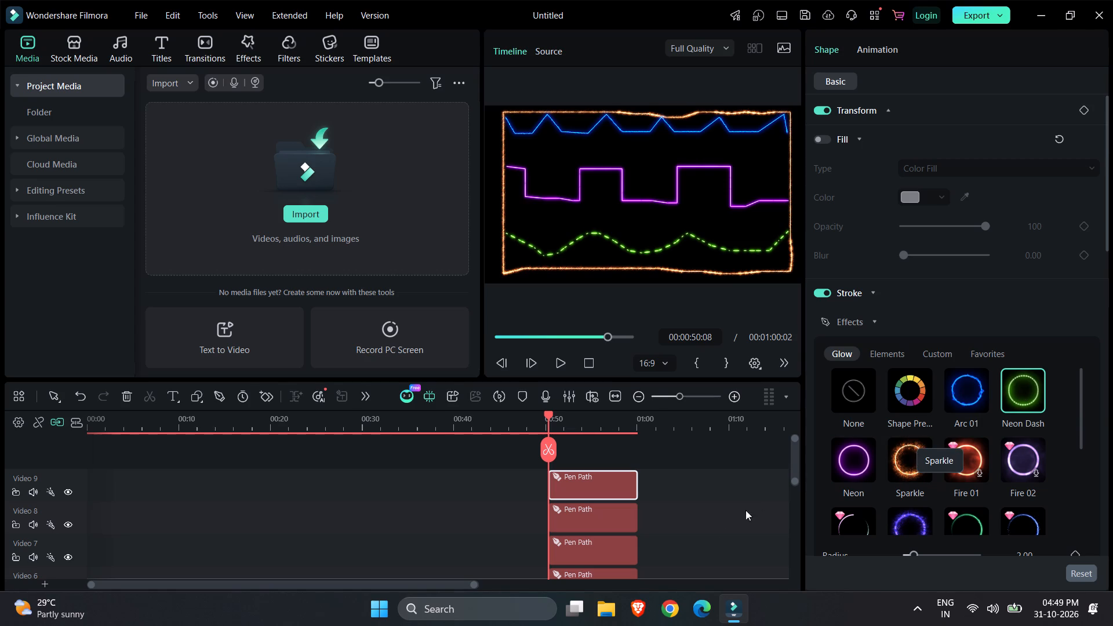
left_click(719, 529)
Move the playhead to the end of the project at 00:01:00:02.
scroll(771, 214, "down", 2)
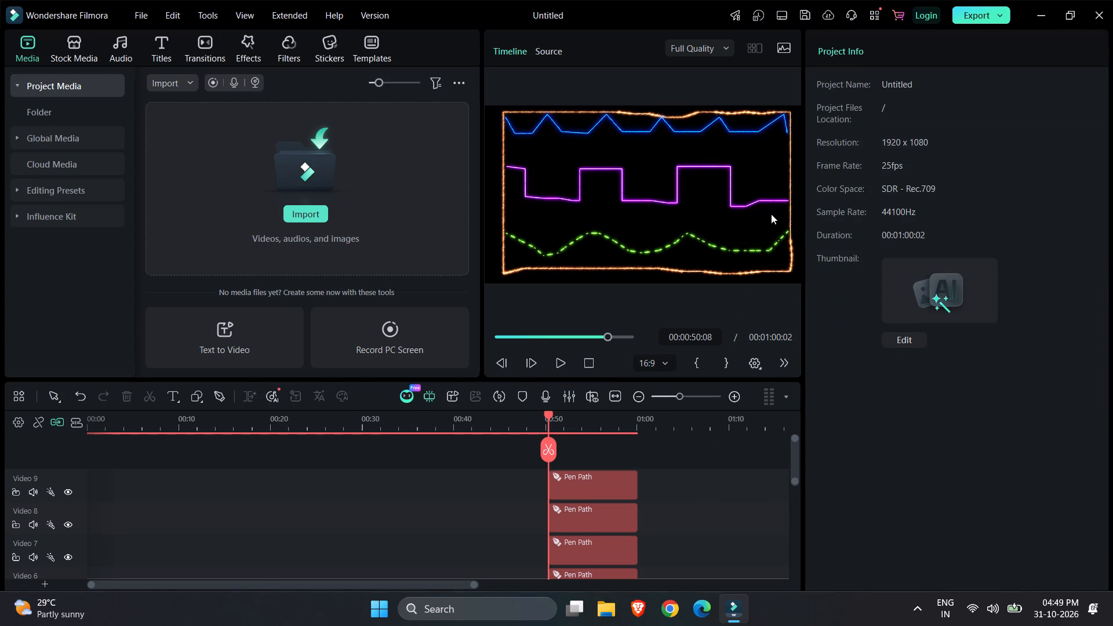
scroll(613, 510, "down", 2)
scroll(613, 510, "up", 4)
left_click_drag(549, 440, 671, 439)
left_click(681, 464)
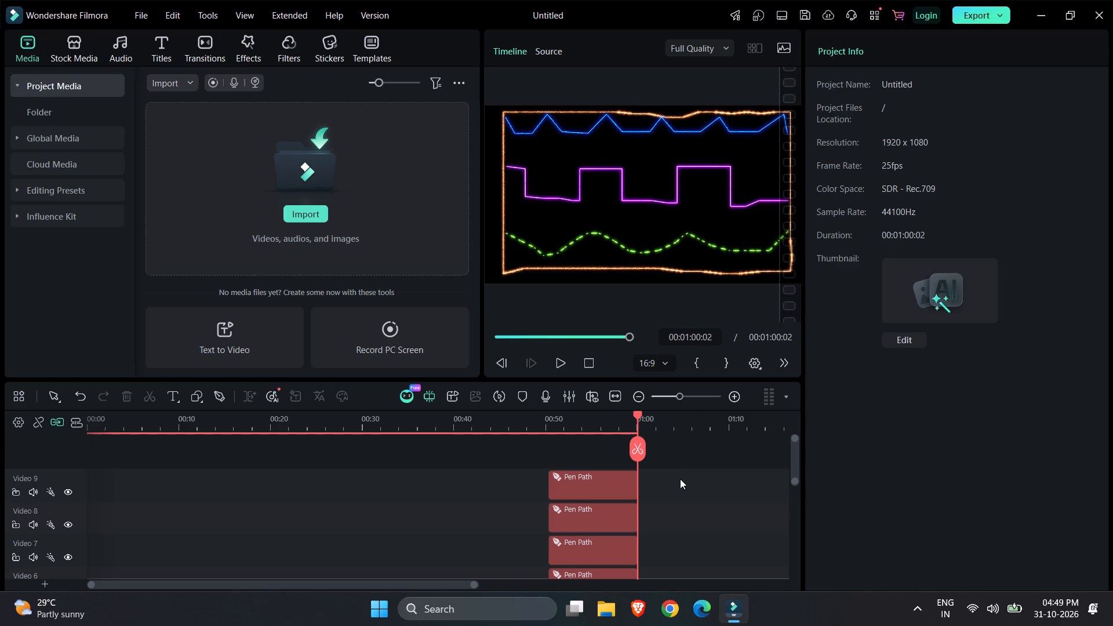
left_click(660, 493)
left_click_drag(639, 458, 665, 458)
left_click(732, 484)
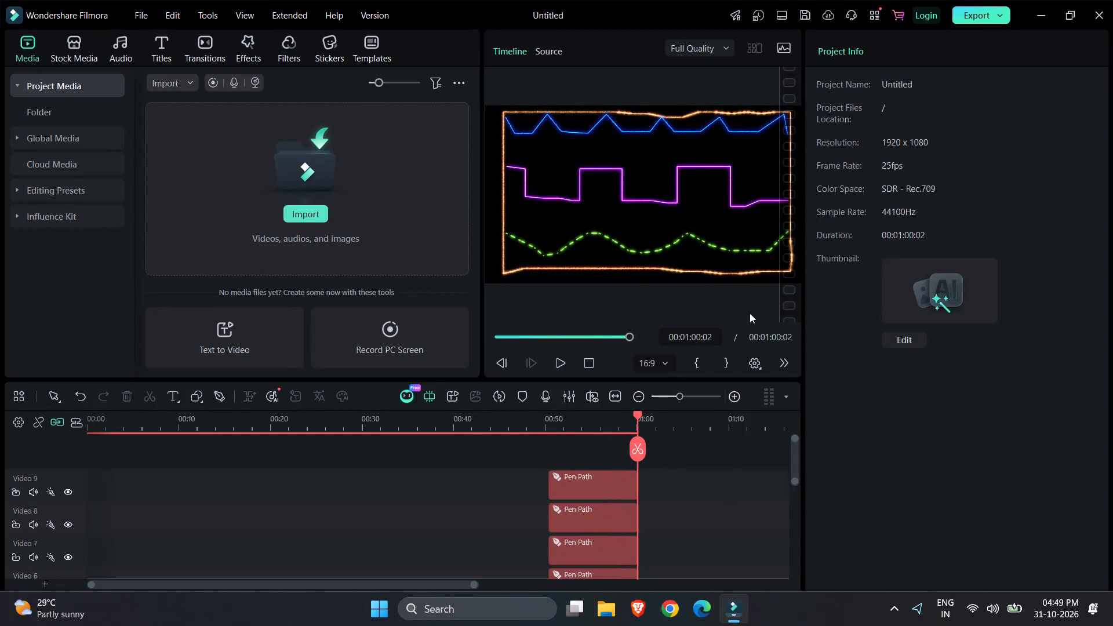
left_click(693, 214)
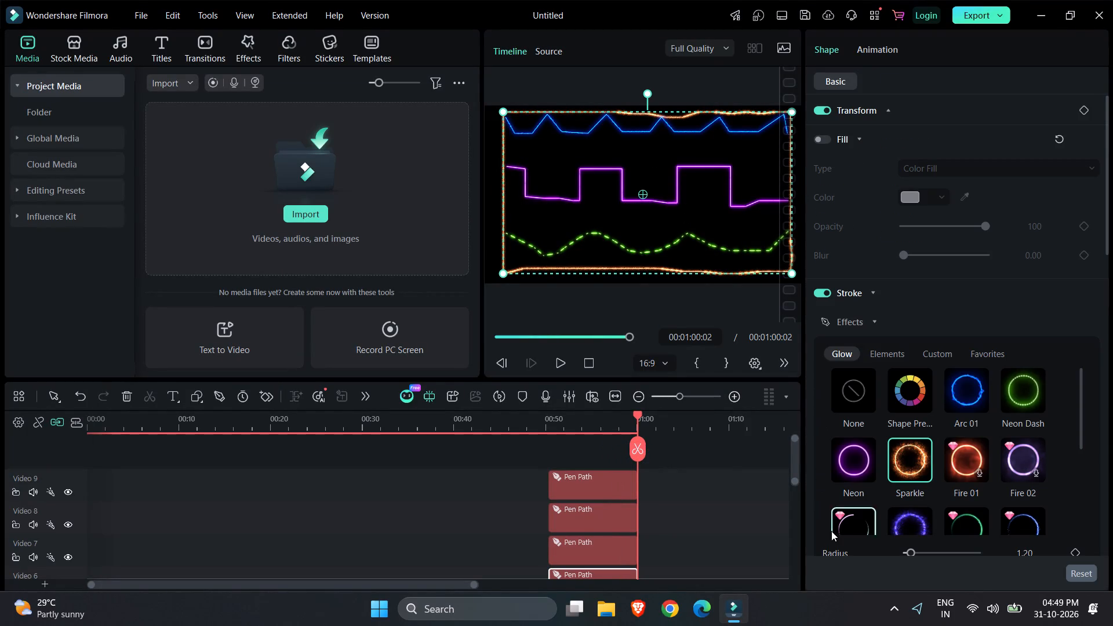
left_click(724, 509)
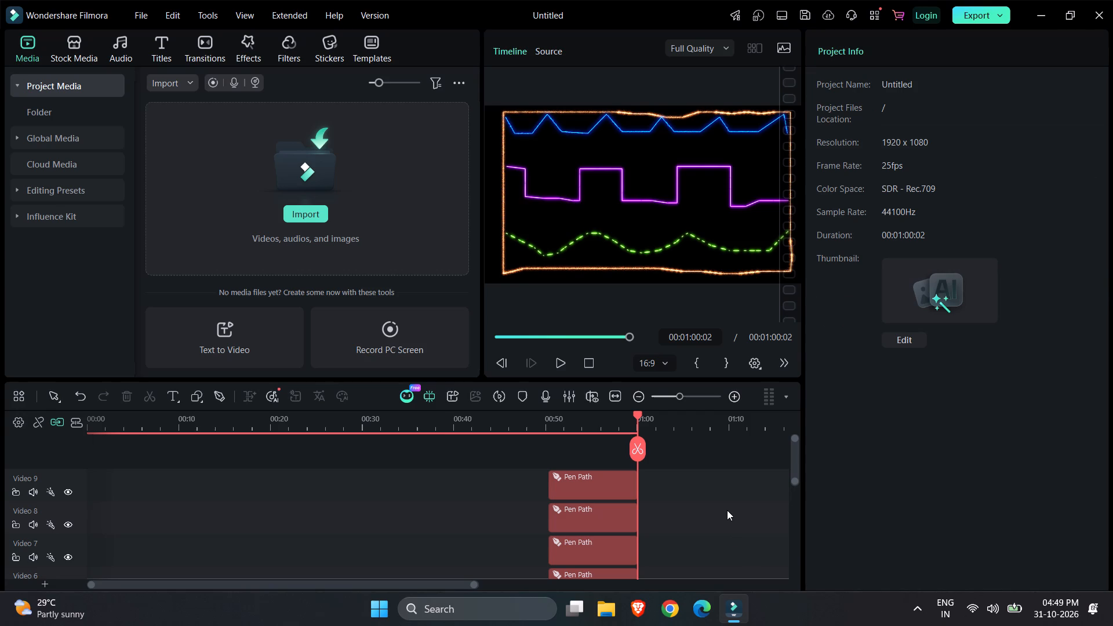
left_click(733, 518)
Browse the Trending category of the sticker library for stickers that could suit the project.
left_click(363, 37)
left_click(333, 45)
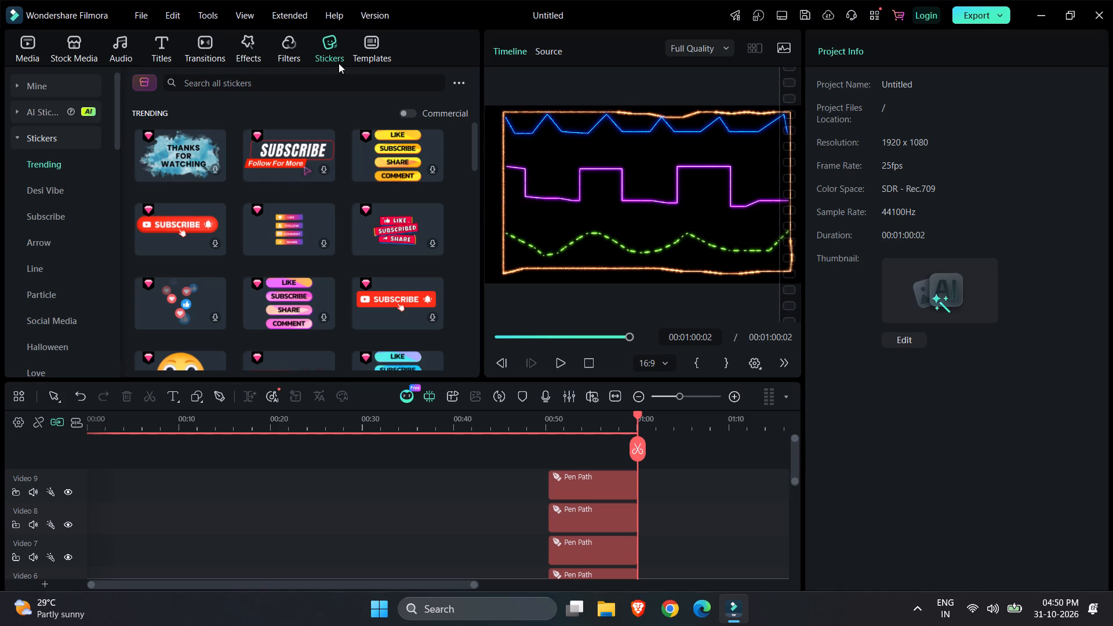
scroll(292, 190, "down", 3)
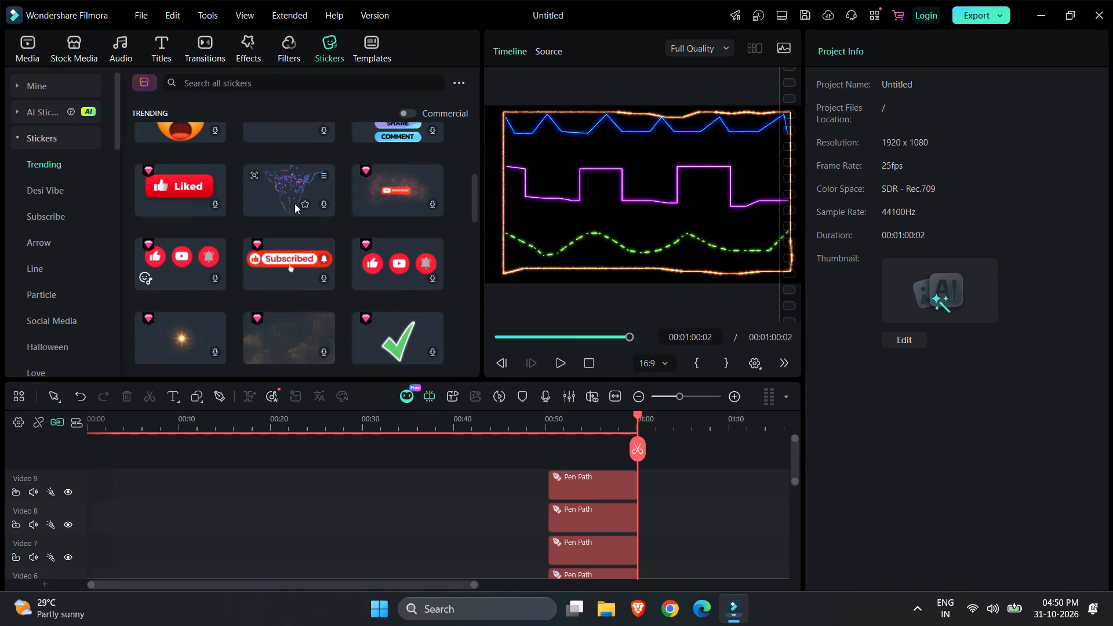
scroll(306, 192, "down", 3)
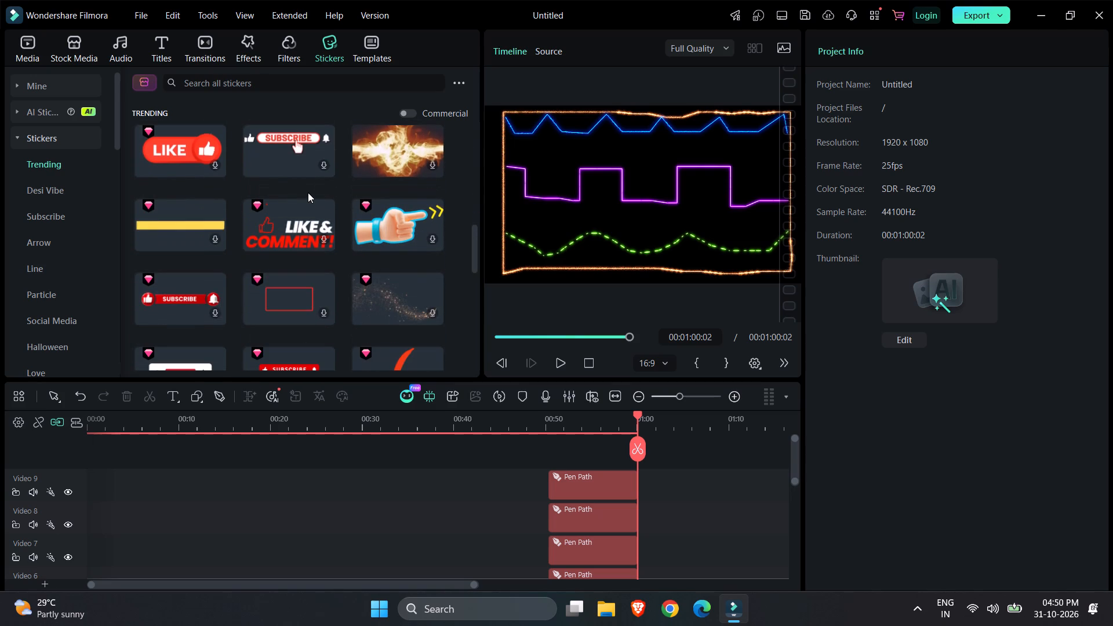
scroll(308, 192, "down", 2)
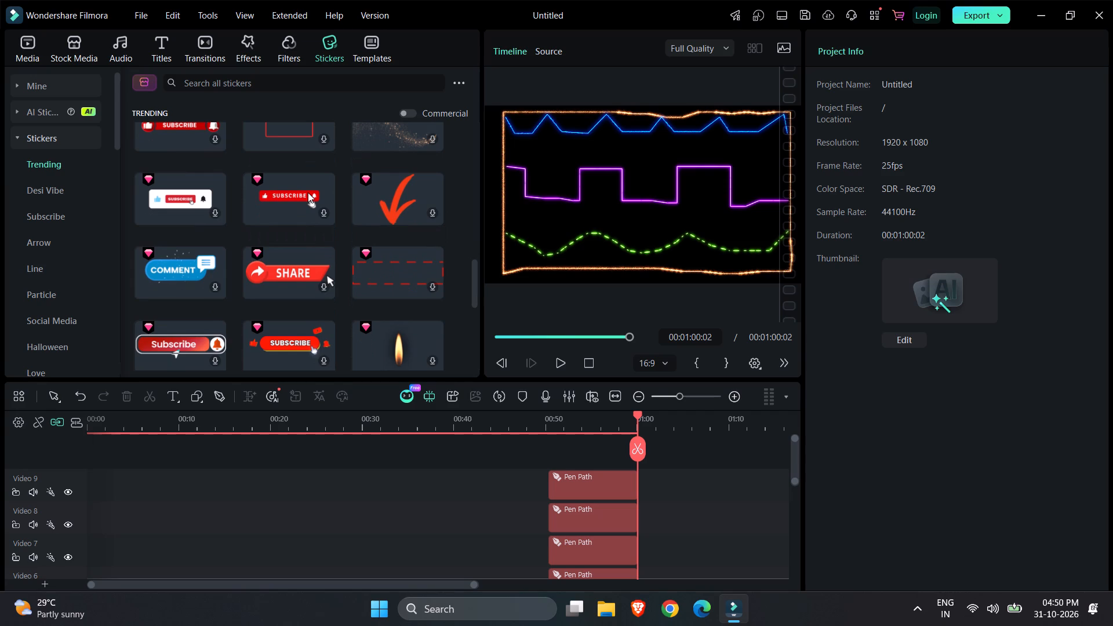
scroll(308, 192, "down", 1)
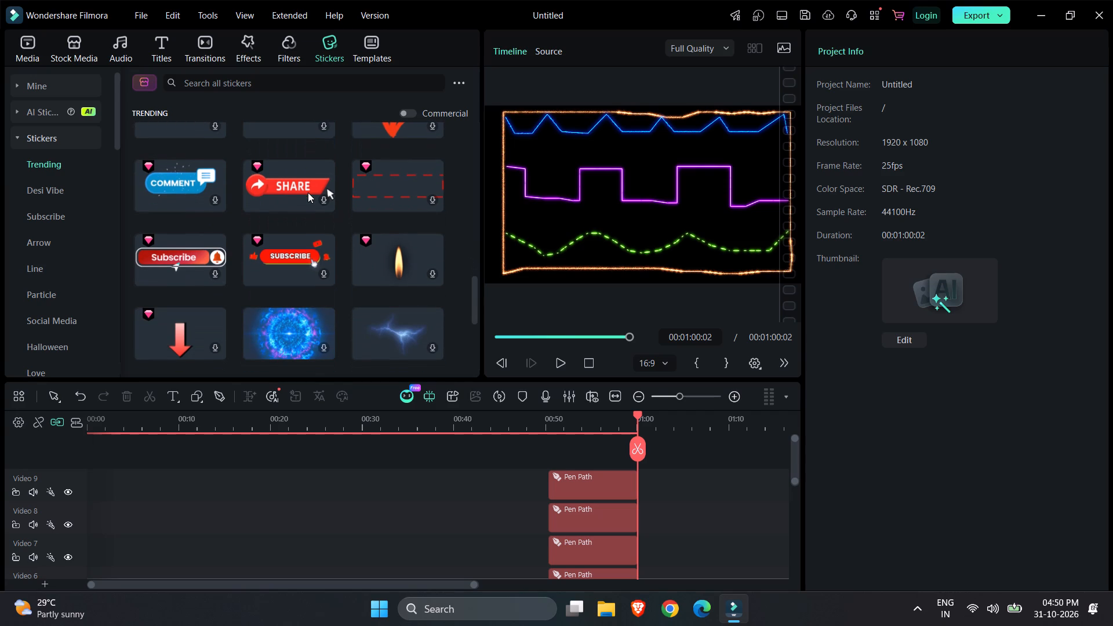
scroll(308, 192, "down", 1)
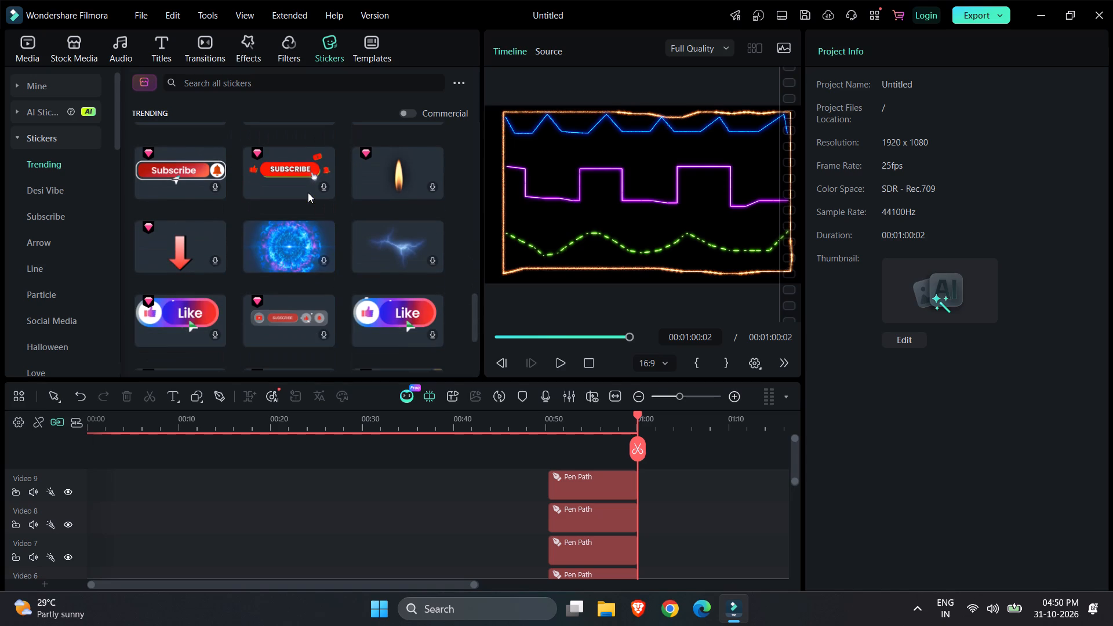
scroll(308, 192, "down", 3)
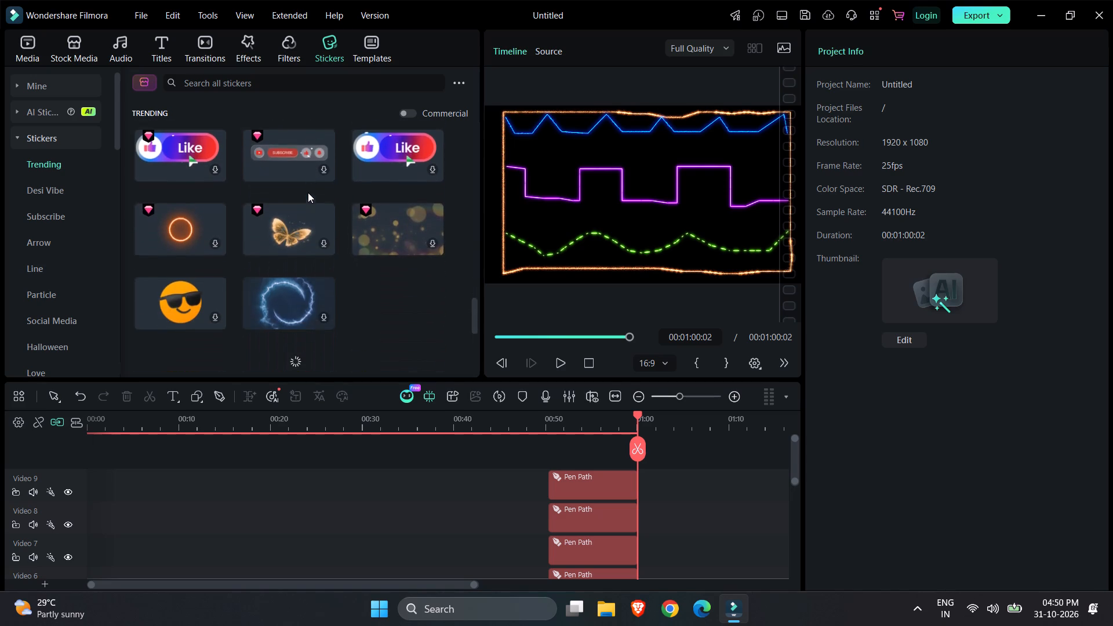
scroll(308, 192, "down", 1)
scroll(308, 192, "up", 13)
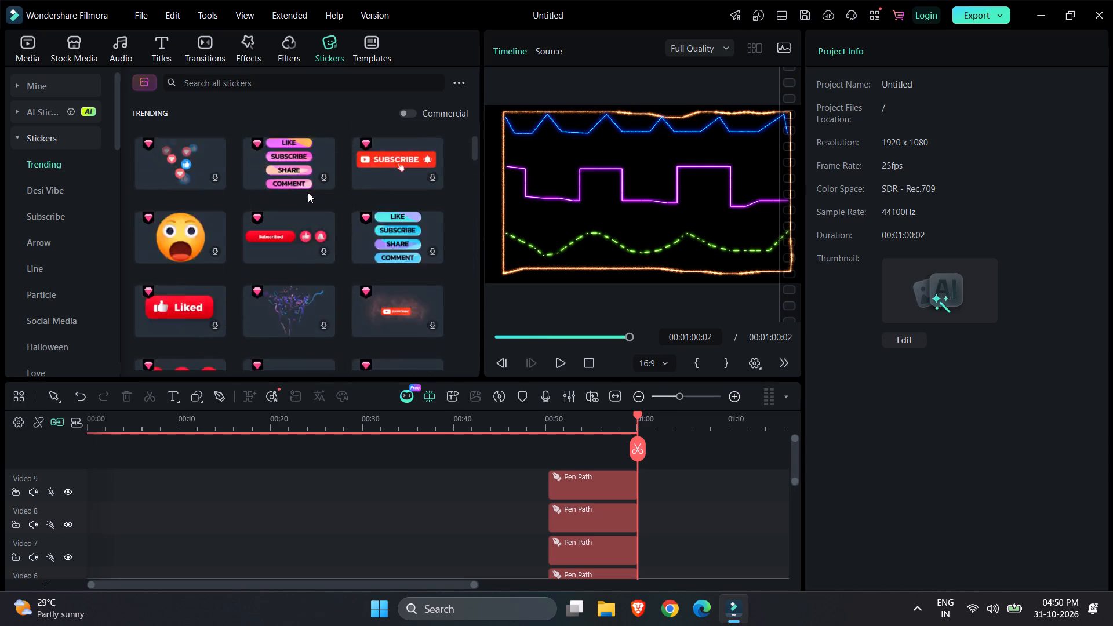
scroll(308, 192, "up", 6)
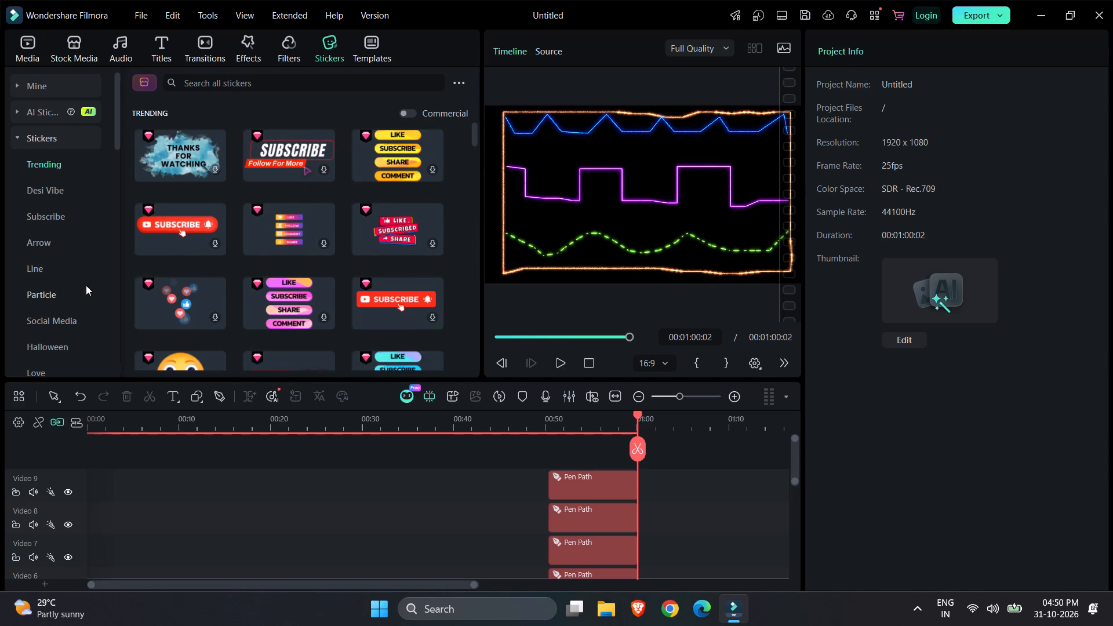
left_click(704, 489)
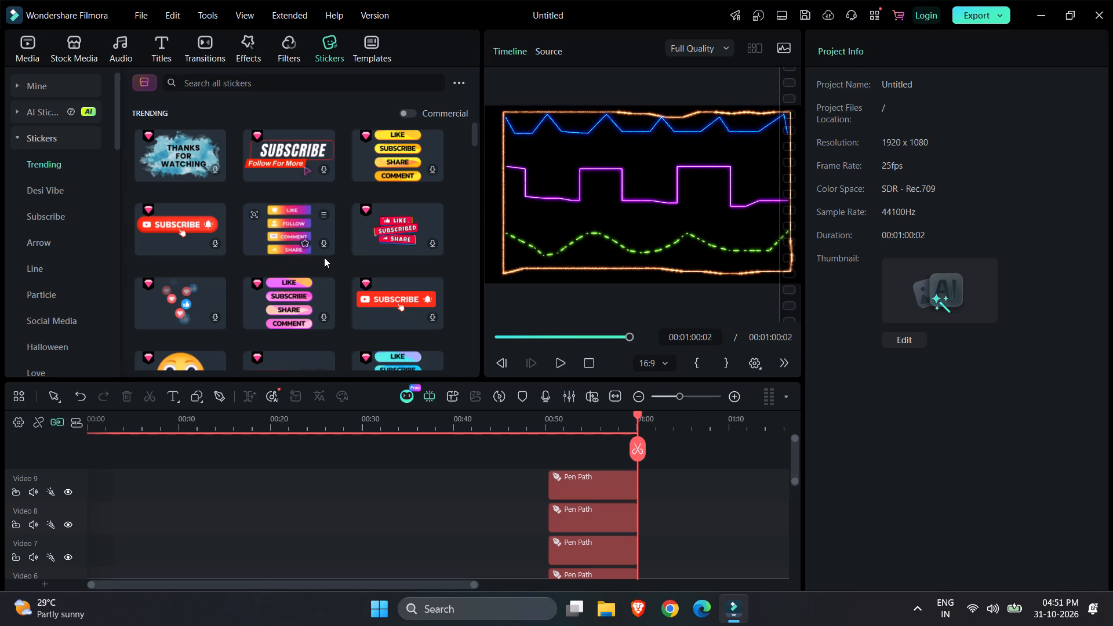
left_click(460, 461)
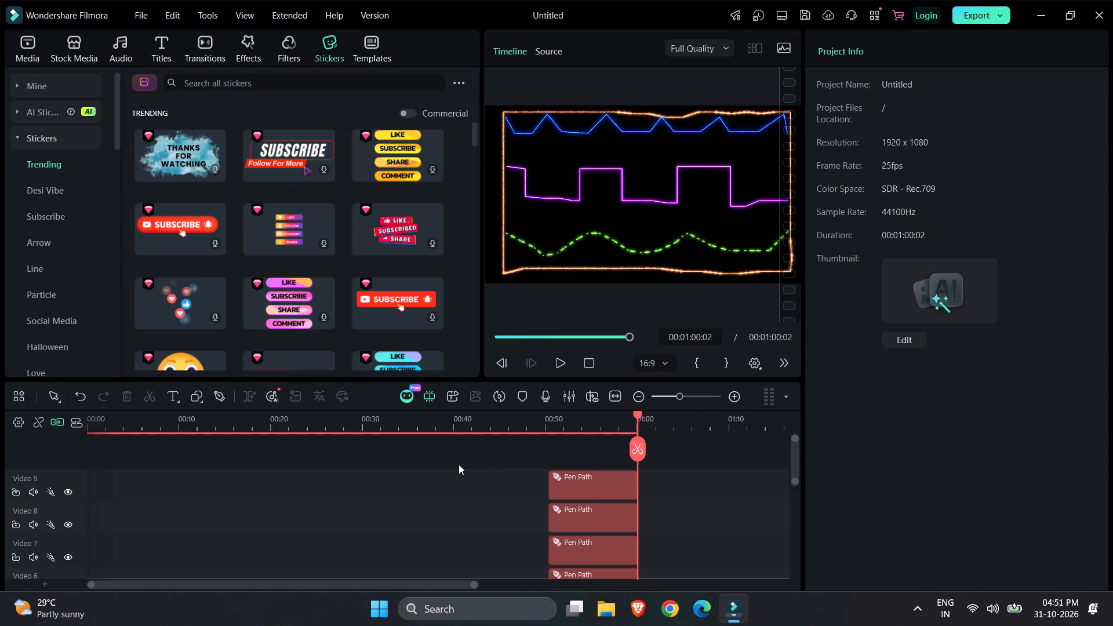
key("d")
Save the project as film in the Downloads folder, replacing the existing project file of that name.
left_click(135, 10)
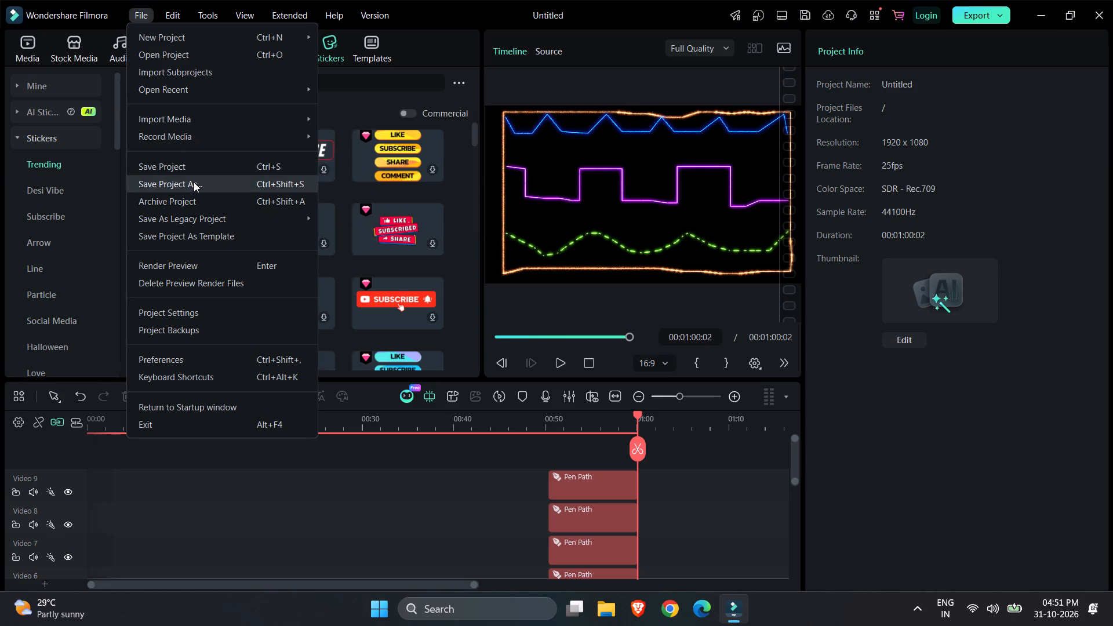
left_click(197, 162)
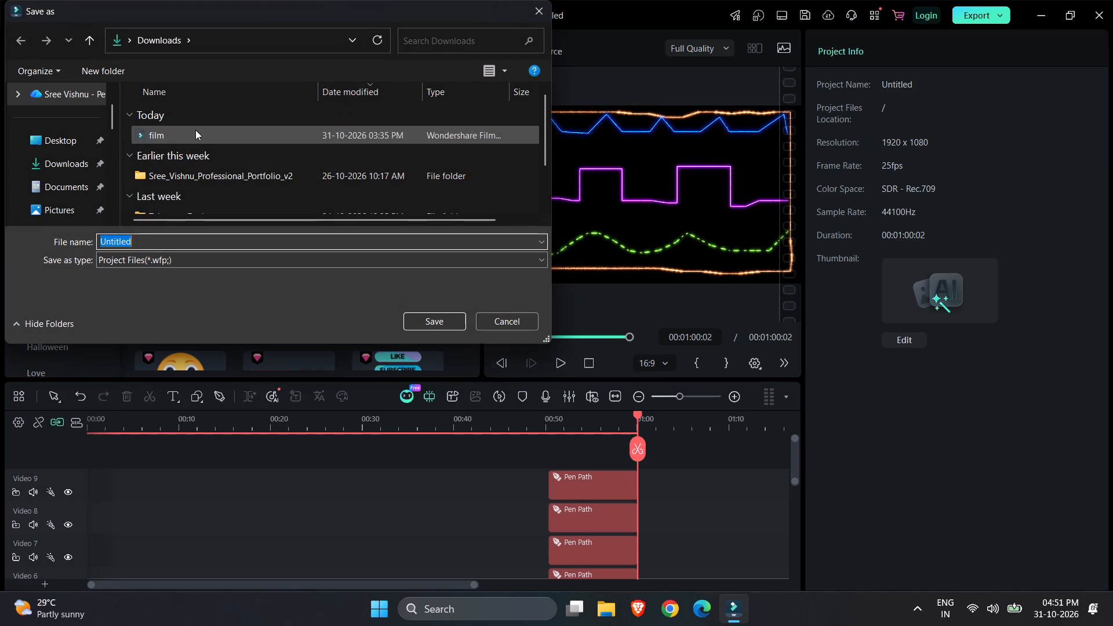
left_click(197, 130)
left_click(439, 316)
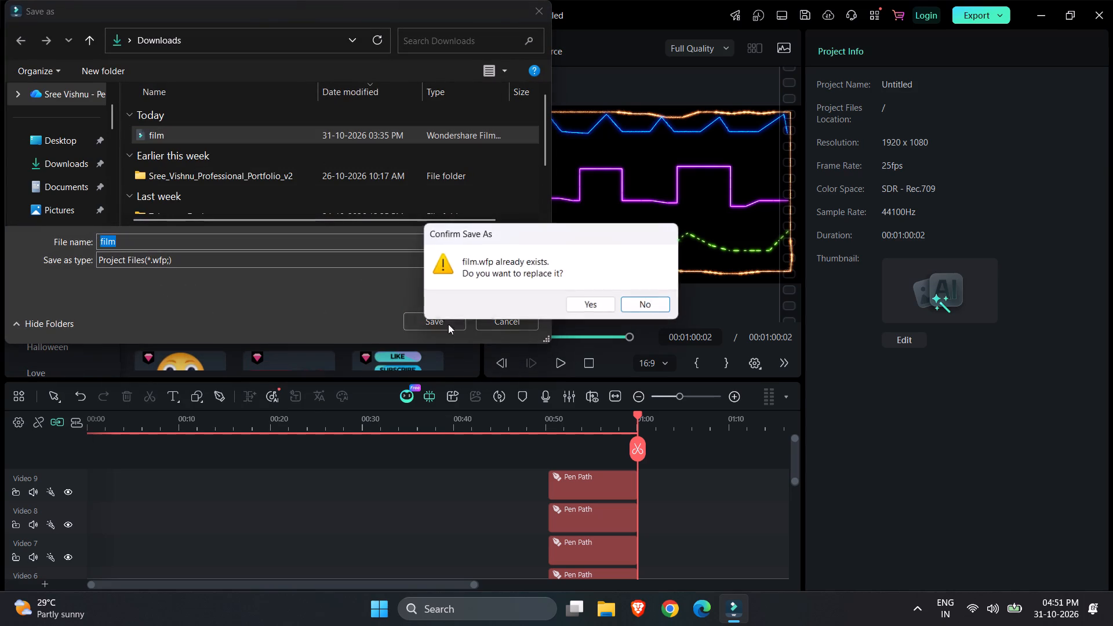
left_click(600, 306)
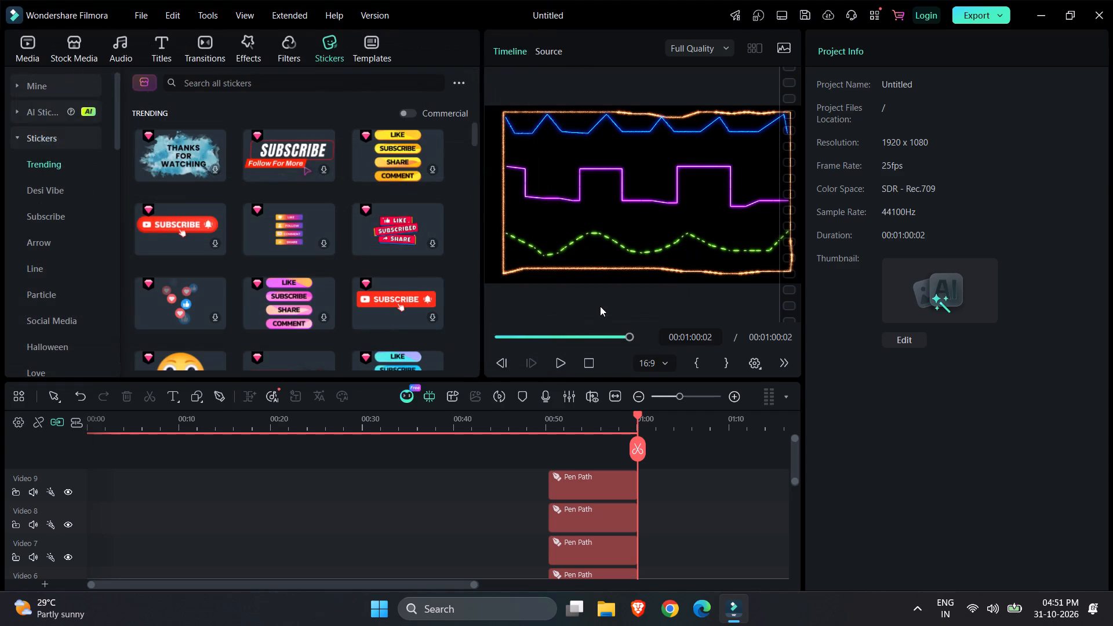
Close the film project and the Filmora startup window to exit to the desktop.
left_click(1107, 12)
right_click_drag(576, 44, 865, 516)
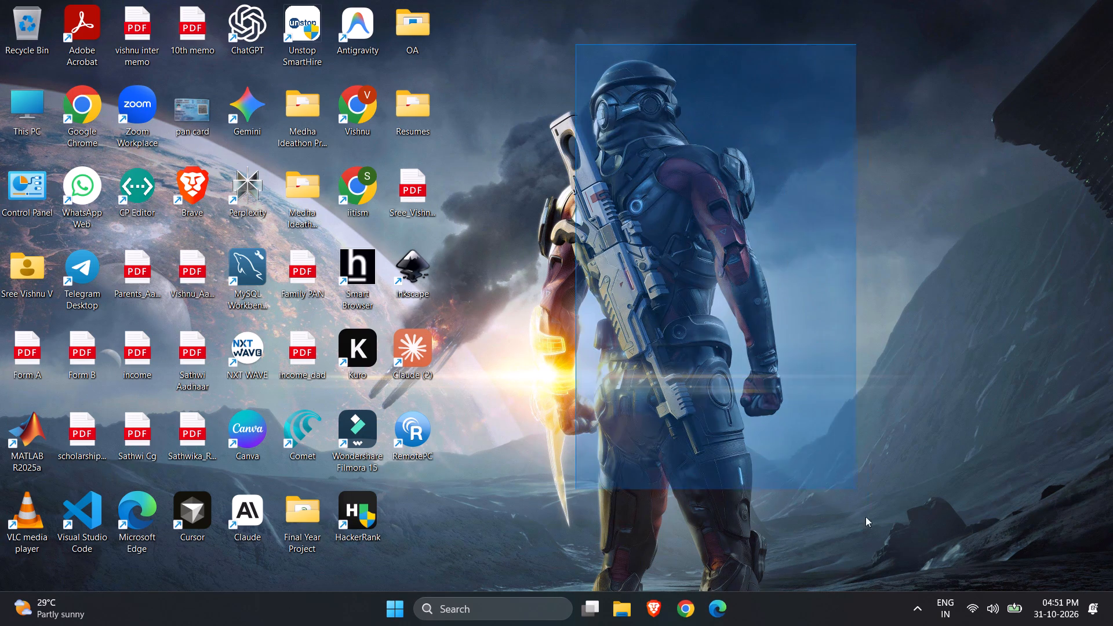
right_click_drag(865, 516, 886, 547)
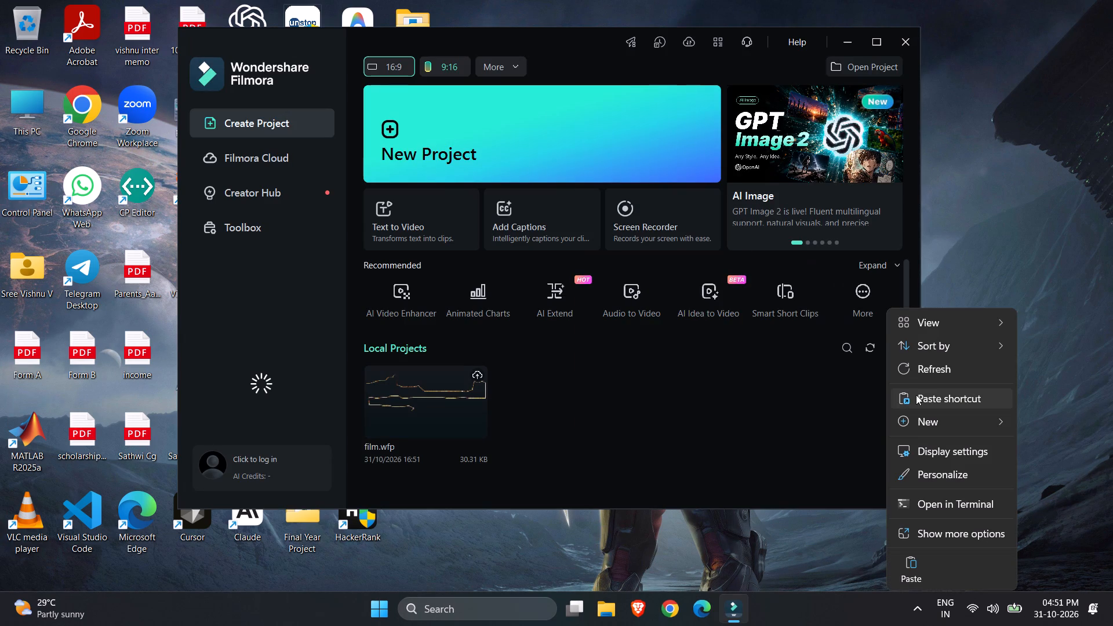
left_click(929, 377)
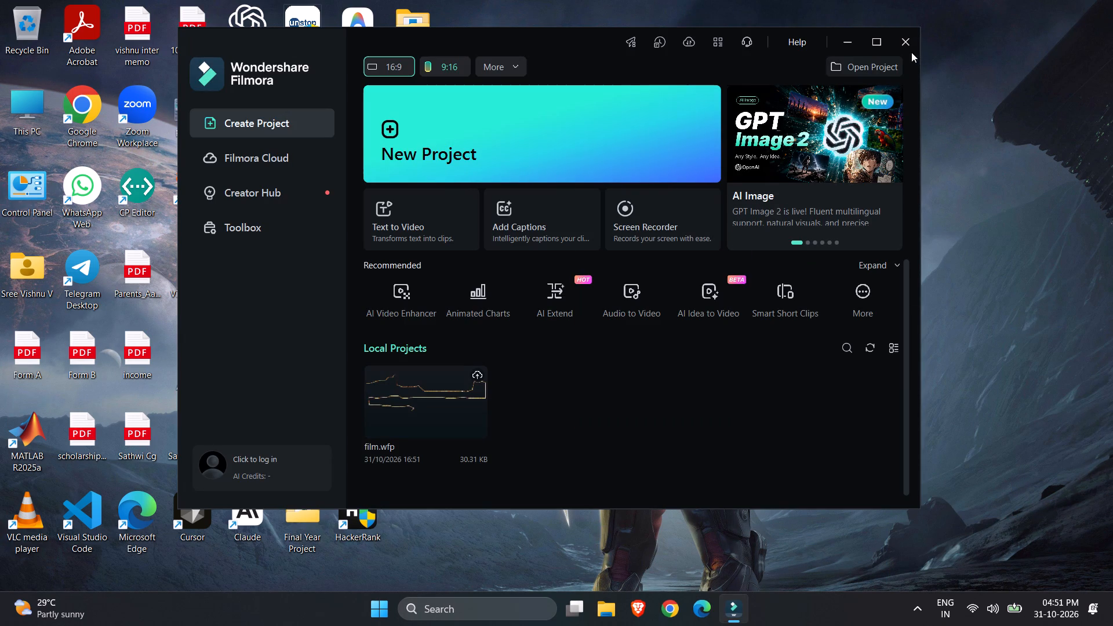
left_click(905, 42)
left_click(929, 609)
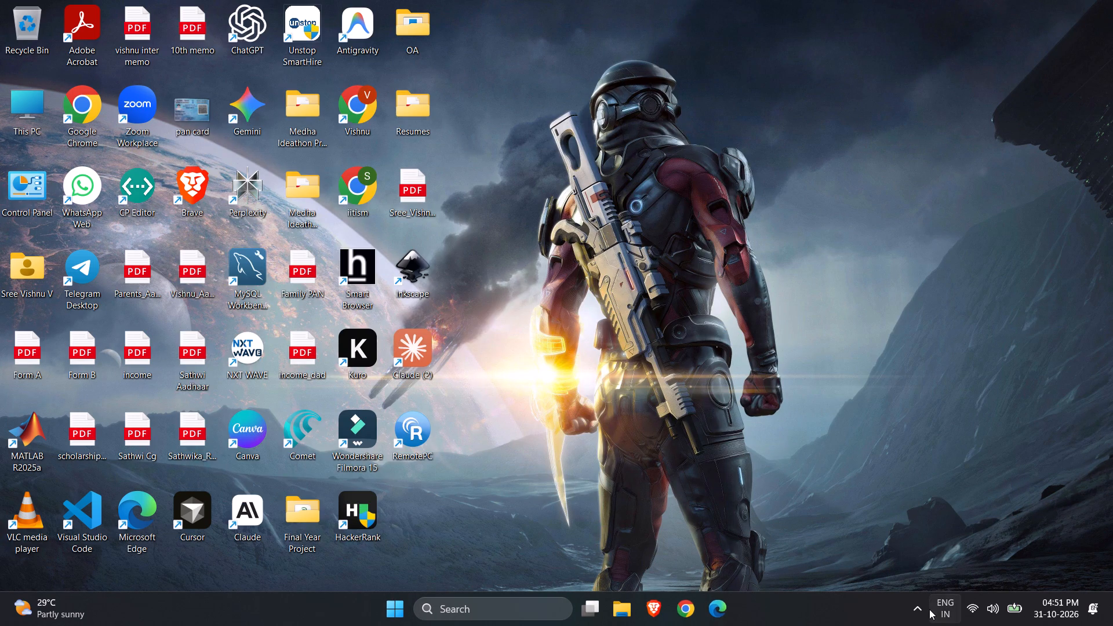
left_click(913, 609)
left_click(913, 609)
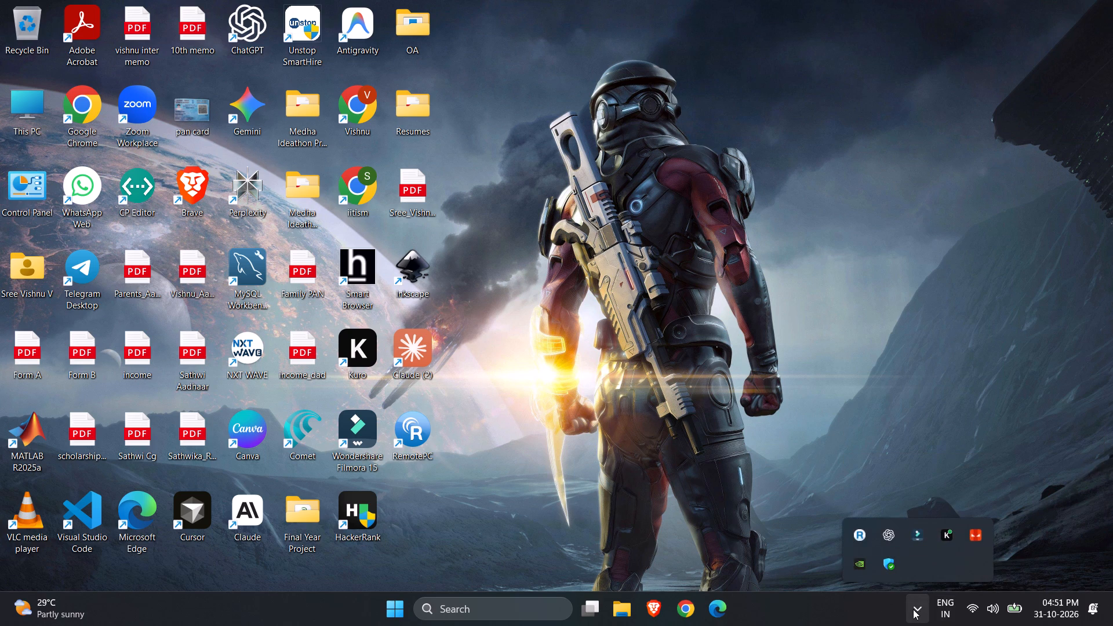